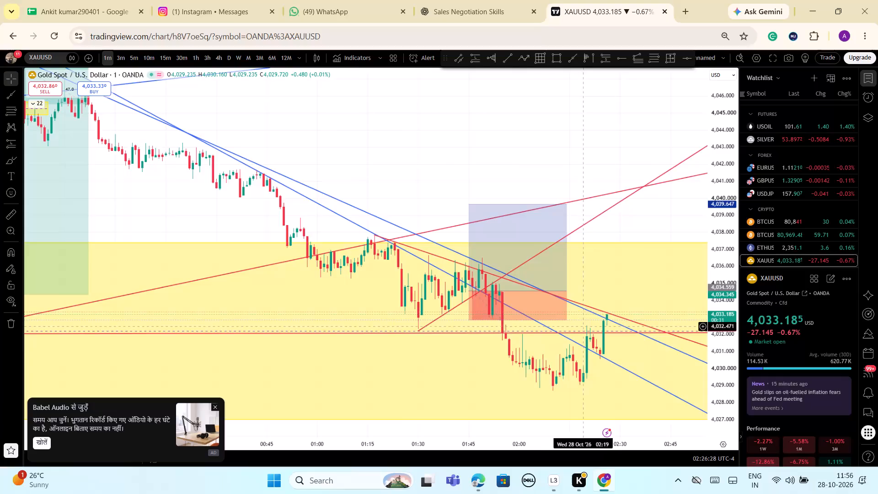
# Delete the long position drawing with the 4,039.647 target from the 1-minute gold chart.
pyautogui.scroll(-1, 583, 327)
pyautogui.moveTo(727, 254); pyautogui.dragTo(727, 311)
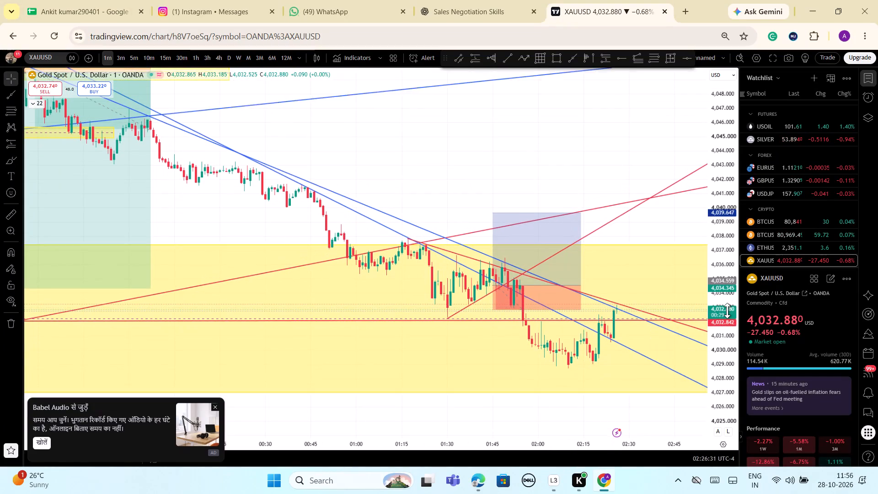
pyautogui.moveTo(727, 311); pyautogui.dragTo(727, 325)
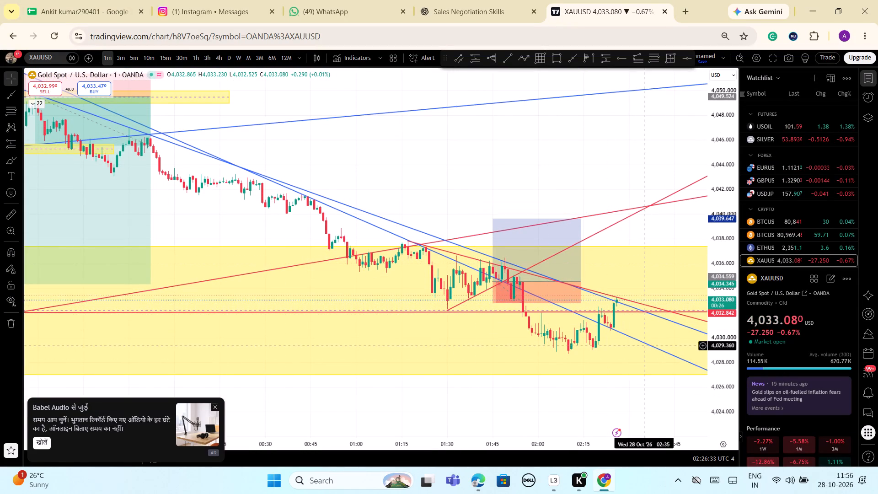
pyautogui.scroll(-5, 689, 381)
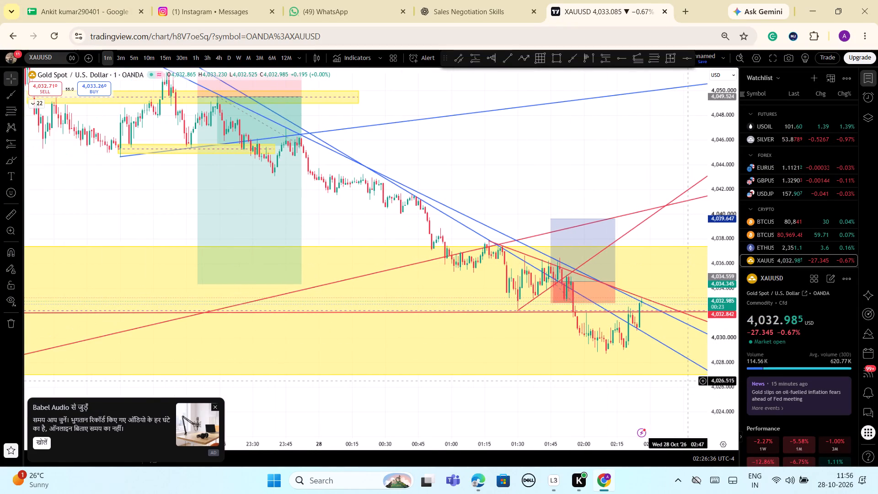
pyautogui.scroll(-4, 689, 381)
pyautogui.scroll(3, 689, 381)
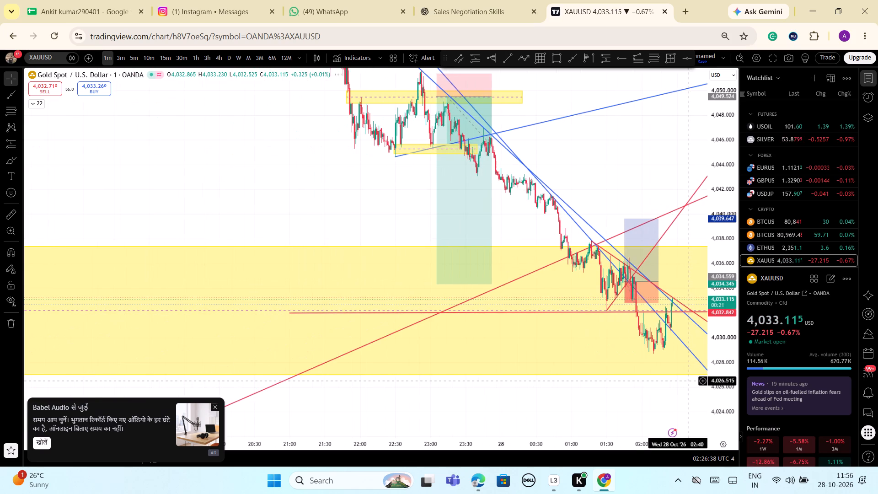
pyautogui.scroll(4, 689, 381)
pyautogui.click(571, 241)
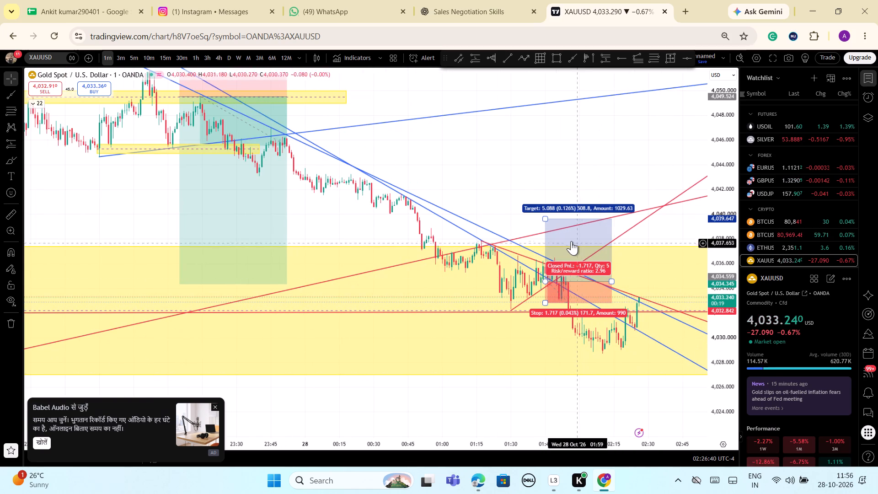
pyautogui.click(488, 114)
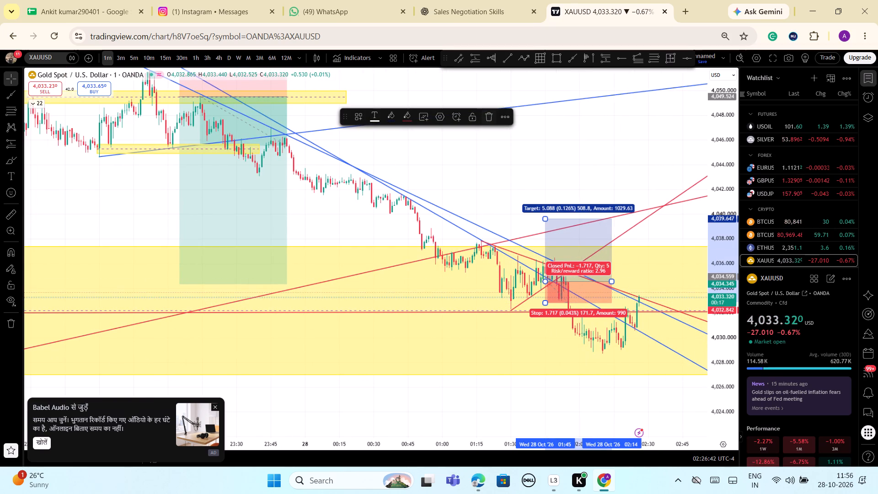
# Extend the short position drawing with the 4,034.345 target past the latest candle, to about 02:50 on 28 Oct.
pyautogui.scroll(-1, 618, 293)
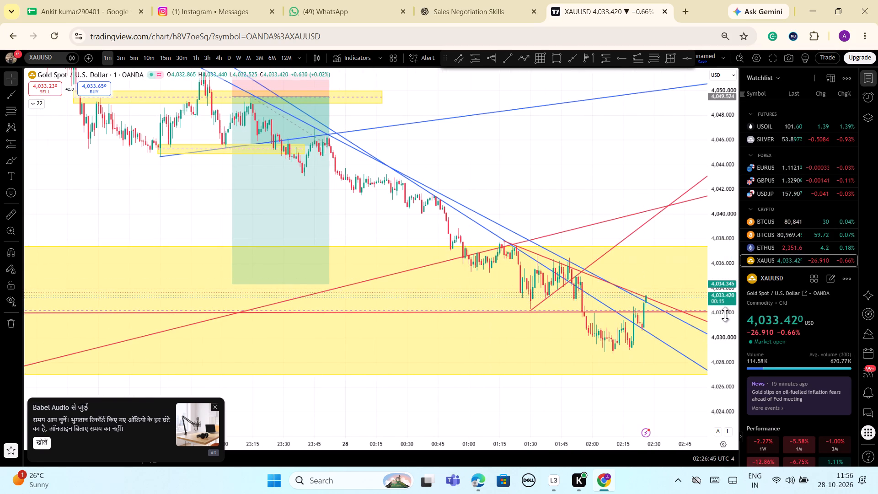
pyautogui.moveTo(724, 313); pyautogui.dragTo(726, 330)
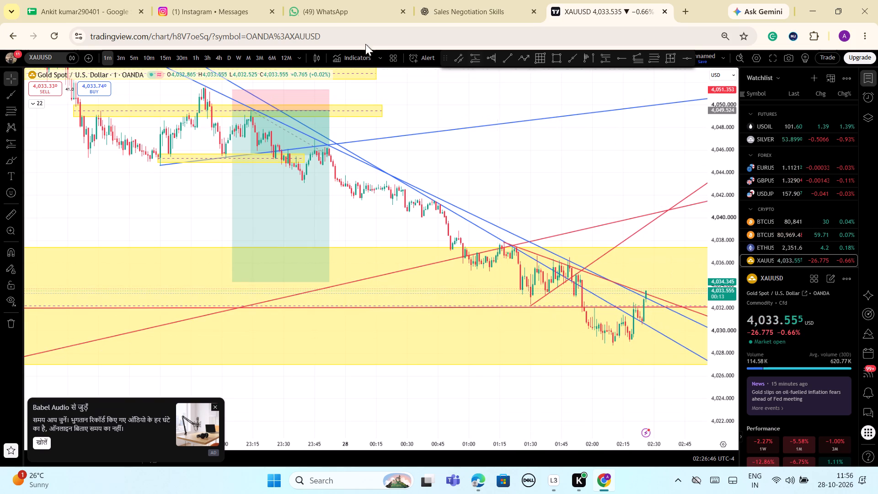
pyautogui.scroll(1, 711, 295)
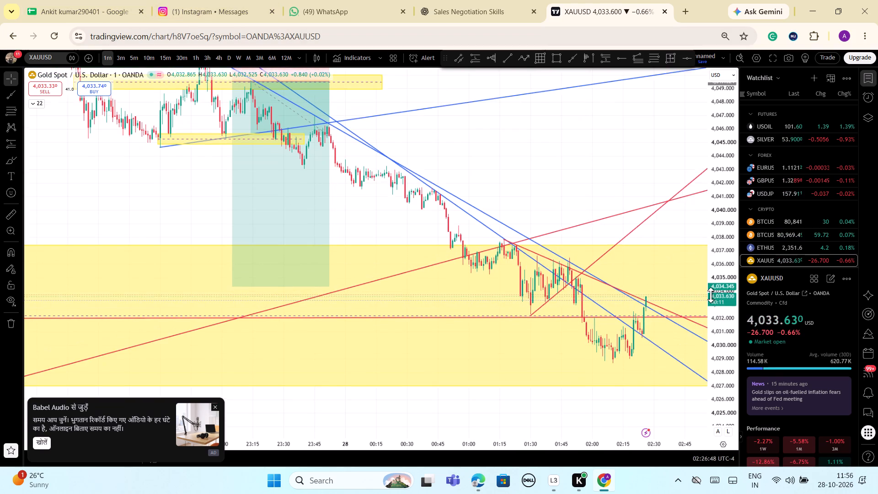
pyautogui.scroll(-1, 711, 295)
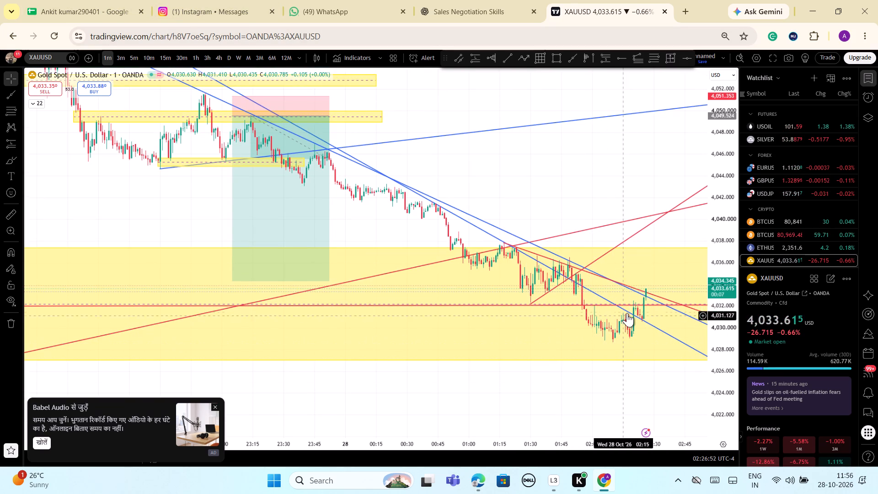
pyautogui.scroll(2, 642, 317)
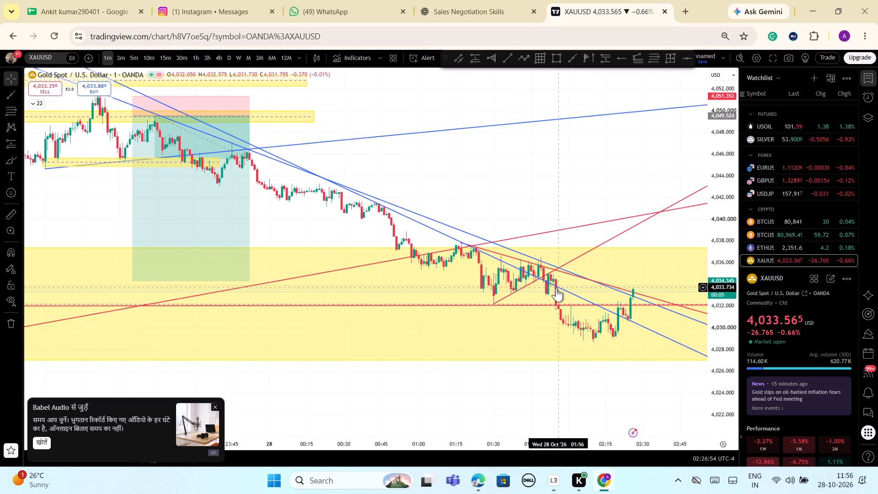
pyautogui.scroll(-2, 676, 325)
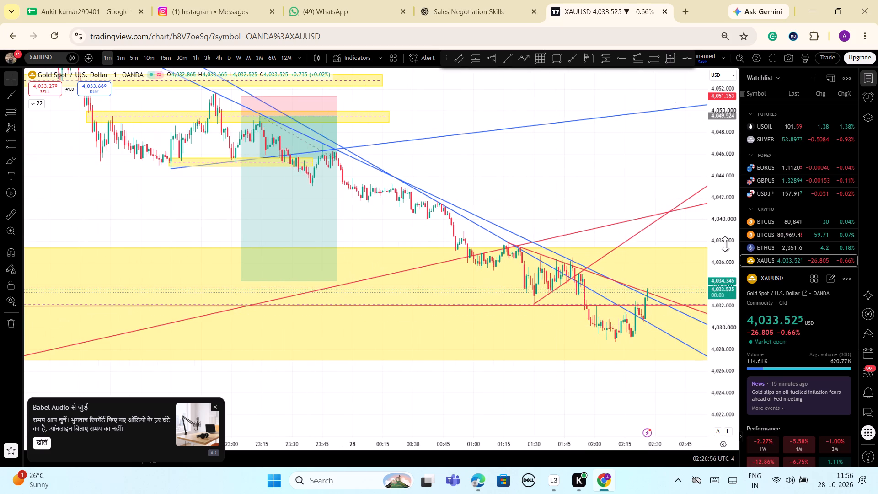
pyautogui.moveTo(725, 243); pyautogui.dragTo(733, 301)
pyautogui.scroll(-7, 658, 373)
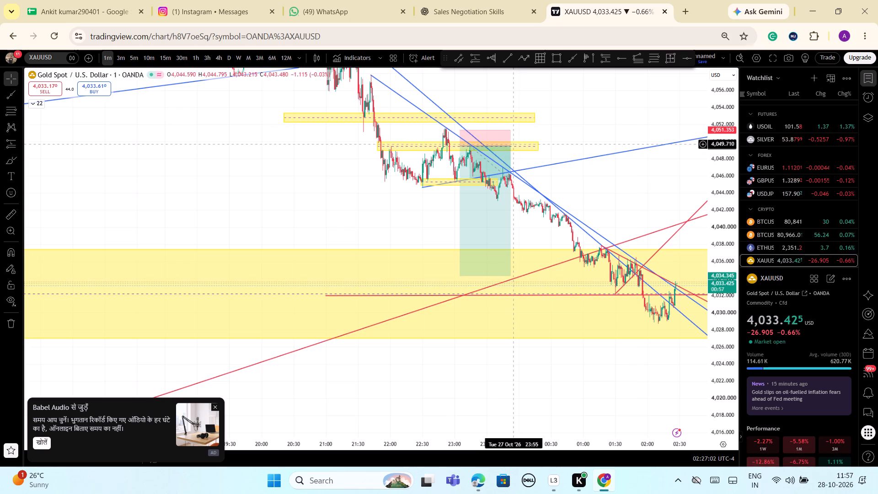
pyautogui.moveTo(512, 145); pyautogui.dragTo(693, 145)
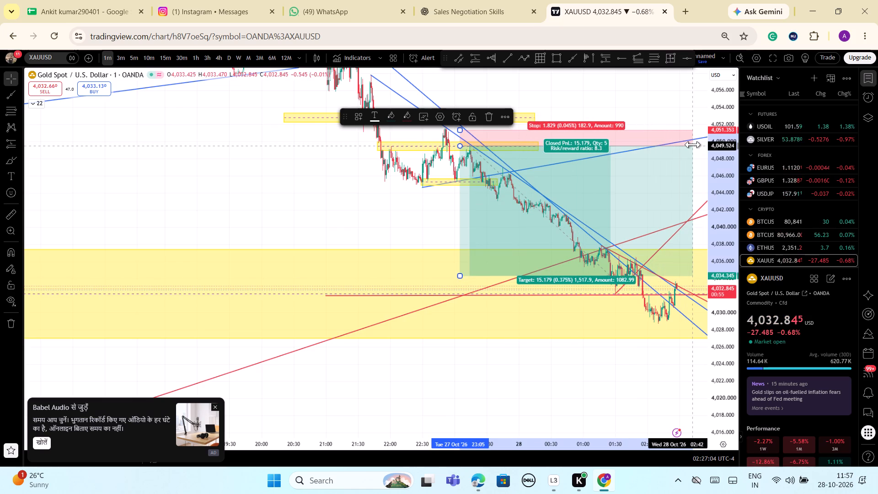
pyautogui.moveTo(693, 145); pyautogui.dragTo(704, 145)
pyautogui.click(626, 107)
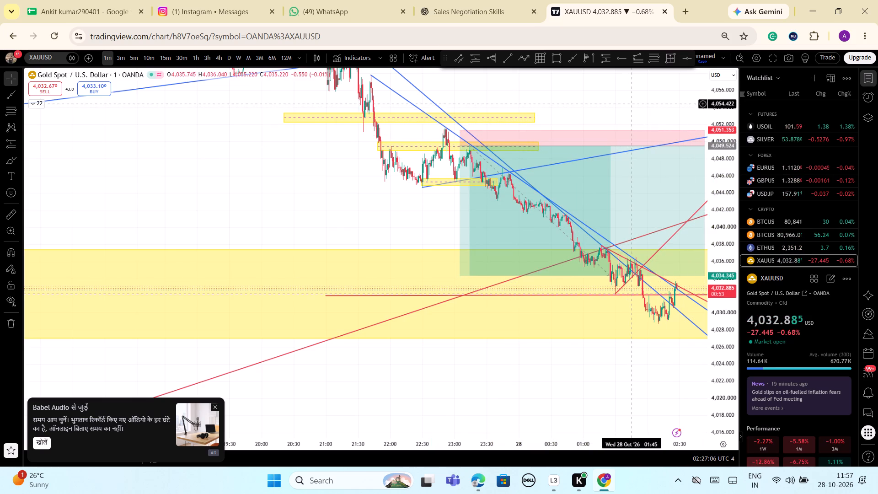
# Delete the steep red rising trend line that starts at the 01:30 low near 4,032.2.
pyautogui.scroll(-2, 631, 104)
pyautogui.moveTo(637, 99); pyautogui.dragTo(478, 110)
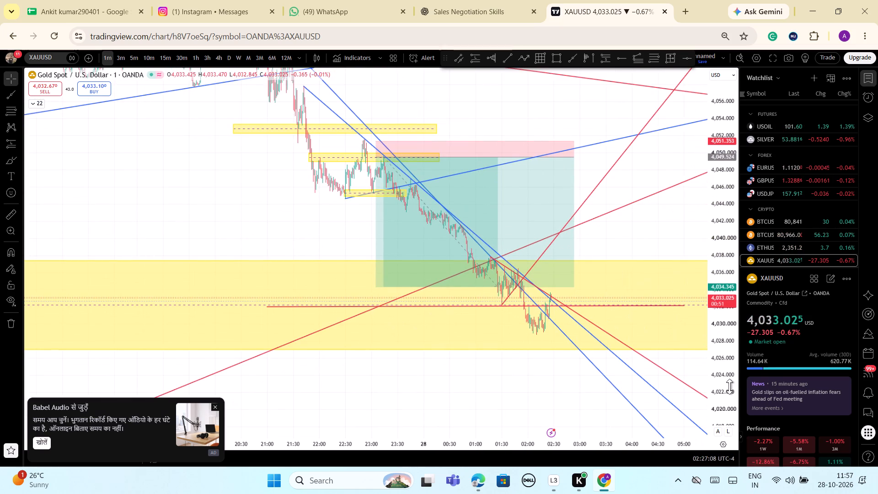
pyautogui.moveTo(728, 391); pyautogui.dragTo(733, 232)
pyautogui.scroll(4, 701, 254)
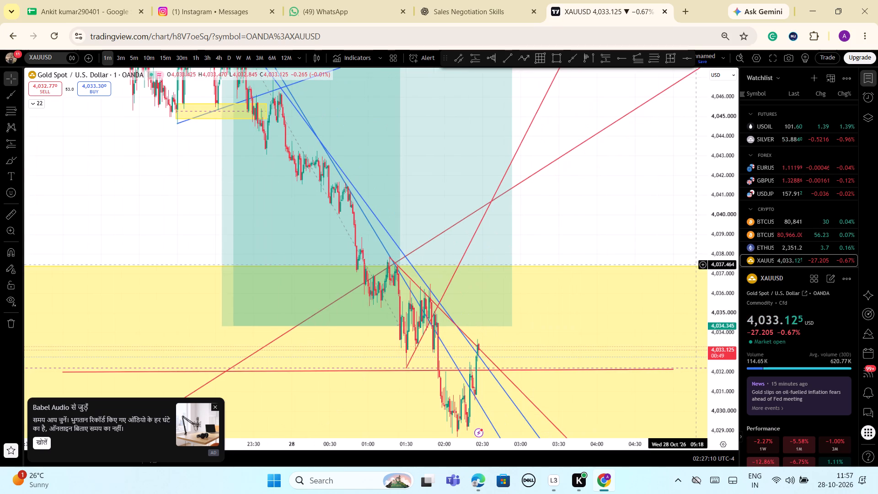
pyautogui.moveTo(580, 243); pyautogui.dragTo(623, 207)
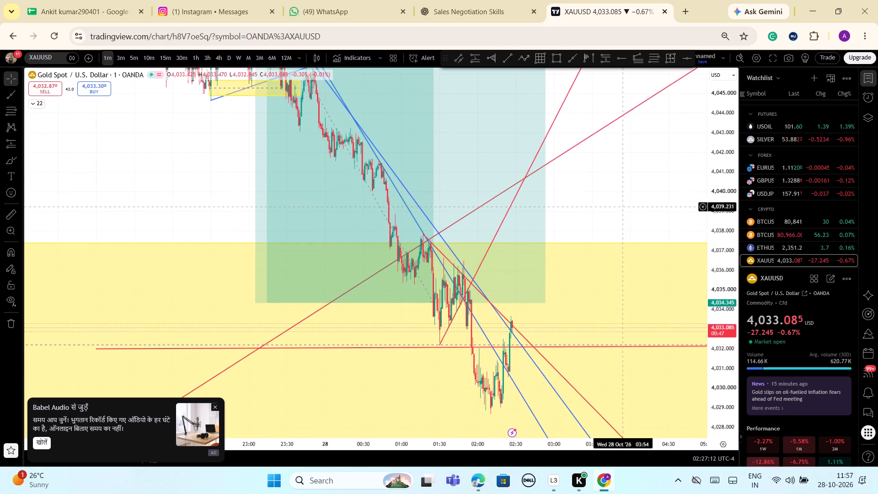
pyautogui.moveTo(732, 230); pyautogui.dragTo(739, 307)
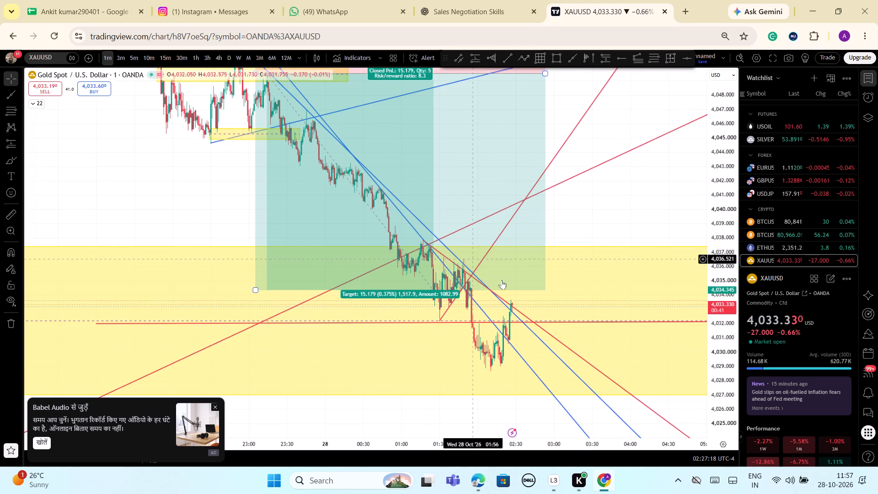
pyautogui.click(446, 311)
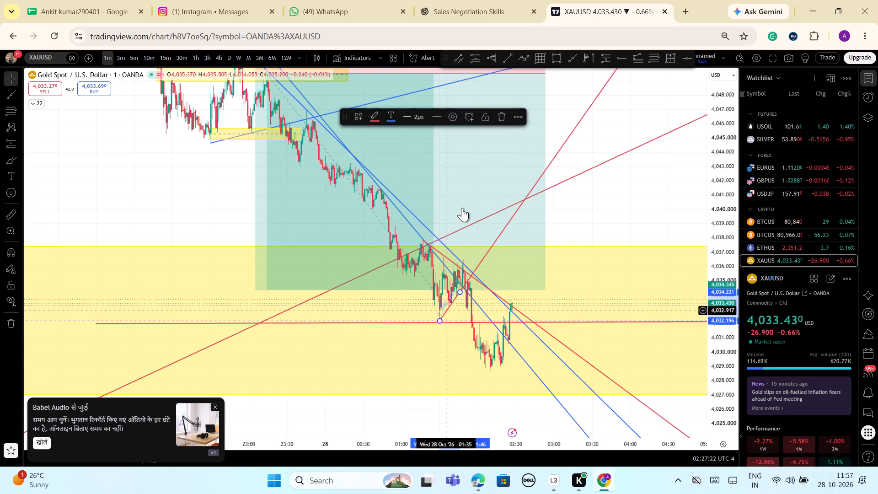
pyautogui.click(501, 118)
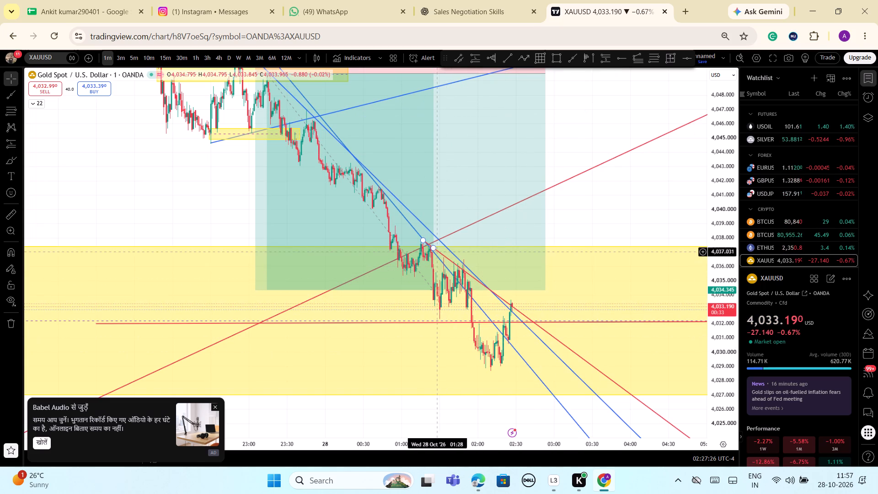
# Switch the chart to the 15-minute timeframe and examine recent price action against the trend lines and yellow zone.
pyautogui.scroll(2, 450, 307)
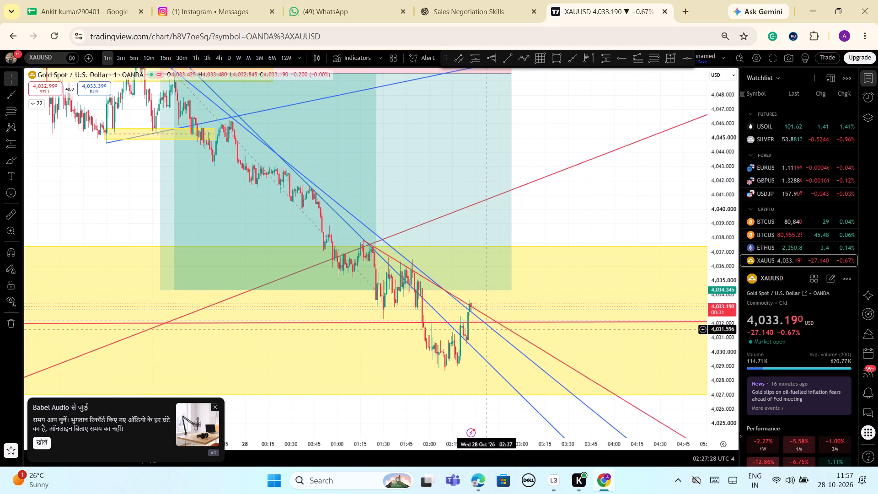
pyautogui.scroll(1, 487, 329)
pyautogui.scroll(-1, 488, 329)
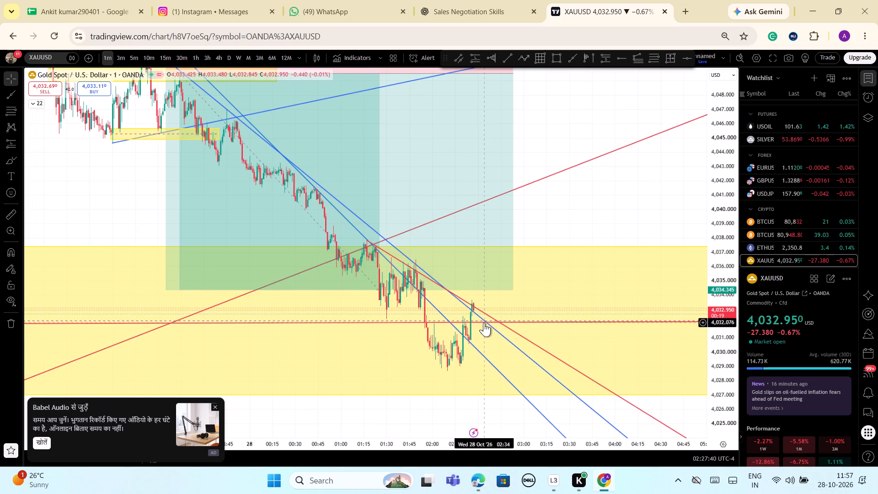
pyautogui.scroll(-2, 495, 321)
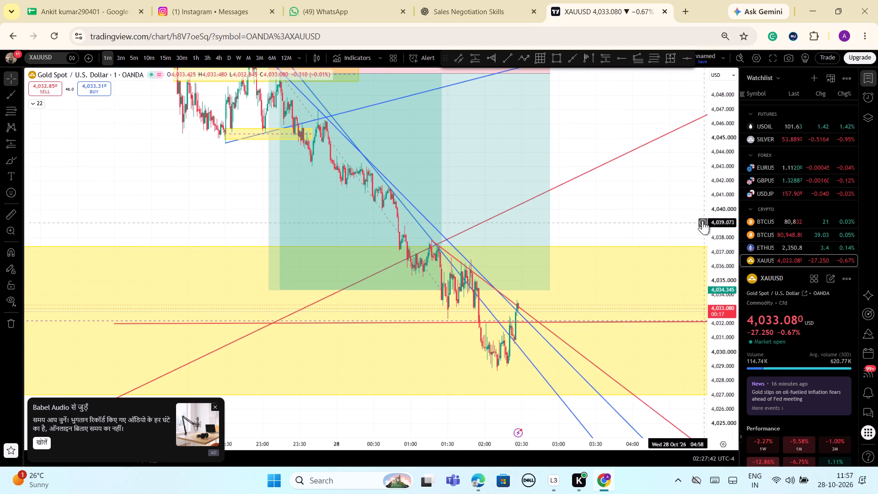
pyautogui.moveTo(737, 193); pyautogui.dragTo(733, 389)
pyautogui.scroll(-3, 612, 340)
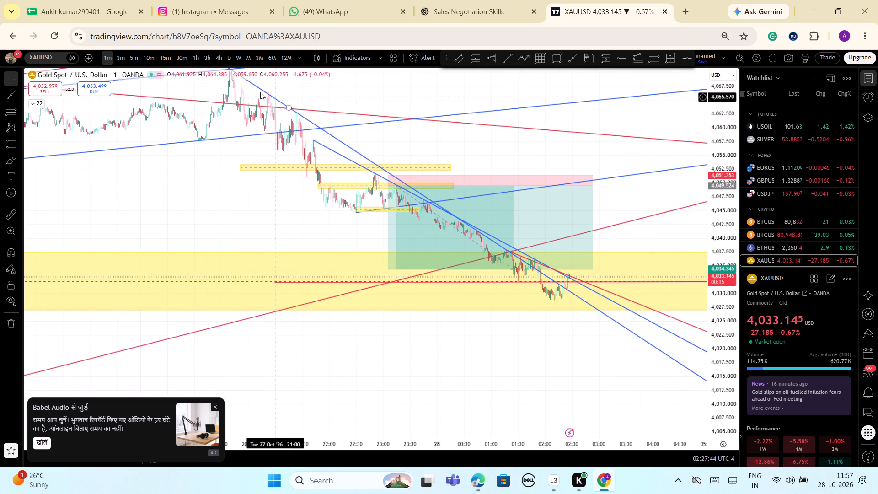
pyautogui.click(164, 60)
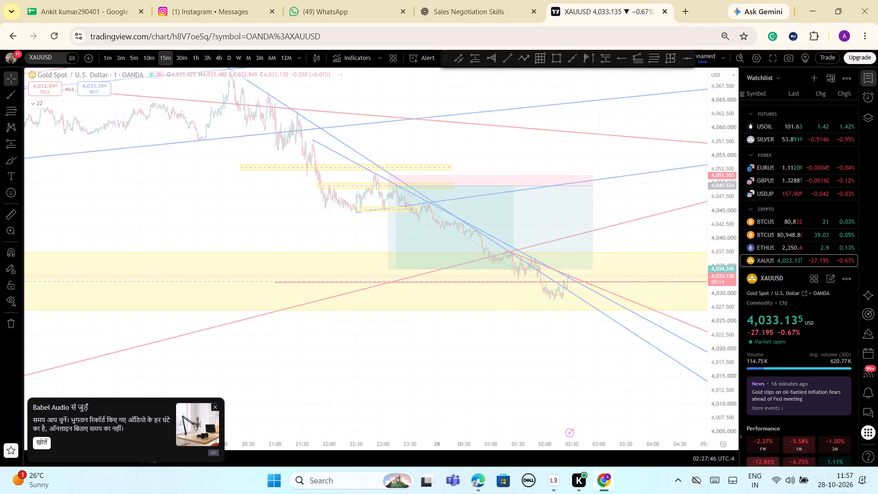
pyautogui.scroll(2, 560, 287)
pyautogui.moveTo(722, 120); pyautogui.dragTo(741, 380)
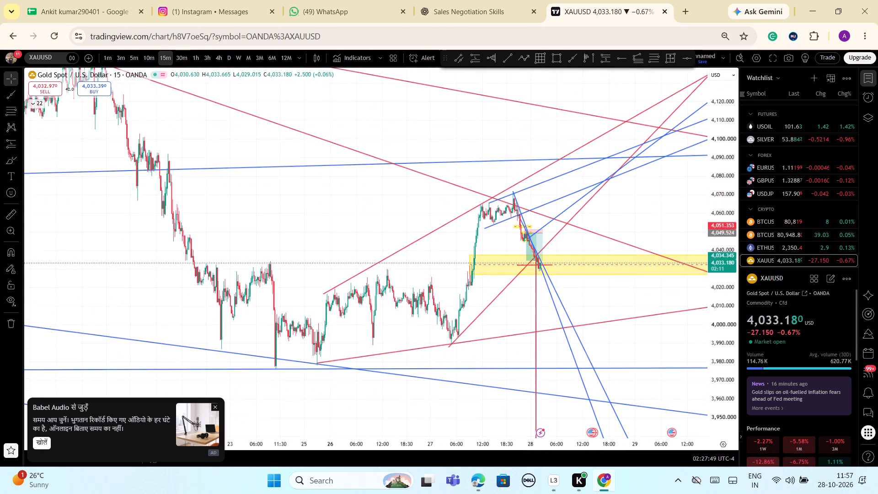
pyautogui.moveTo(741, 380); pyautogui.dragTo(743, 381)
pyautogui.scroll(7, 590, 316)
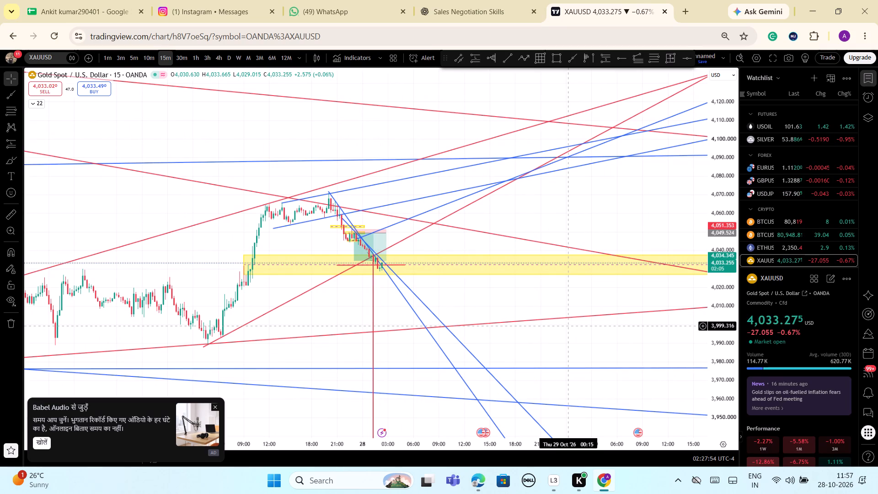
pyautogui.scroll(1, 568, 326)
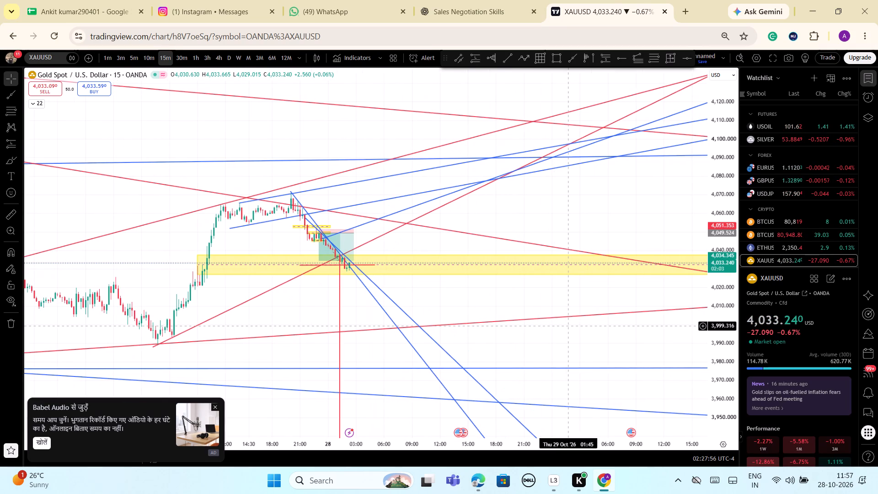
# On the 1-hour timeframe, move the start of the lower red rising trend line to the 23 Oct low at about 3,975.2.
pyautogui.click(194, 61)
pyautogui.scroll(4, 473, 254)
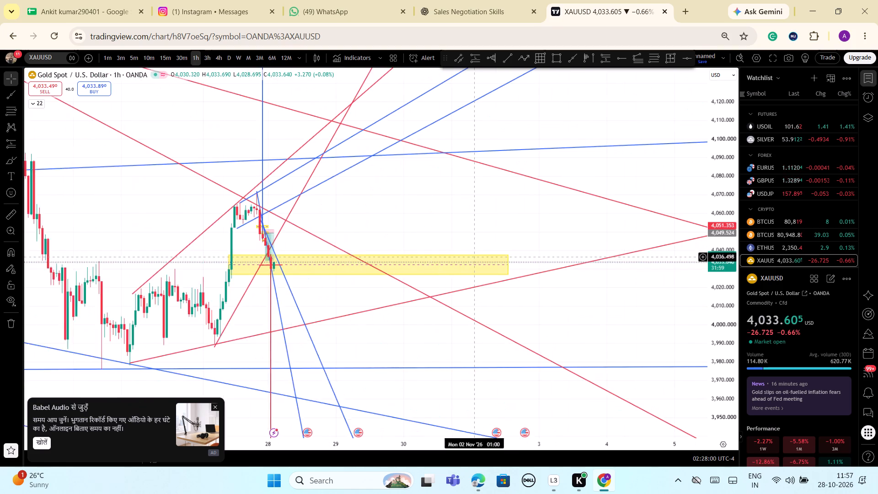
pyautogui.scroll(1, 481, 260)
pyautogui.moveTo(729, 158); pyautogui.dragTo(739, 274)
pyautogui.moveTo(321, 221); pyautogui.dragTo(340, 221)
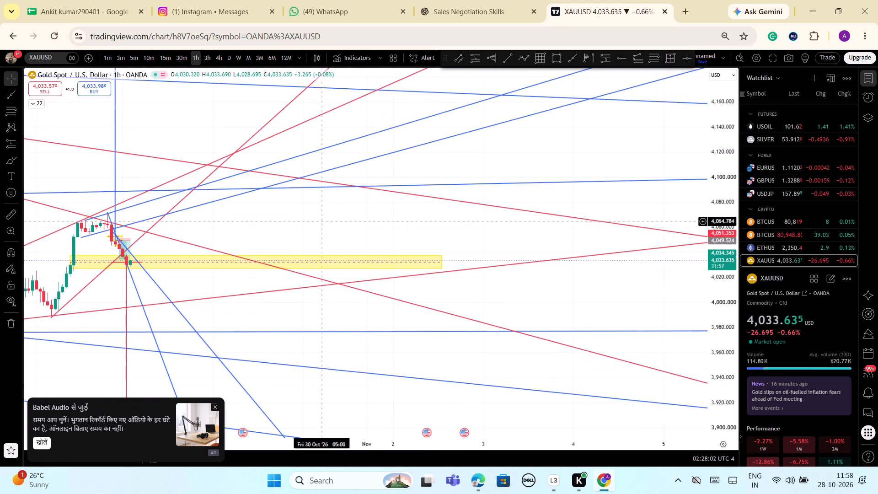
pyautogui.moveTo(340, 221); pyautogui.dragTo(562, 221)
pyautogui.scroll(3, 344, 237)
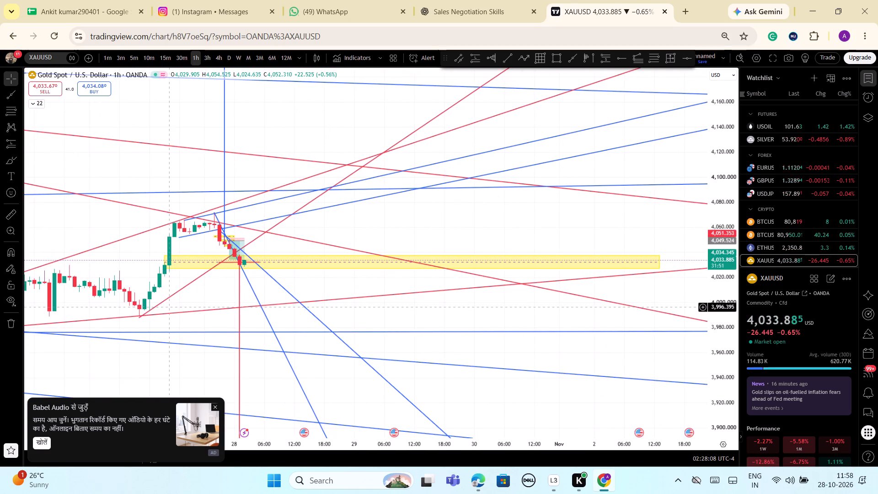
pyautogui.scroll(-1, 149, 312)
pyautogui.scroll(-1, 205, 334)
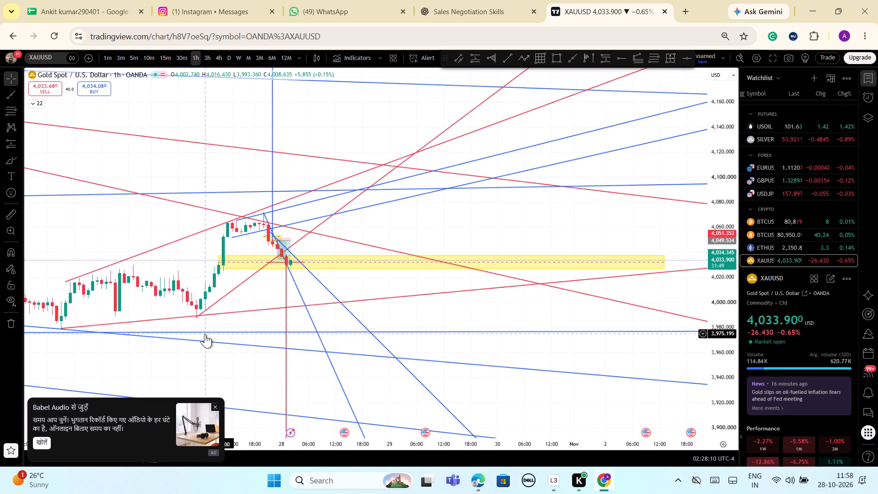
pyautogui.scroll(-4, 205, 334)
pyautogui.scroll(-2, 261, 341)
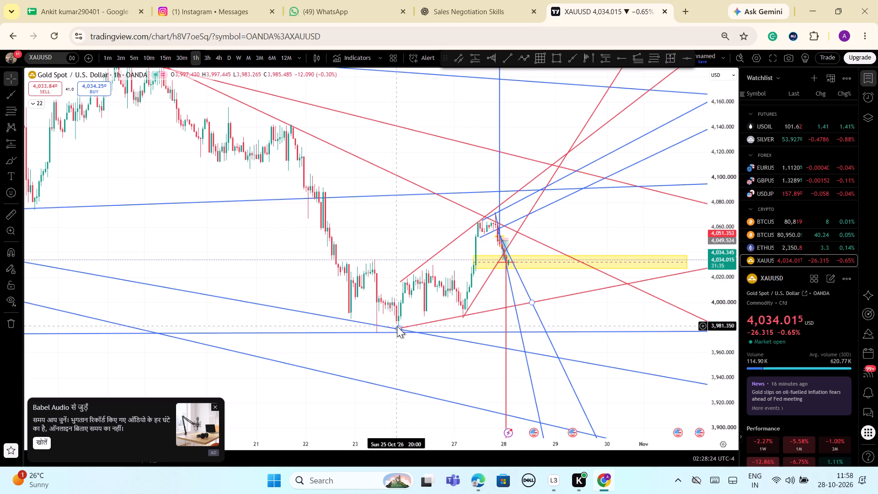
pyautogui.moveTo(397, 328); pyautogui.dragTo(372, 334)
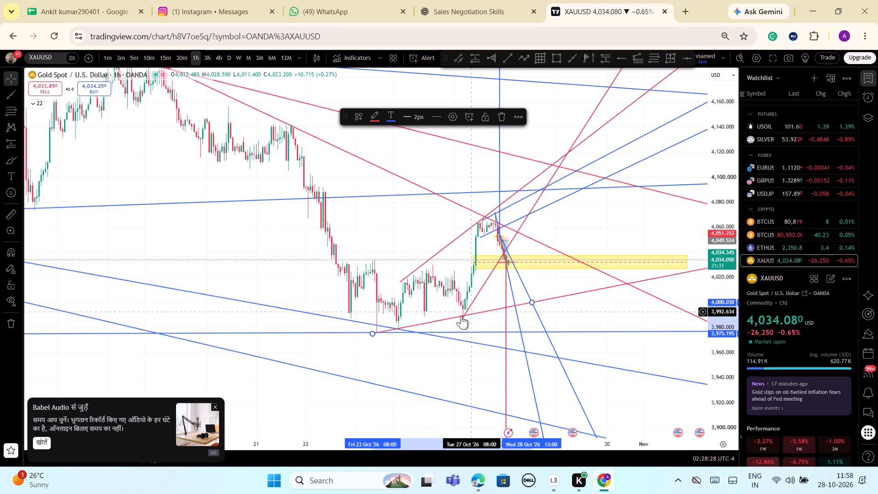
# Delete the steep red rising trend line that starts at the 27 Oct low near 3,987.9.
pyautogui.moveTo(733, 191); pyautogui.dragTo(735, 211)
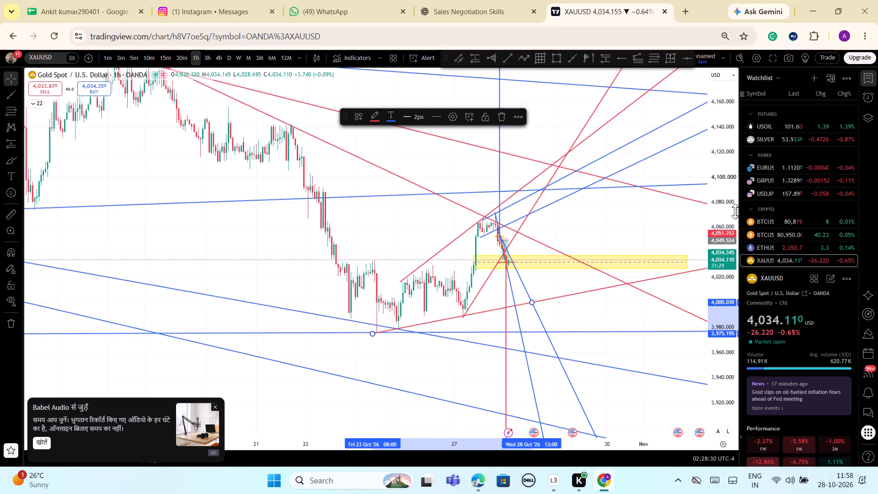
pyautogui.moveTo(735, 211); pyautogui.dragTo(735, 237)
pyautogui.scroll(2, 625, 249)
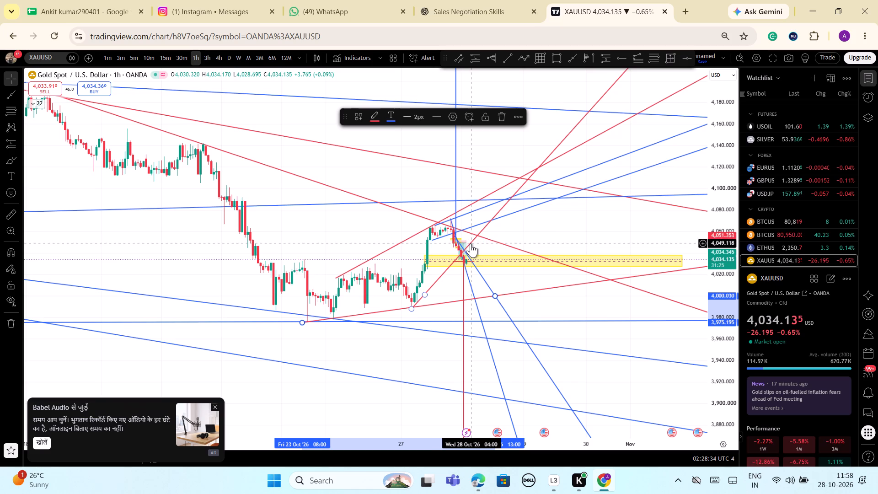
pyautogui.click(471, 243)
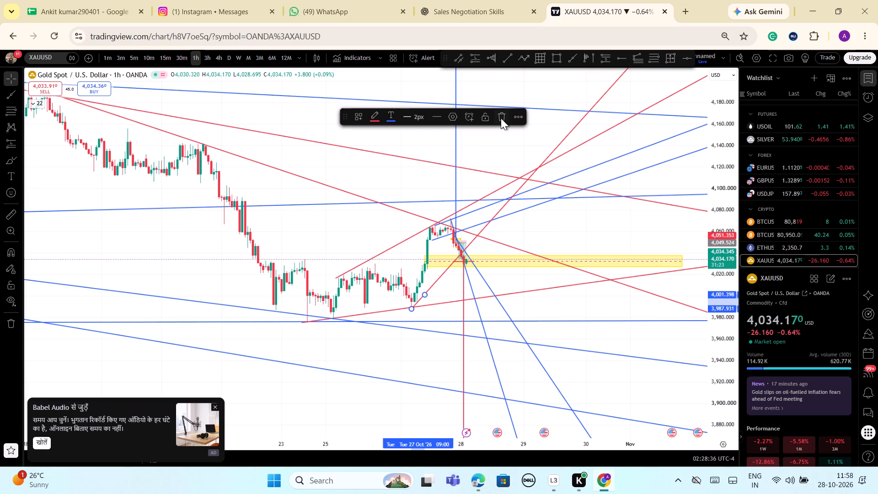
pyautogui.click(501, 118)
# Examine recent 1-hour price action against the remaining trend lines, the short position drawing and the yellow zone.
pyautogui.scroll(2, 503, 274)
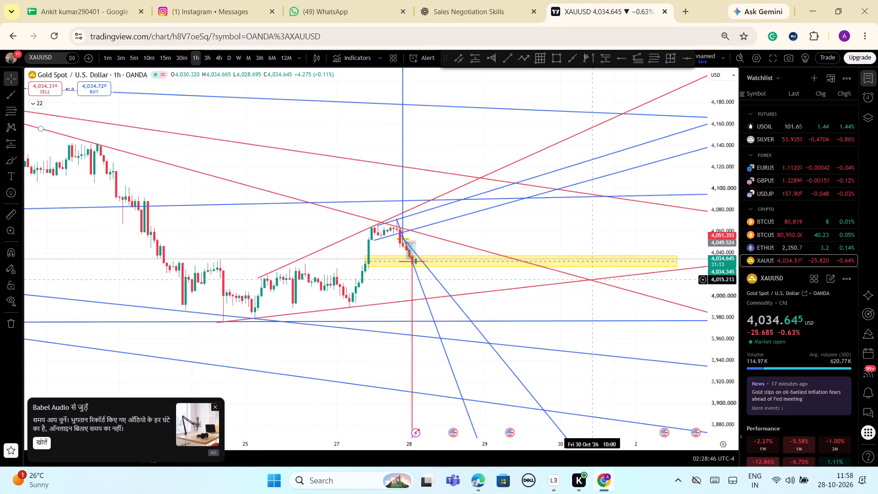
pyautogui.scroll(2, 395, 329)
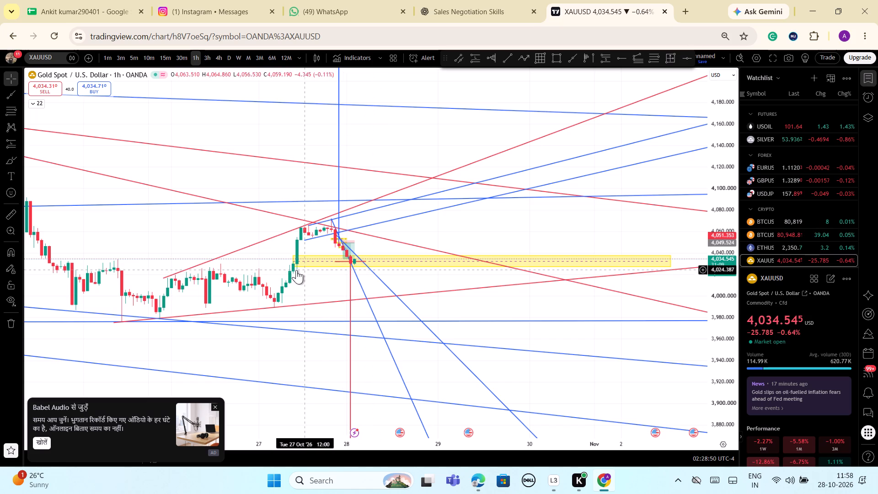
pyautogui.scroll(-1, 360, 280)
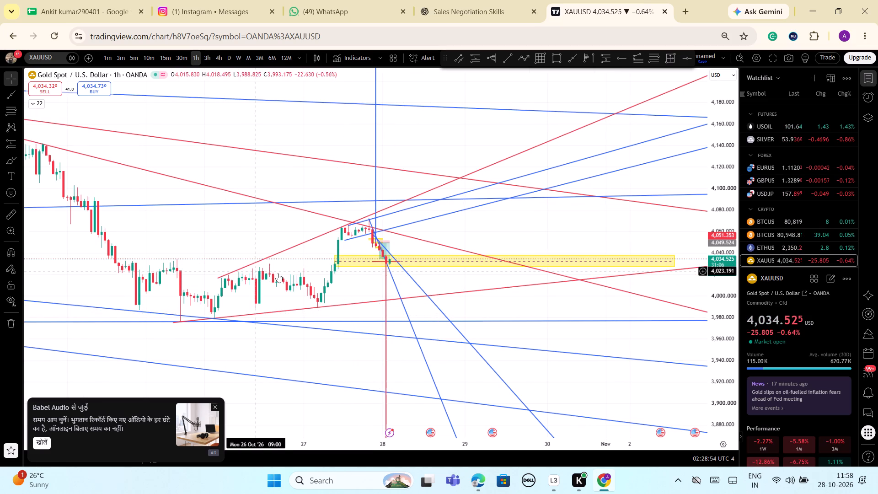
pyautogui.scroll(-1, 559, 330)
pyautogui.scroll(2, 559, 330)
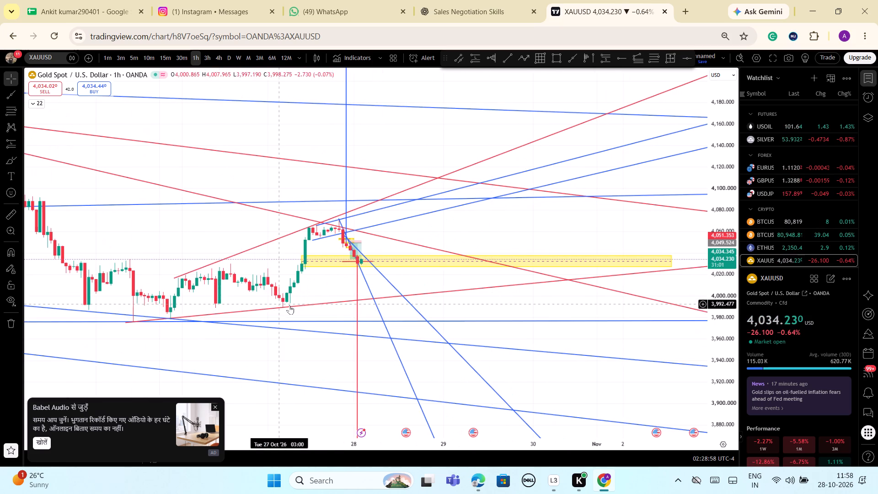
pyautogui.scroll(2, 380, 268)
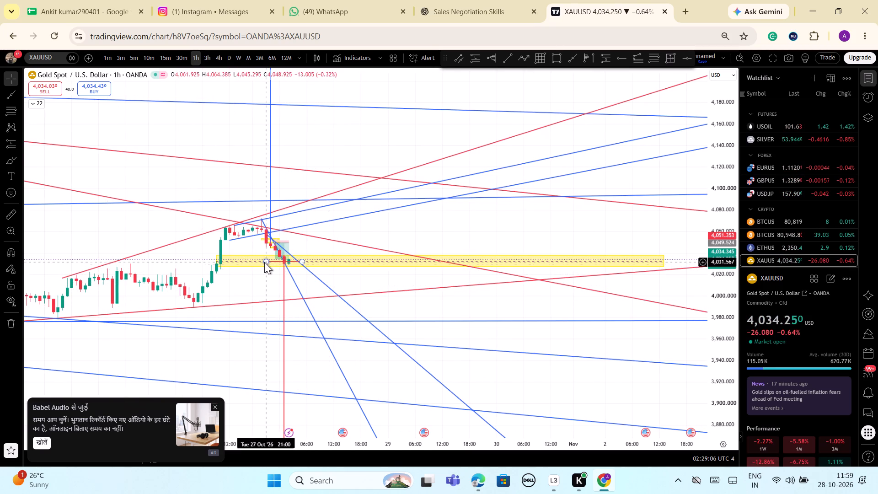
pyautogui.moveTo(720, 419); pyautogui.dragTo(722, 307)
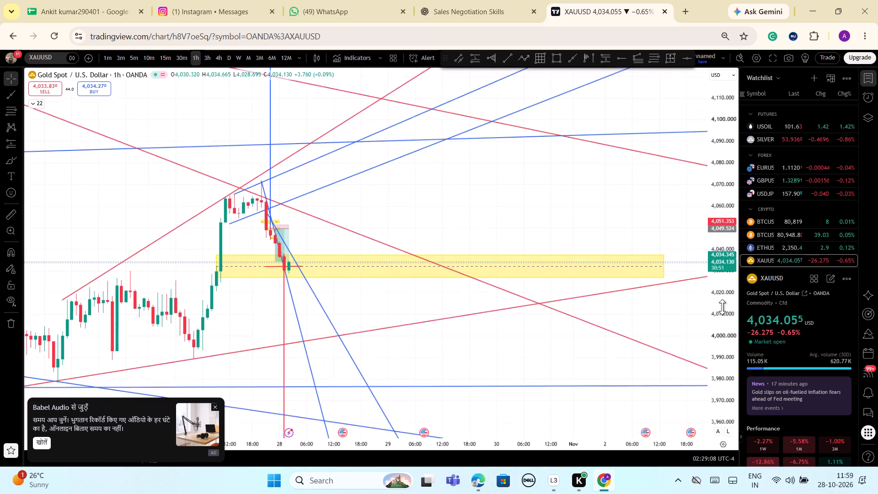
pyautogui.moveTo(722, 307); pyautogui.dragTo(722, 301)
pyautogui.scroll(2, 440, 324)
pyautogui.moveTo(368, 225); pyautogui.dragTo(569, 209)
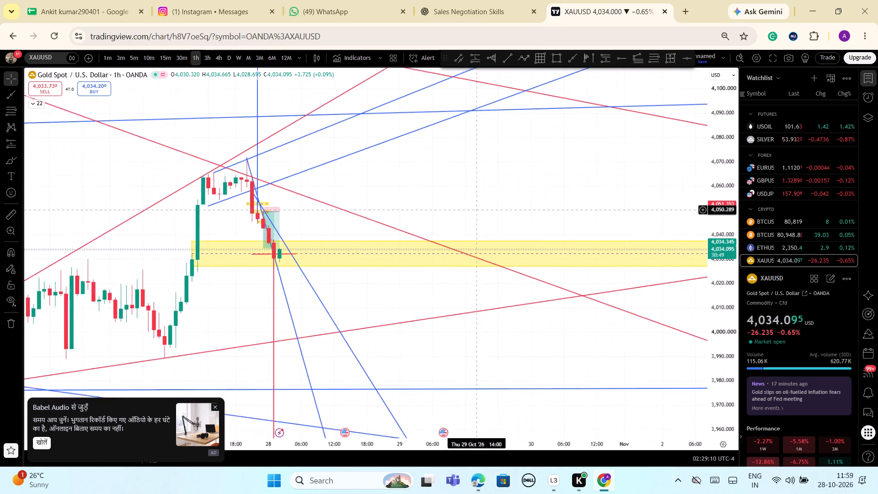
pyautogui.moveTo(569, 209); pyautogui.dragTo(581, 209)
pyautogui.scroll(2, 542, 216)
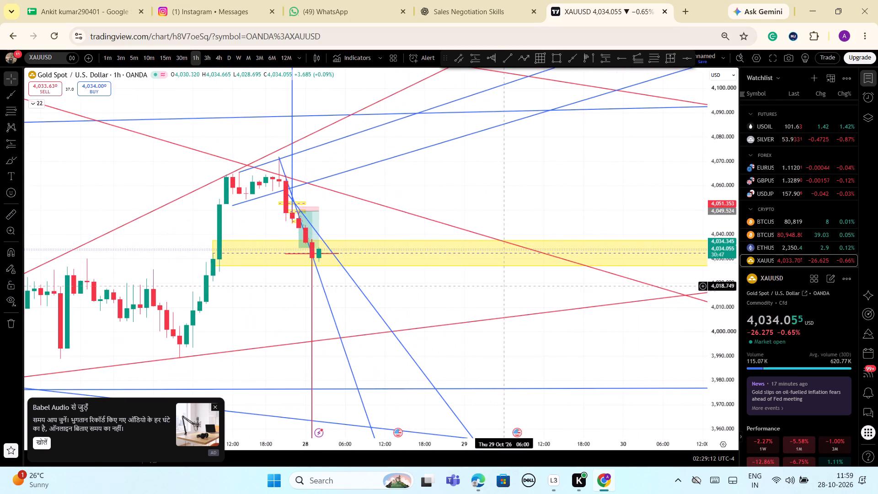
# Switch the chart to the 4-hour timeframe and examine October price action against the trend lines and yellow zone.
pyautogui.click(222, 59)
pyautogui.scroll(-1, 522, 173)
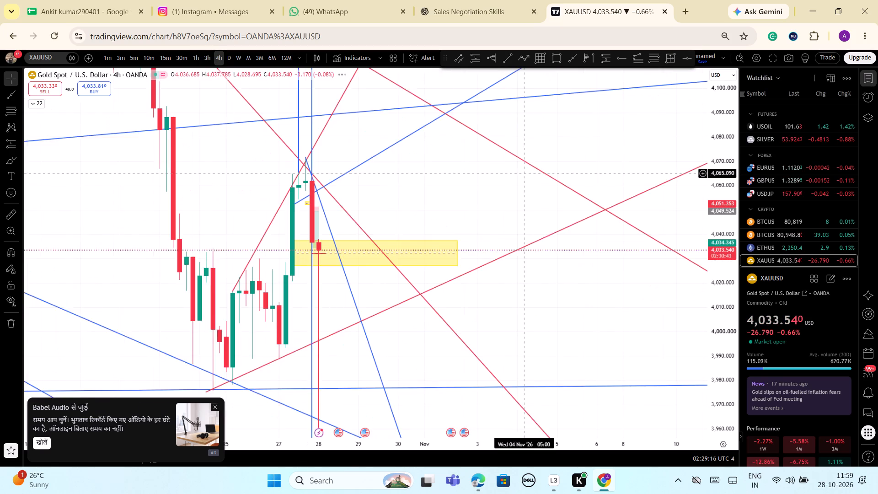
pyautogui.moveTo(717, 142); pyautogui.dragTo(739, 399)
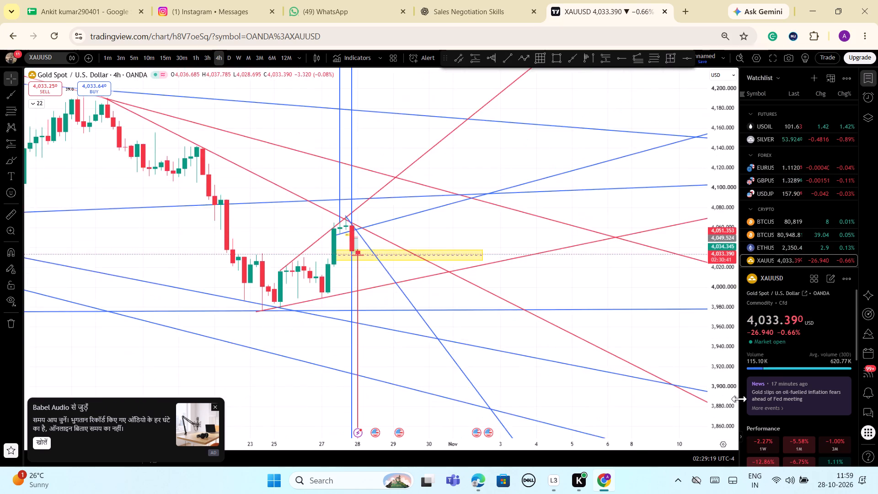
pyautogui.moveTo(739, 399); pyautogui.dragTo(717, 466)
pyautogui.scroll(2, 434, 381)
pyautogui.moveTo(345, 382); pyautogui.dragTo(404, 374)
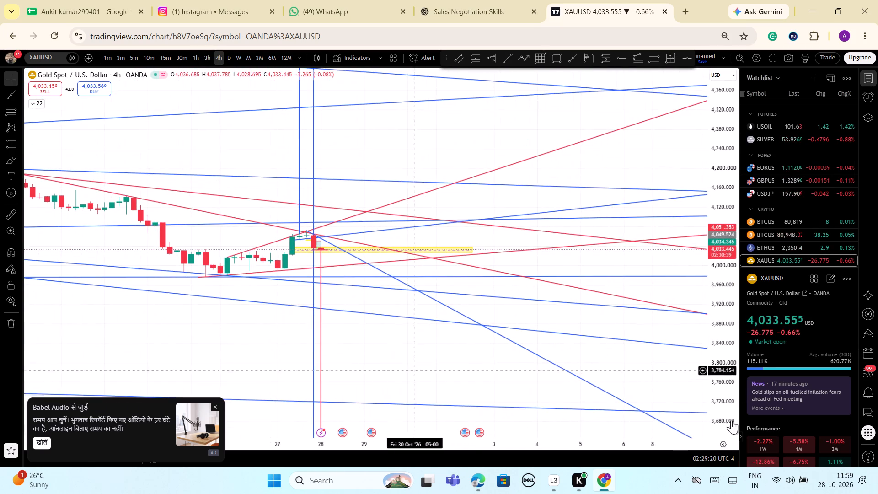
pyautogui.moveTo(721, 413); pyautogui.dragTo(715, 279)
pyautogui.scroll(2, 307, 336)
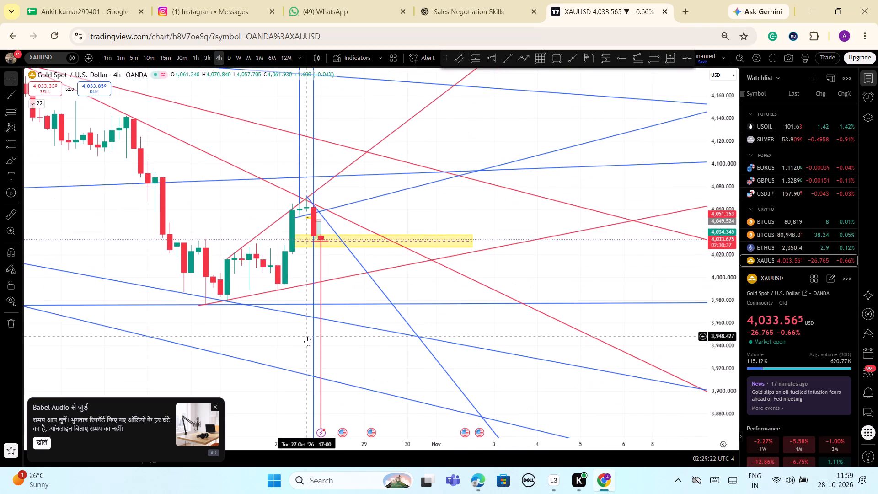
pyautogui.scroll(1, 307, 336)
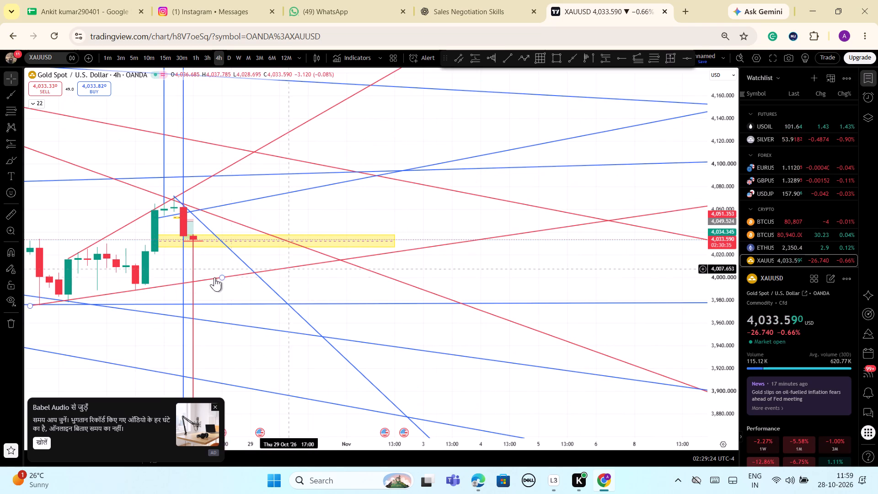
pyautogui.scroll(-4, 143, 226)
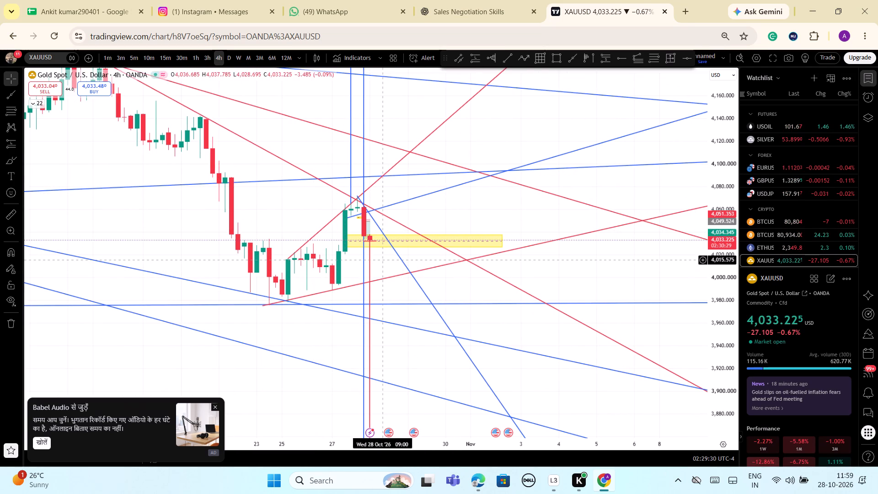
pyautogui.scroll(-1, 371, 261)
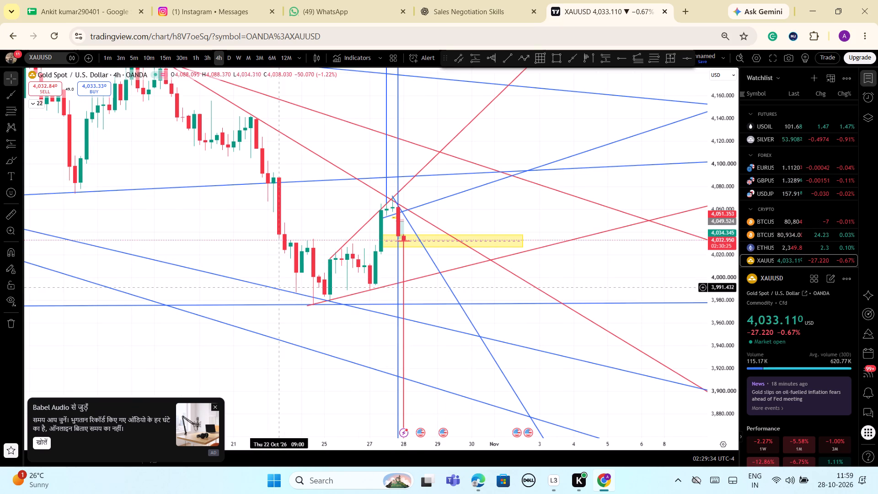
pyautogui.scroll(-6, 245, 254)
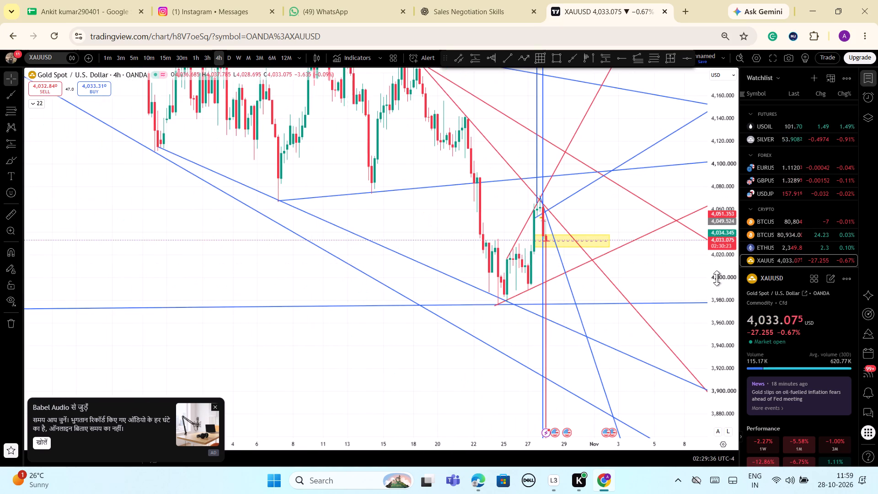
# Change the colour of the blue falling trend line that starts at the low near 4,115.2 to black.
pyautogui.moveTo(714, 257); pyautogui.dragTo(725, 381)
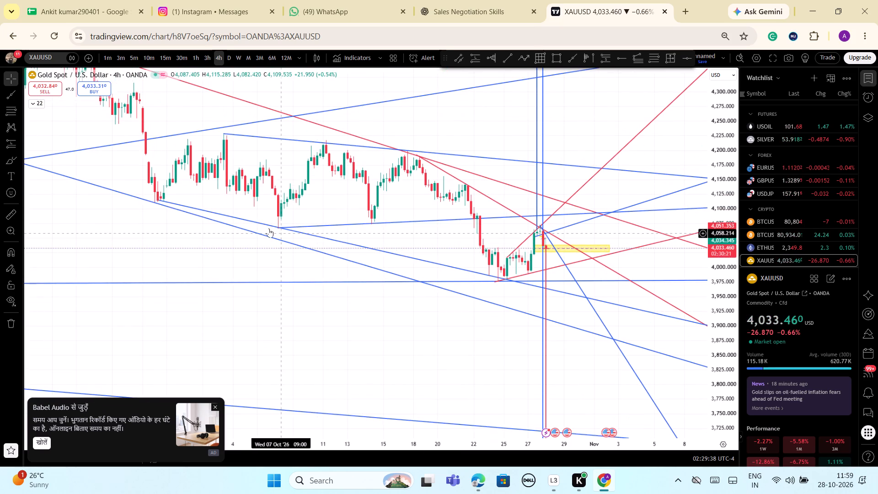
pyautogui.click(398, 254)
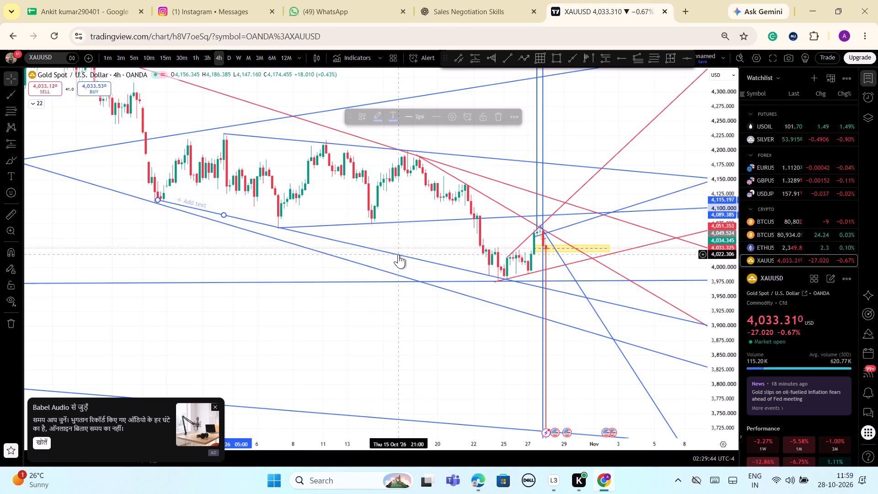
pyautogui.click(373, 119)
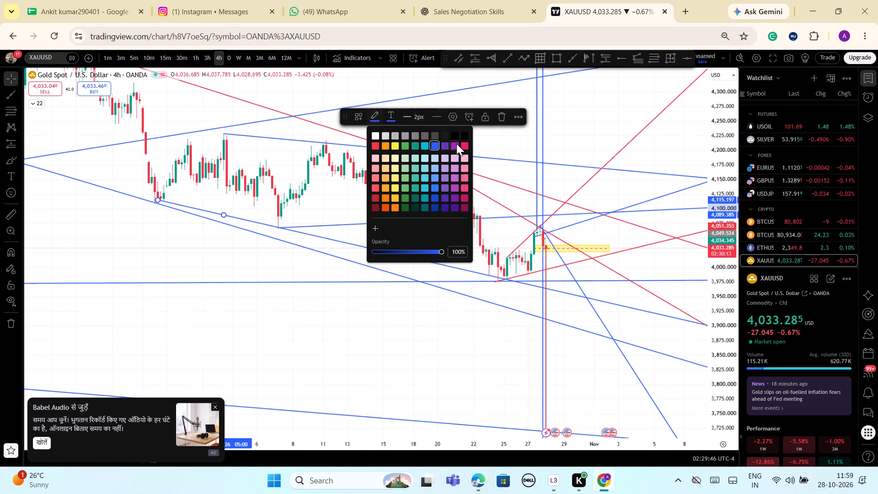
pyautogui.click(464, 135)
pyautogui.click(418, 325)
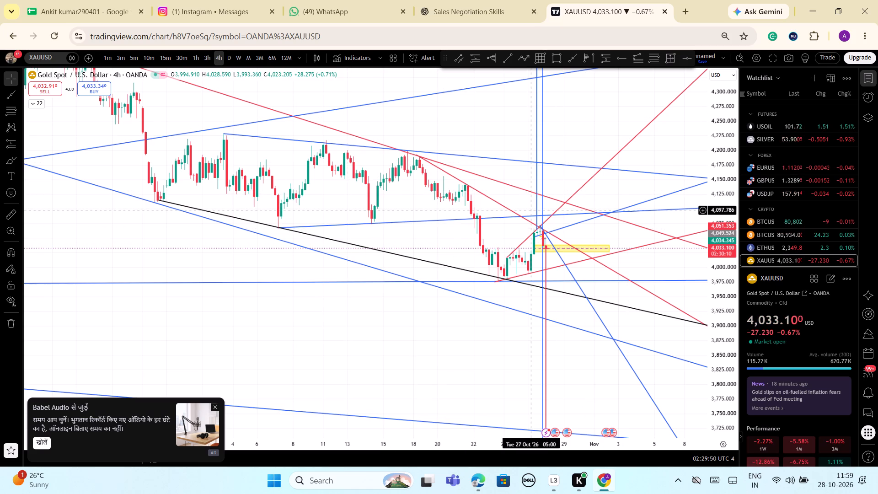
# Change the colour of the long red falling trend line above the October highs to black.
pyautogui.click(514, 185)
pyautogui.click(514, 187)
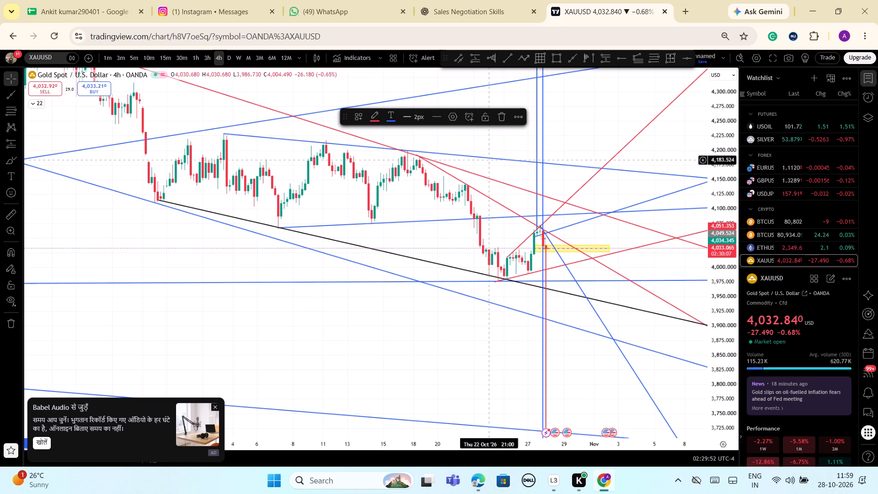
pyautogui.click(371, 117)
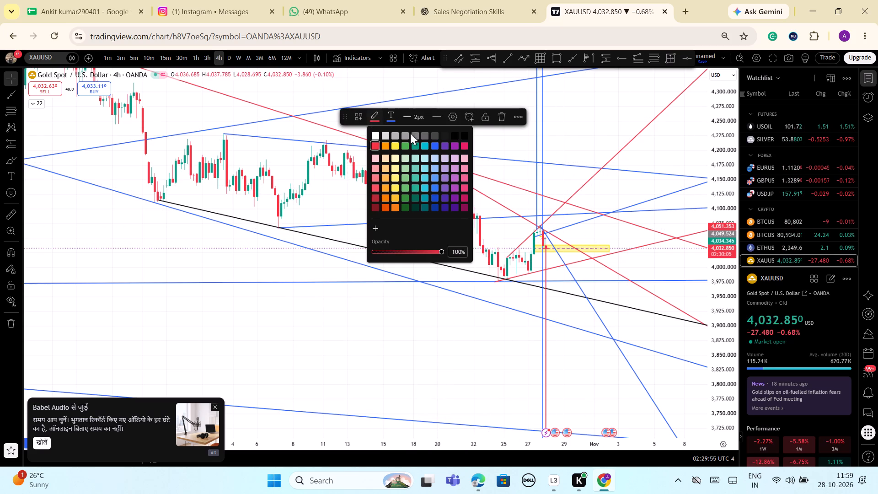
pyautogui.click(465, 134)
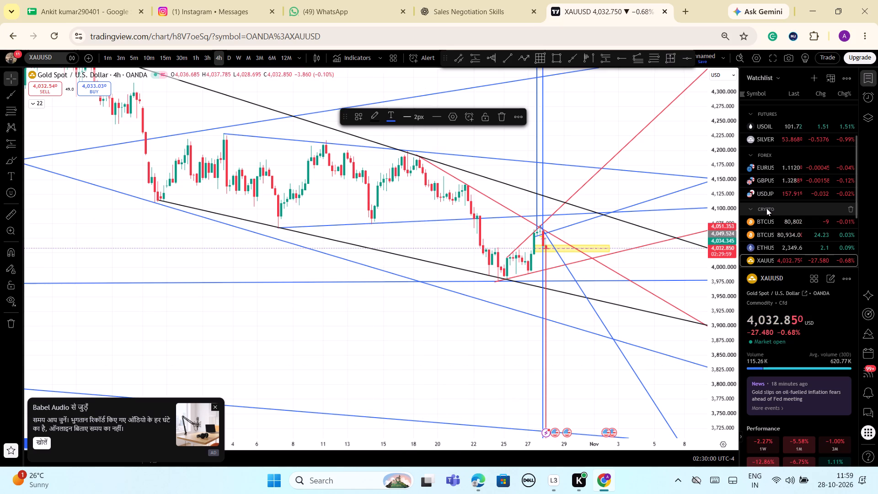
# Delete the blue rising trend line that connects the 7 Oct and 13 Oct lows, near 4,067.5 and 4,073.7.
pyautogui.scroll(-1, 601, 292)
pyautogui.scroll(-1, 484, 300)
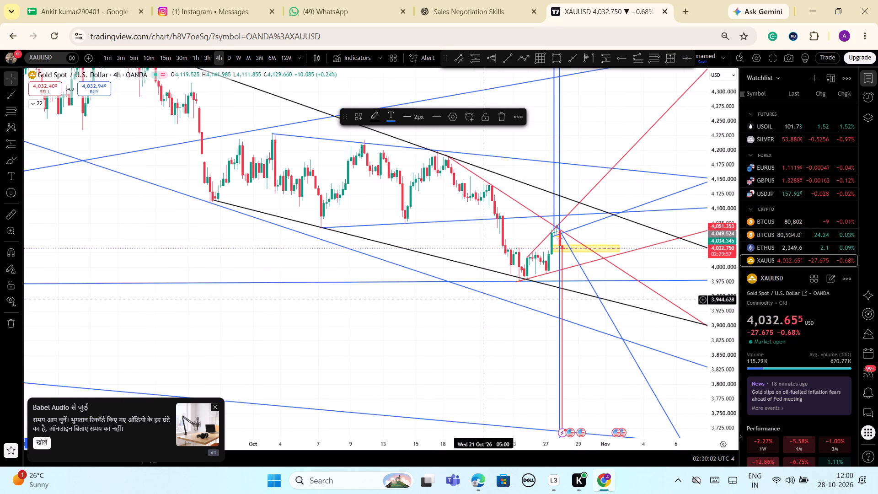
pyautogui.scroll(-1, 484, 301)
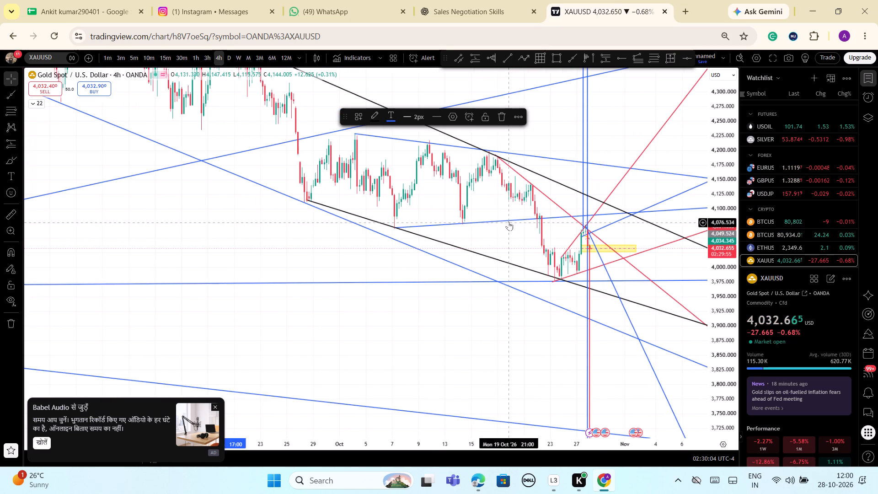
pyautogui.click(508, 220)
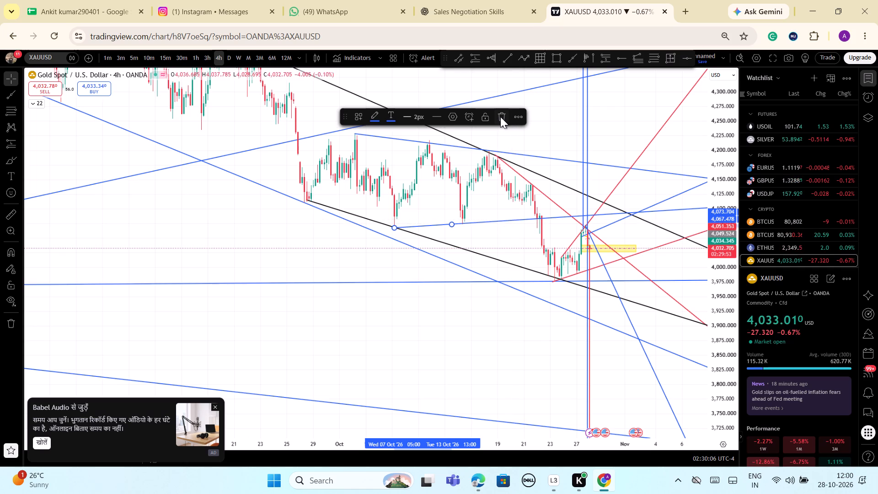
pyautogui.click(500, 117)
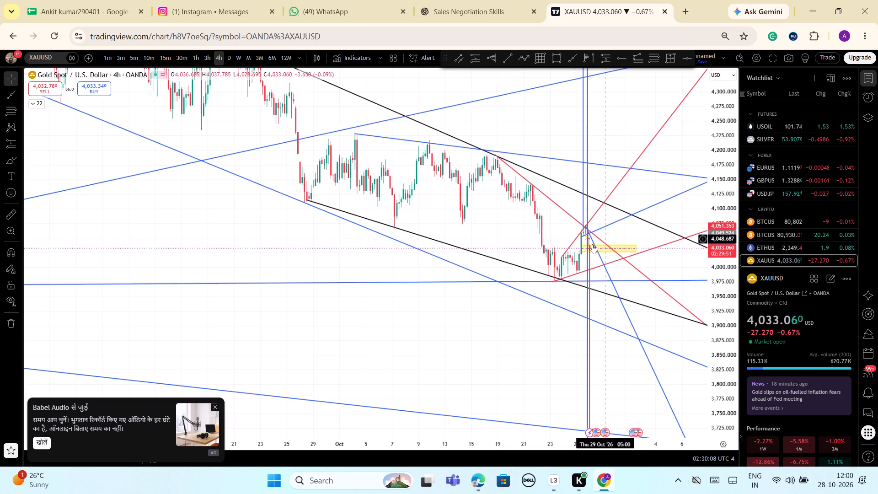
# Adjust the lower black trend line's anchors to about 4,113.9 at the late-September low and 4,083.9 on 2 Oct.
pyautogui.scroll(1, 694, 301)
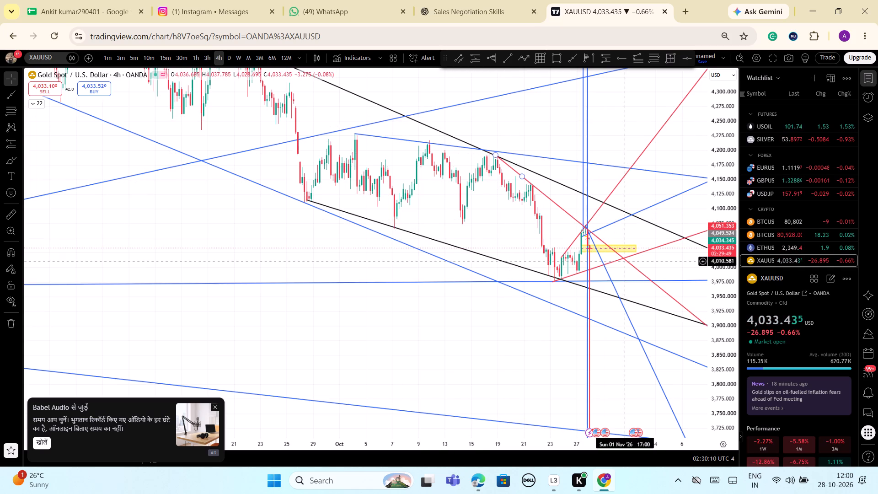
pyautogui.scroll(1, 669, 289)
pyautogui.scroll(-1, 701, 324)
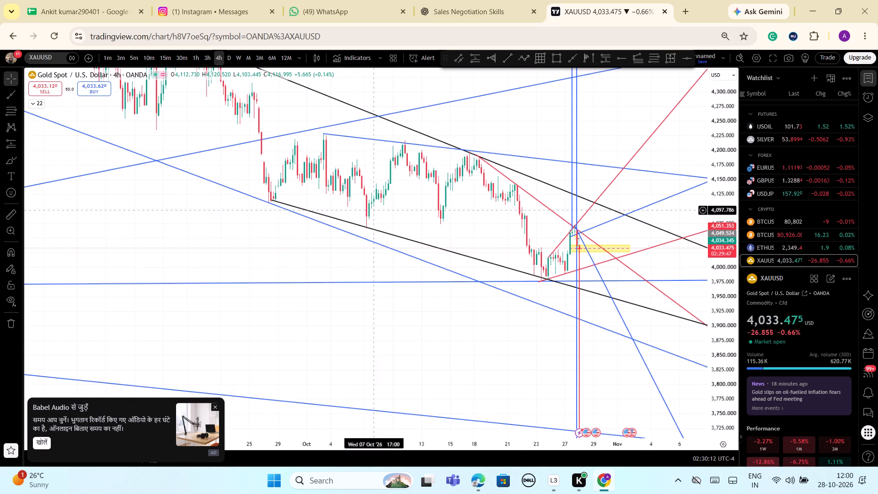
pyautogui.moveTo(466, 384); pyautogui.dragTo(439, 386)
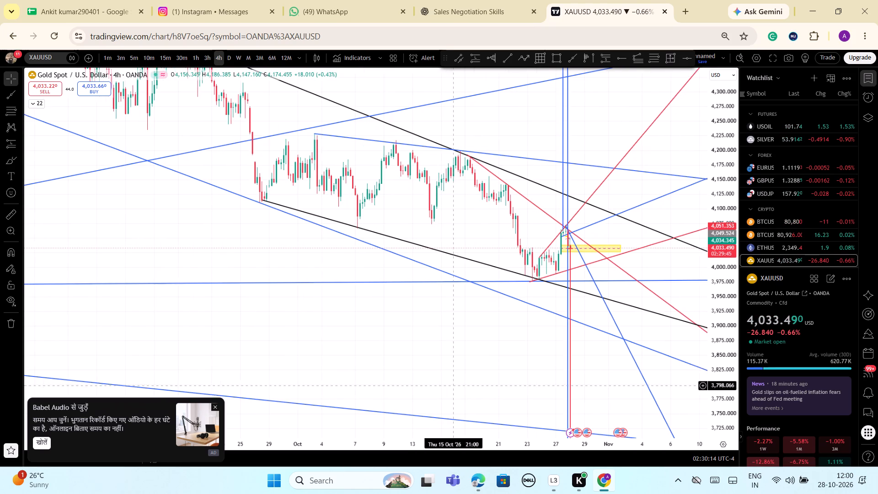
pyautogui.moveTo(439, 386); pyautogui.dragTo(380, 417)
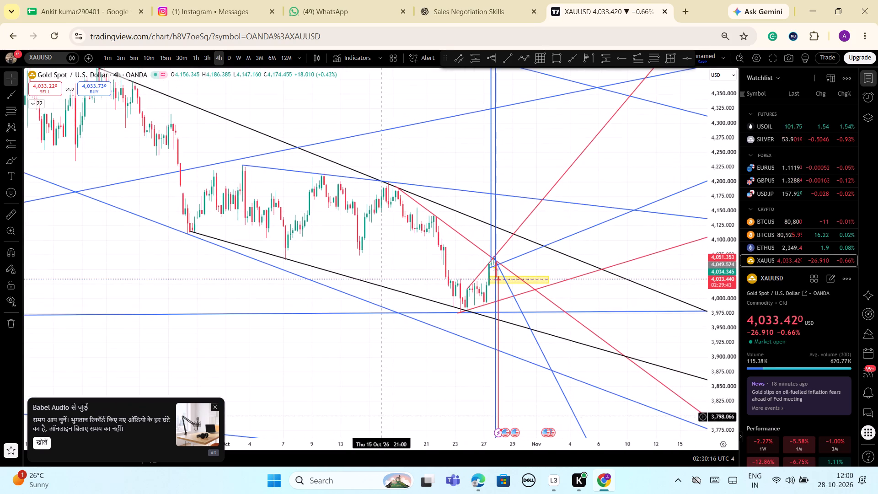
pyautogui.moveTo(189, 230); pyautogui.dragTo(185, 232)
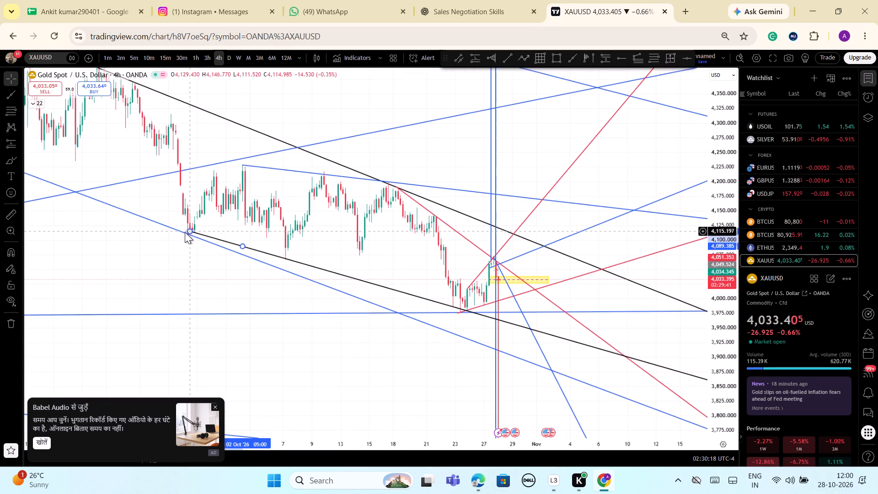
pyautogui.moveTo(185, 232); pyautogui.dragTo(182, 232)
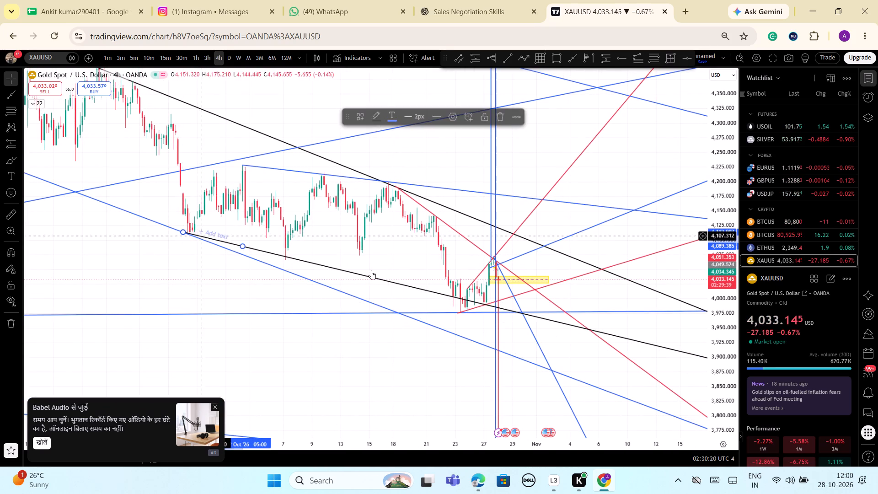
pyautogui.moveTo(241, 245); pyautogui.dragTo(246, 248)
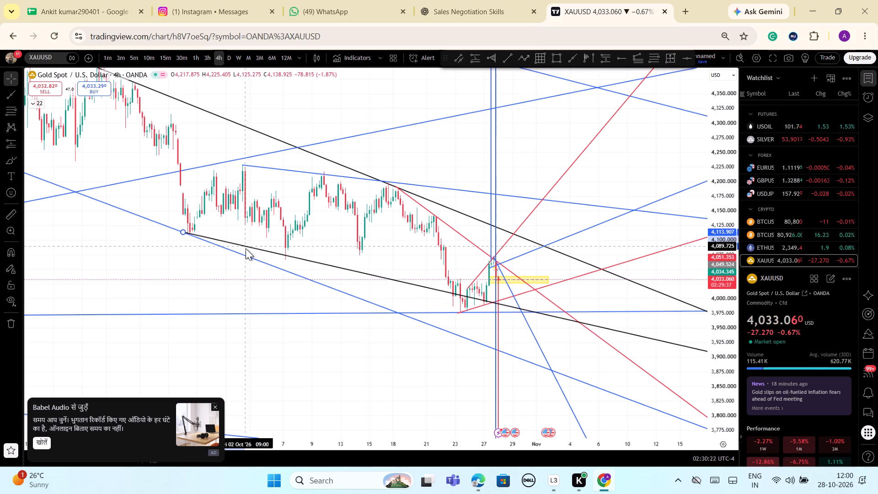
pyautogui.moveTo(246, 248); pyautogui.dragTo(247, 250)
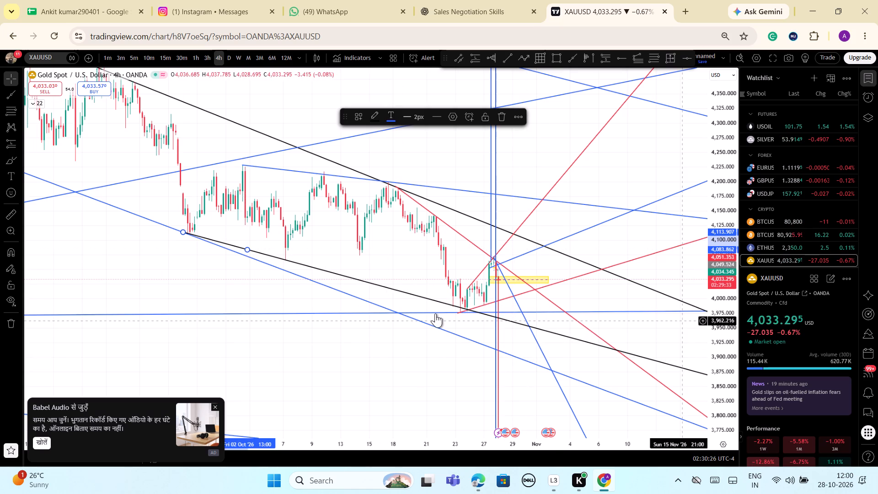
pyautogui.scroll(1, 444, 223)
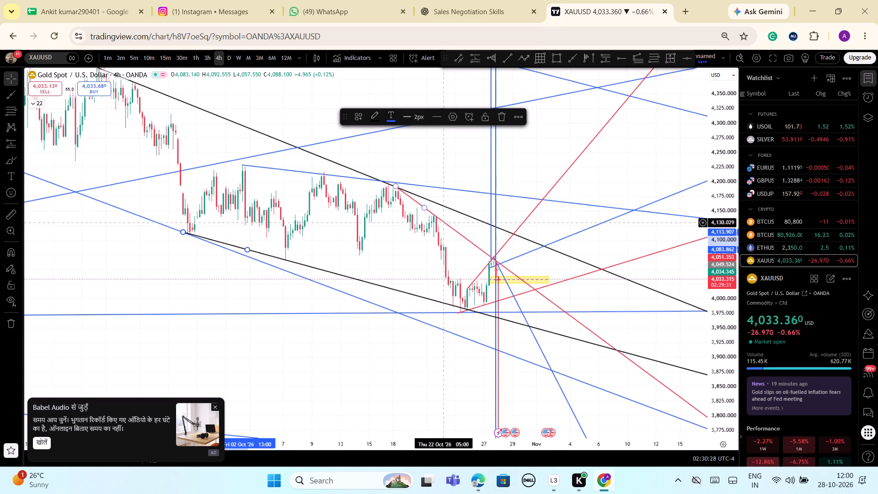
pyautogui.scroll(1, 475, 236)
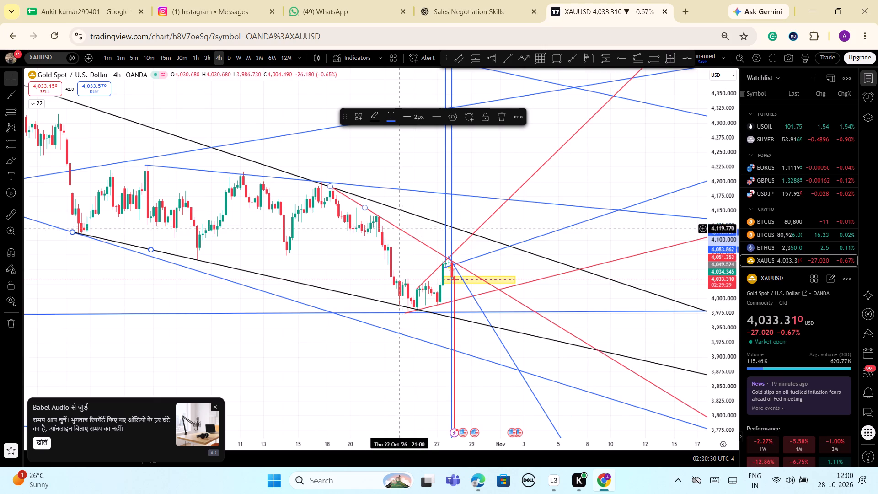
pyautogui.click(401, 229)
pyautogui.click(497, 153)
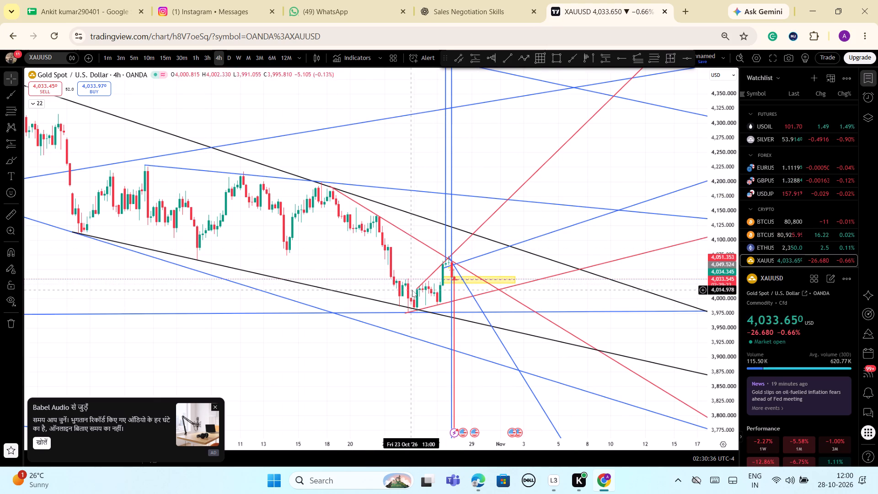
# Re-anchor the steep red rising trend line at about 4,028.2 on 22 Oct and 4,057.5 on 26 Oct.
pyautogui.moveTo(418, 289); pyautogui.dragTo(407, 279)
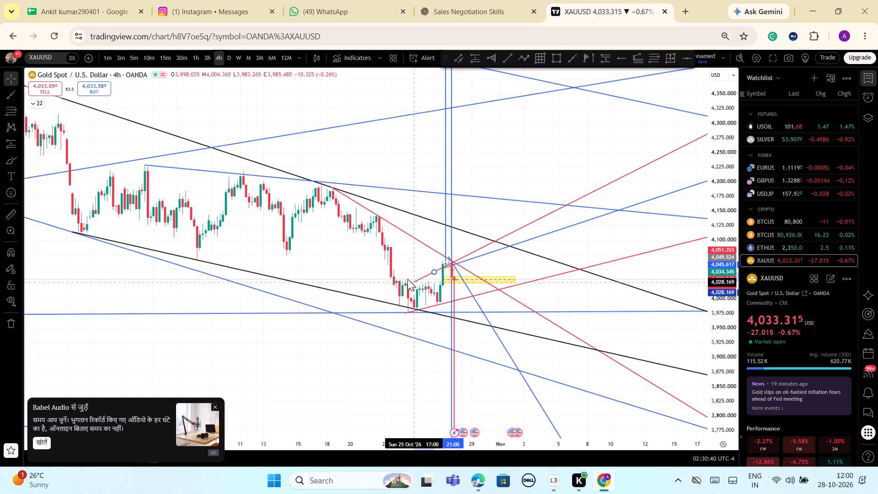
pyautogui.moveTo(407, 279); pyautogui.dragTo(409, 303)
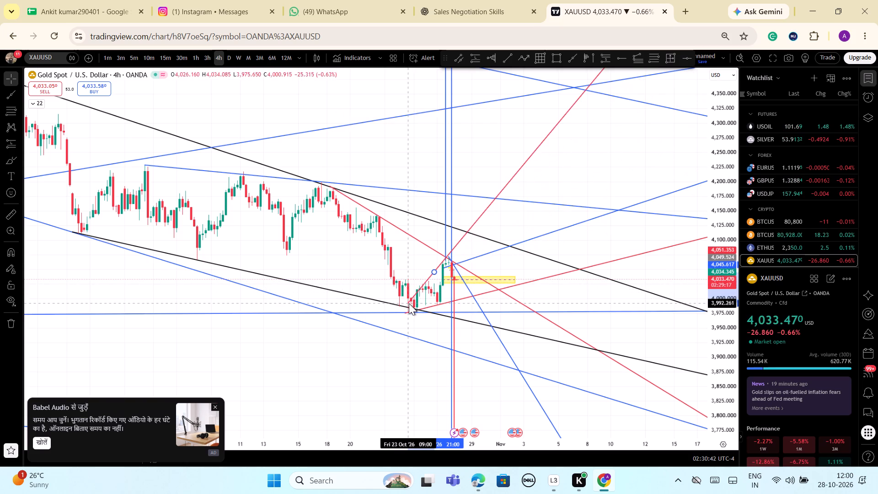
pyautogui.moveTo(409, 303); pyautogui.dragTo(403, 280)
pyautogui.moveTo(434, 271); pyautogui.dragTo(435, 263)
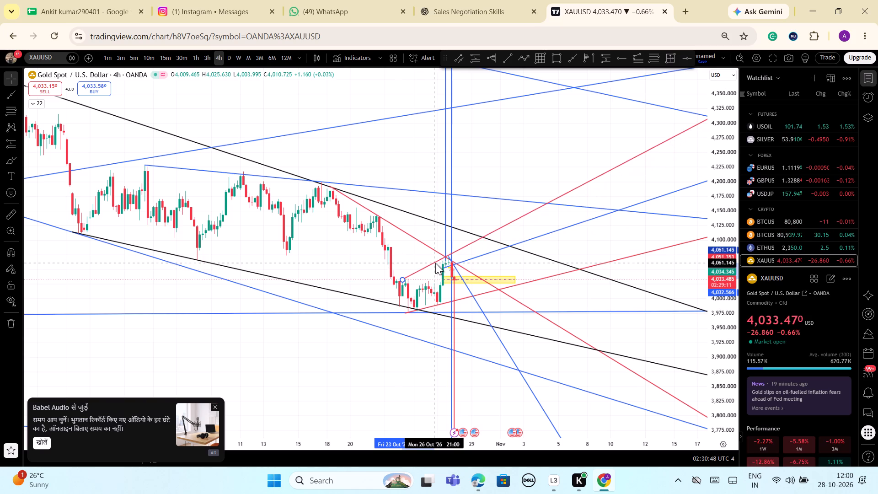
pyautogui.moveTo(435, 263); pyautogui.dragTo(436, 263)
pyautogui.click(517, 162)
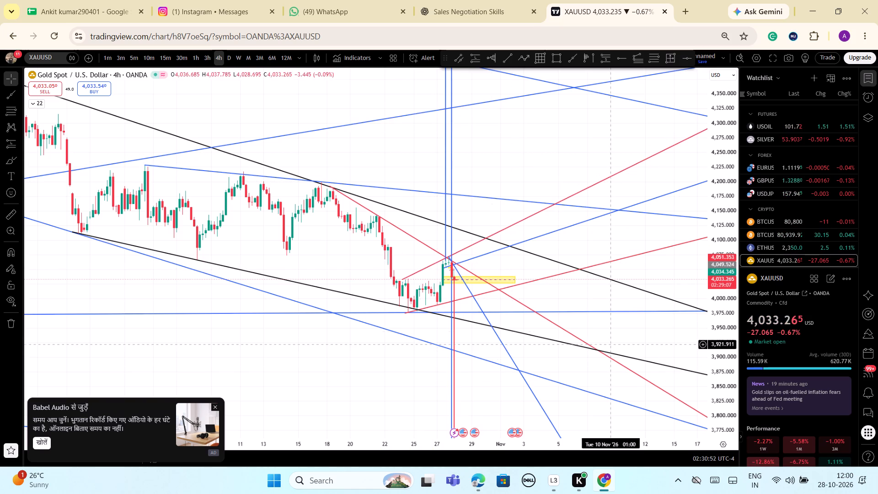
pyautogui.click(420, 269)
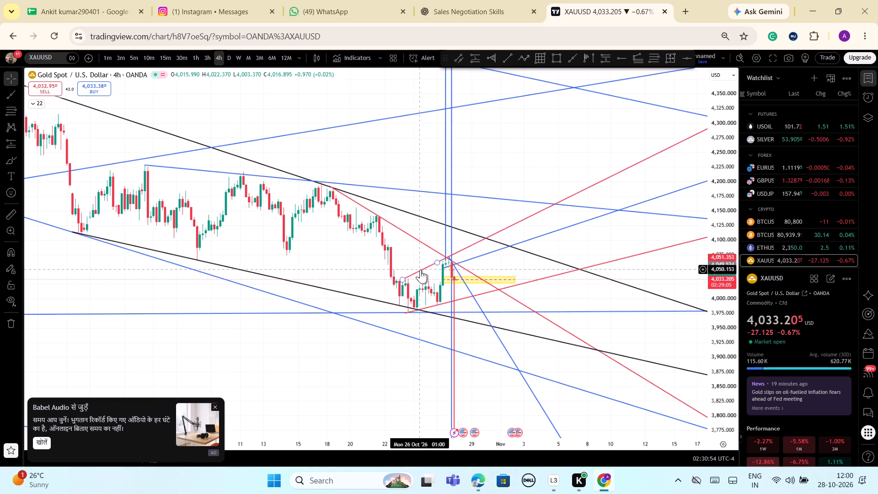
pyautogui.click(525, 177)
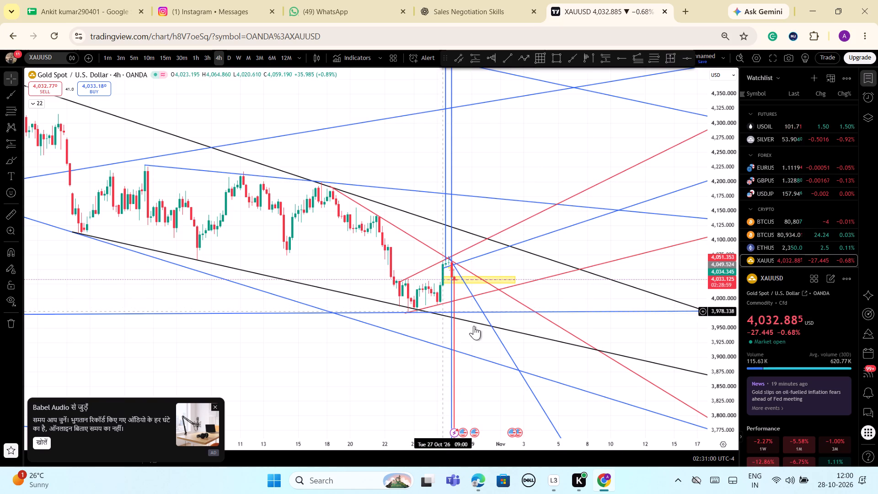
# Extend the start of the yellow zone back to 22 Oct 09:00, with its upper edge near 4,036.2.
pyautogui.scroll(3, 479, 352)
pyautogui.scroll(1, 359, 349)
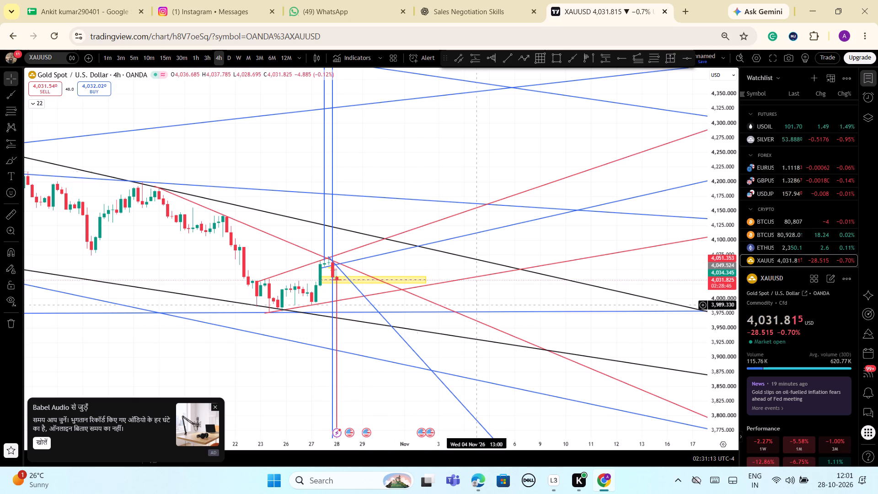
pyautogui.click(415, 170)
pyautogui.scroll(-1, 378, 301)
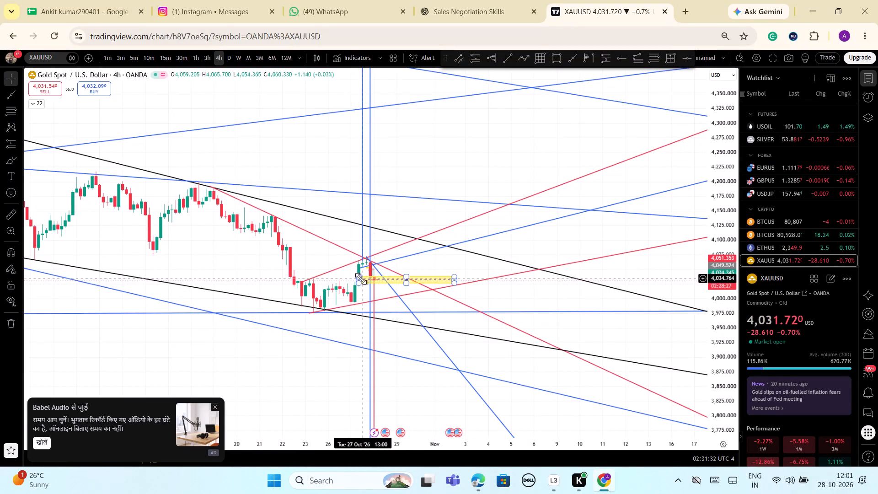
pyautogui.moveTo(359, 277); pyautogui.dragTo(292, 278)
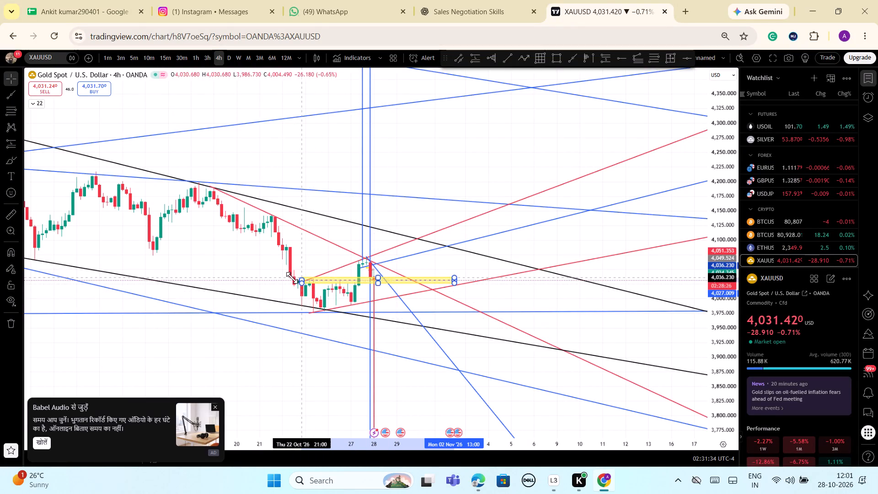
pyautogui.moveTo(292, 278); pyautogui.dragTo(289, 278)
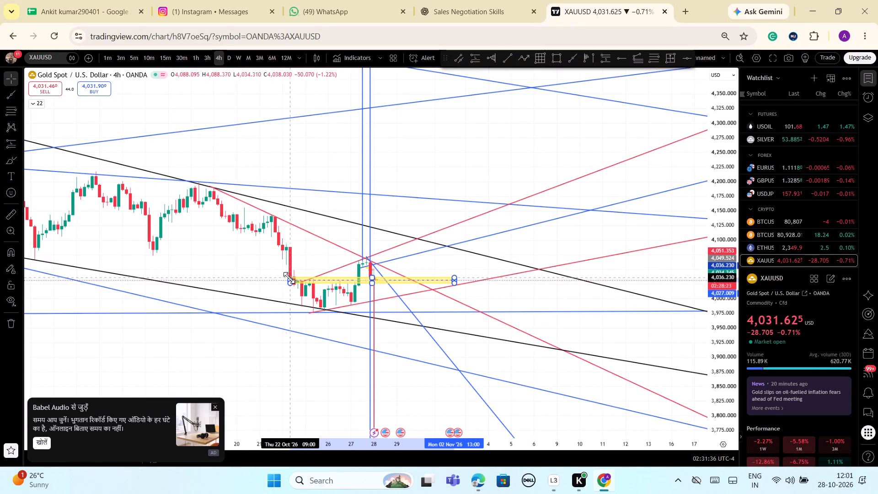
pyautogui.moveTo(289, 278); pyautogui.dragTo(289, 277)
pyautogui.click(540, 152)
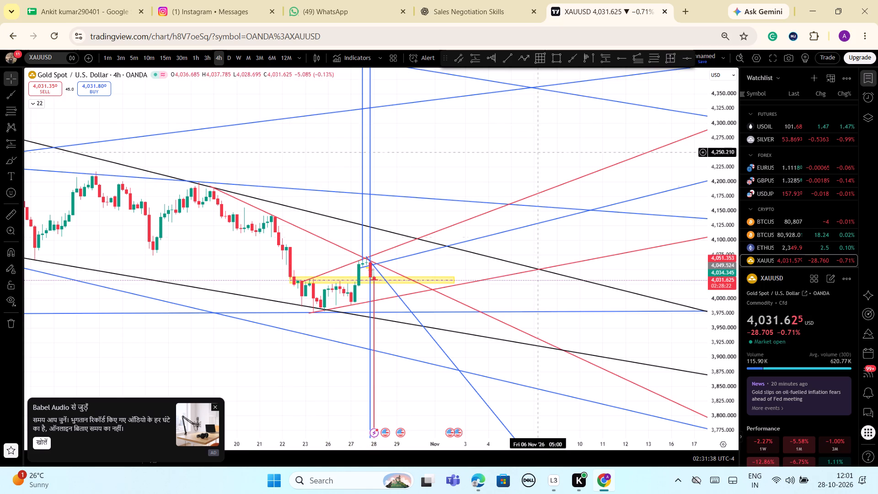
# Switch the chart to the daily timeframe and examine the longer-term price action against the trend lines.
pyautogui.moveTo(710, 394); pyautogui.dragTo(738, 297)
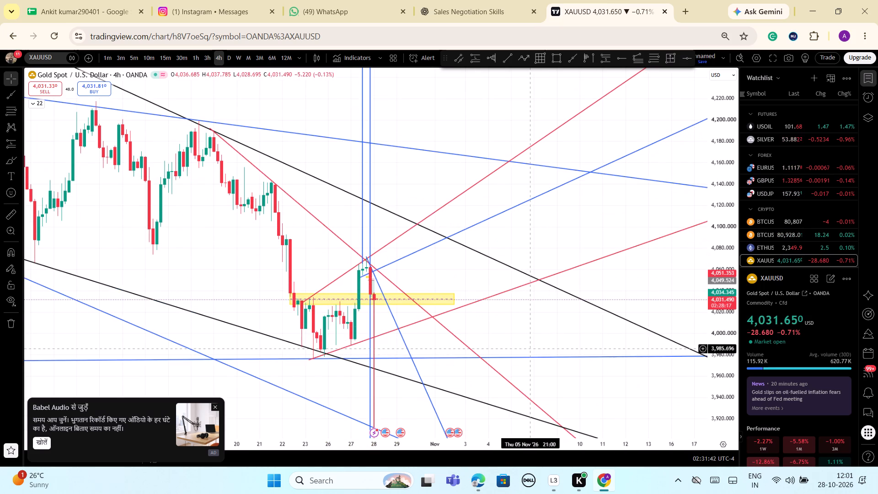
pyautogui.scroll(-1, 532, 349)
pyautogui.click(228, 59)
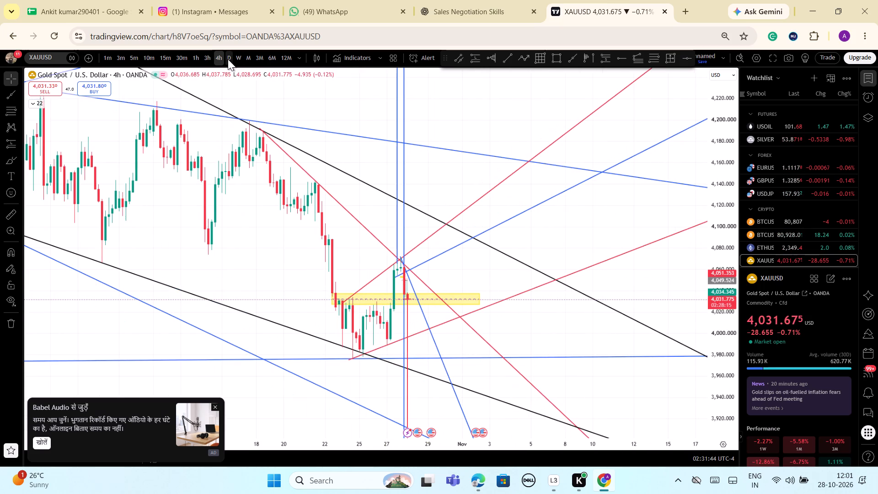
pyautogui.scroll(-2, 510, 204)
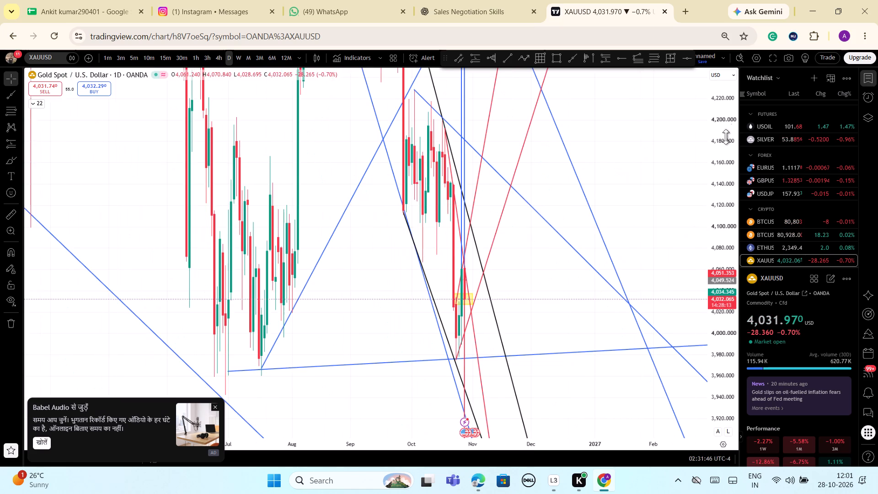
pyautogui.moveTo(732, 133); pyautogui.dragTo(728, 452)
pyautogui.scroll(3, 590, 373)
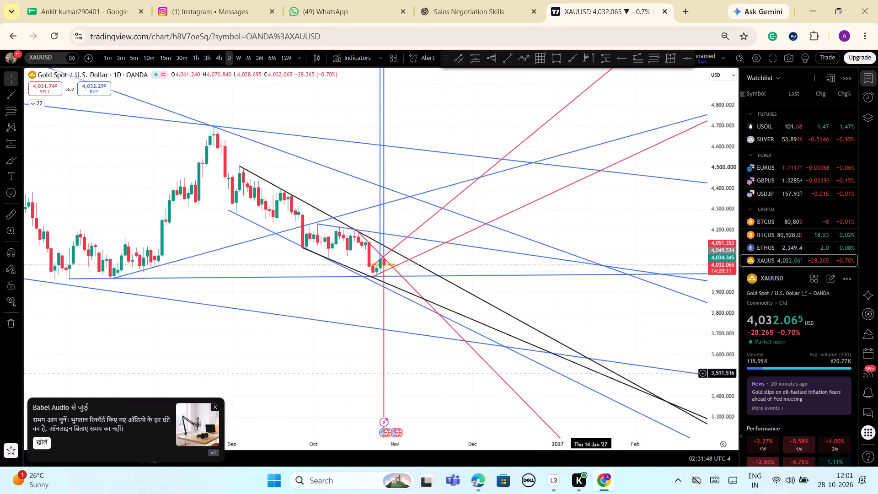
pyautogui.scroll(-2, 585, 374)
pyautogui.moveTo(315, 370); pyautogui.dragTo(340, 370)
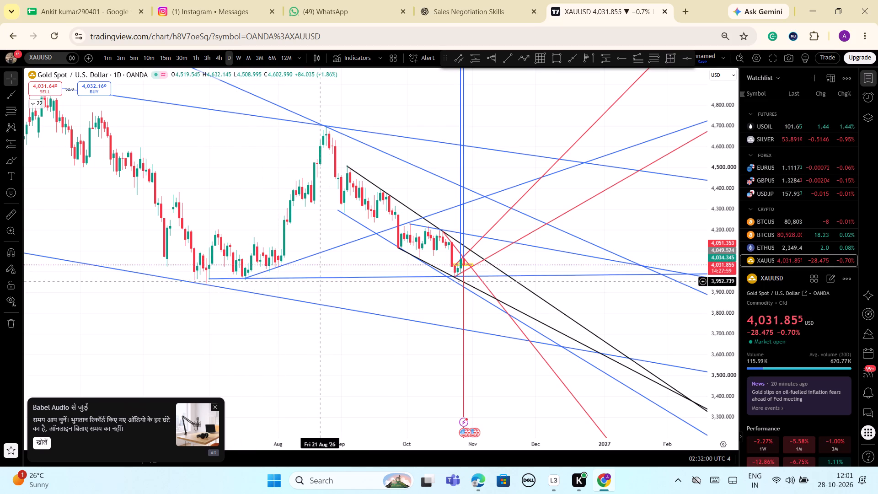
pyautogui.scroll(-3, 272, 290)
pyautogui.scroll(-2, 343, 336)
pyautogui.scroll(-2, 466, 370)
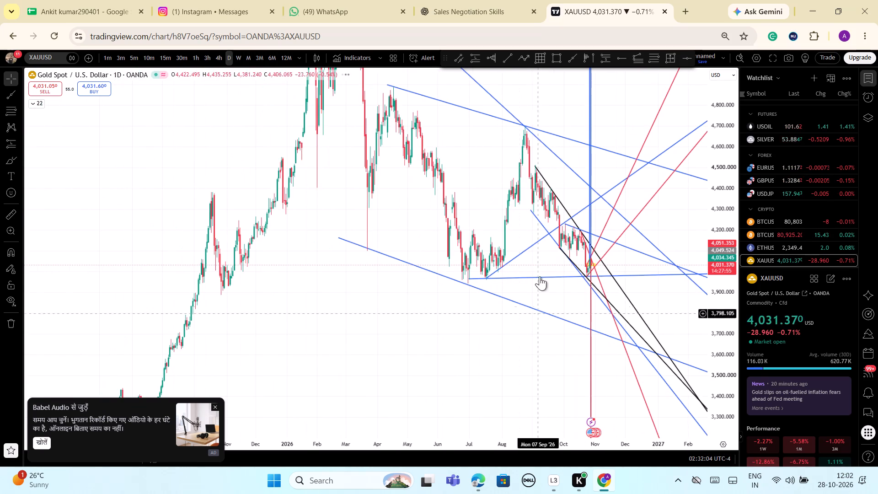
pyautogui.scroll(3, 548, 292)
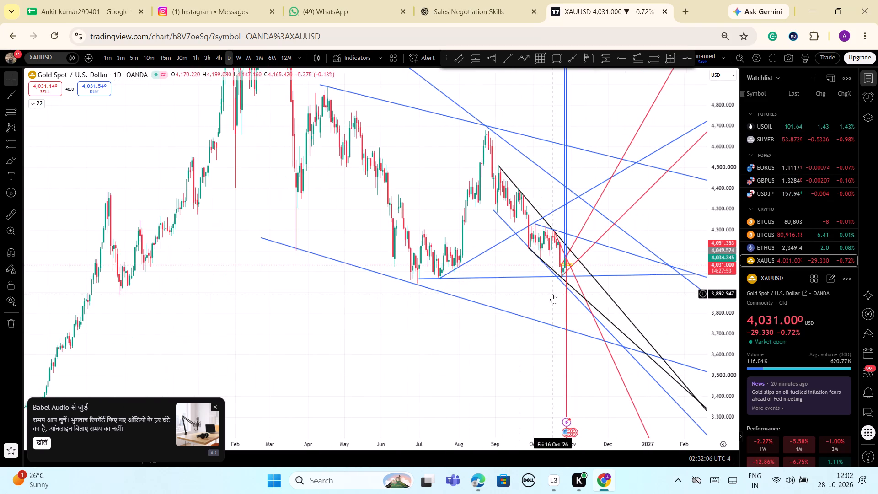
pyautogui.scroll(1, 553, 294)
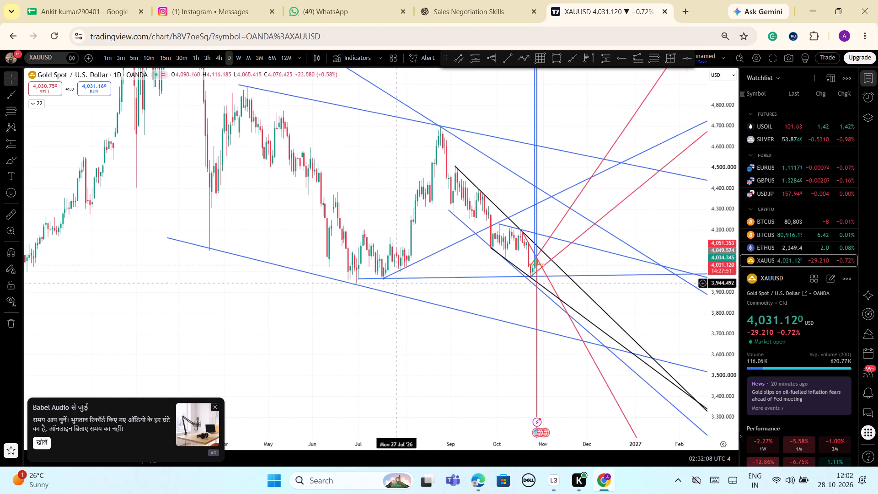
pyautogui.scroll(2, 409, 391)
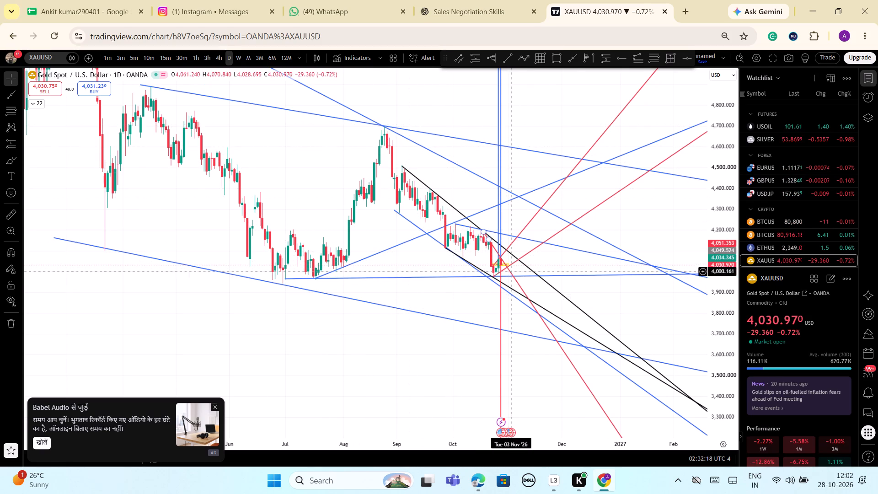
# Draw a falling extended trend line from the late-August high through about 4,542.4 on 10 Sep.
pyautogui.scroll(2, 577, 285)
pyautogui.moveTo(734, 393); pyautogui.dragTo(729, 315)
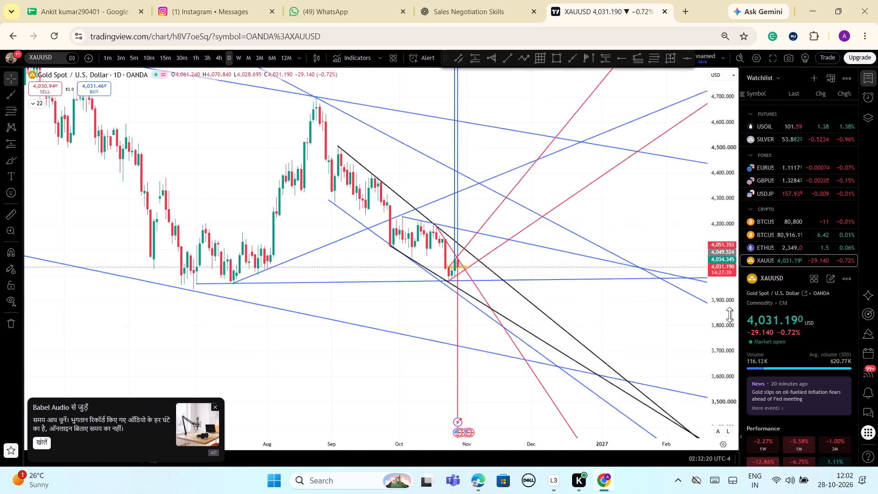
pyautogui.moveTo(729, 315); pyautogui.dragTo(728, 303)
pyautogui.scroll(3, 549, 276)
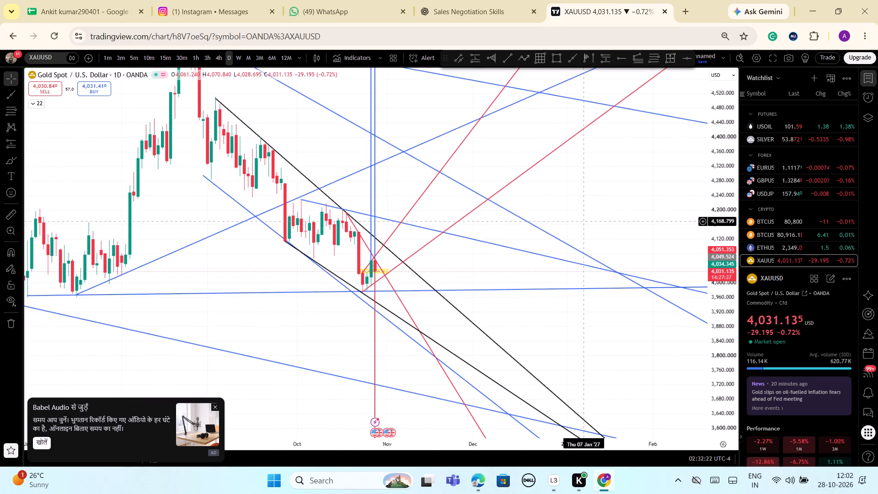
pyautogui.moveTo(577, 213); pyautogui.dragTo(634, 207)
pyautogui.moveTo(722, 202); pyautogui.dragTo(750, 279)
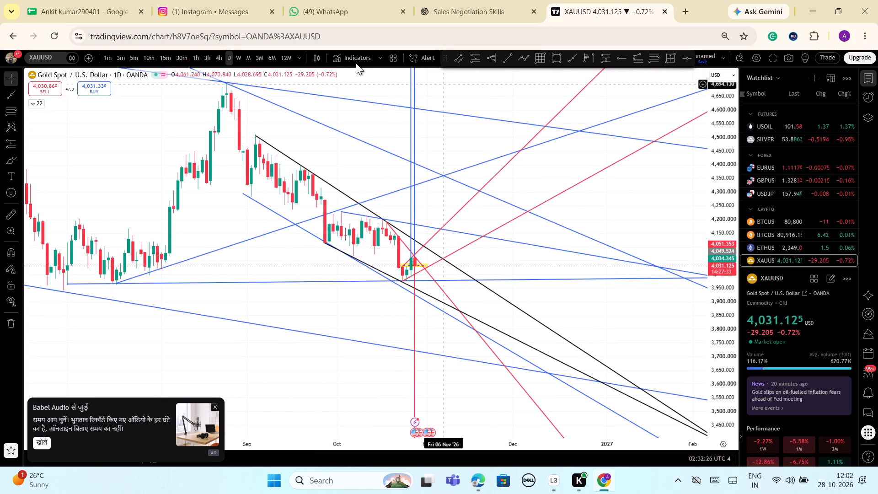
pyautogui.click(569, 60)
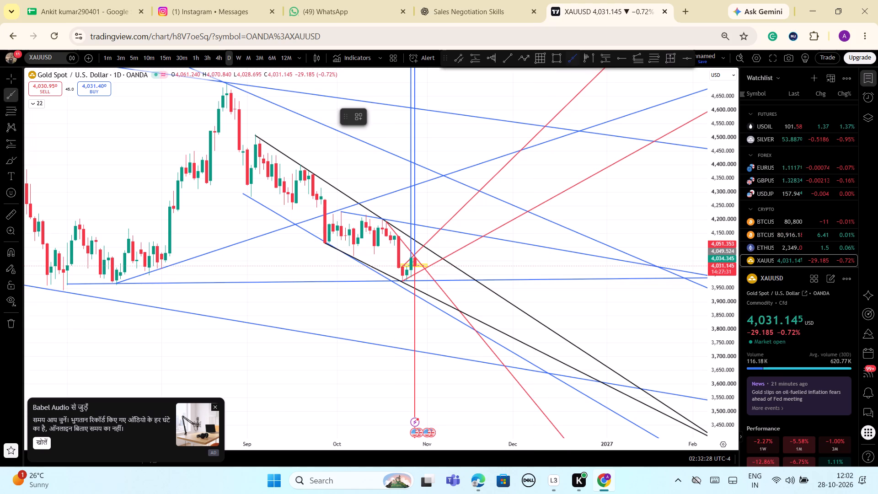
pyautogui.click(225, 83)
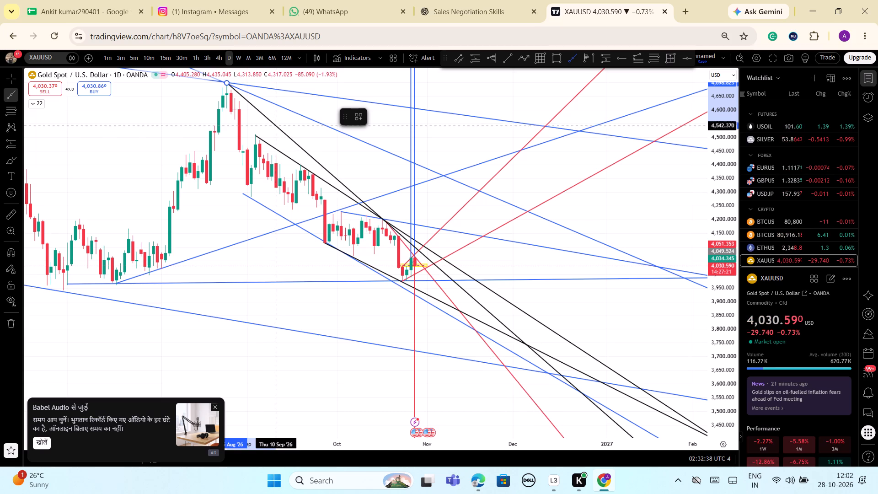
pyautogui.click(276, 126)
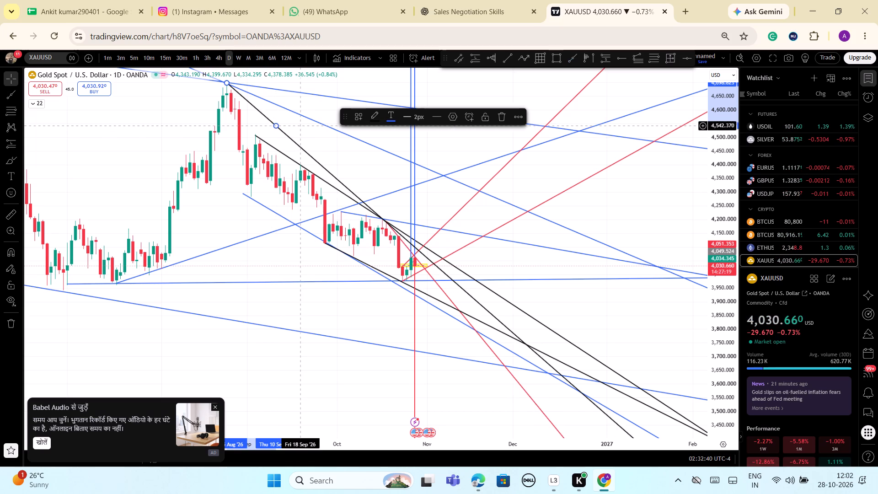
pyautogui.click(539, 96)
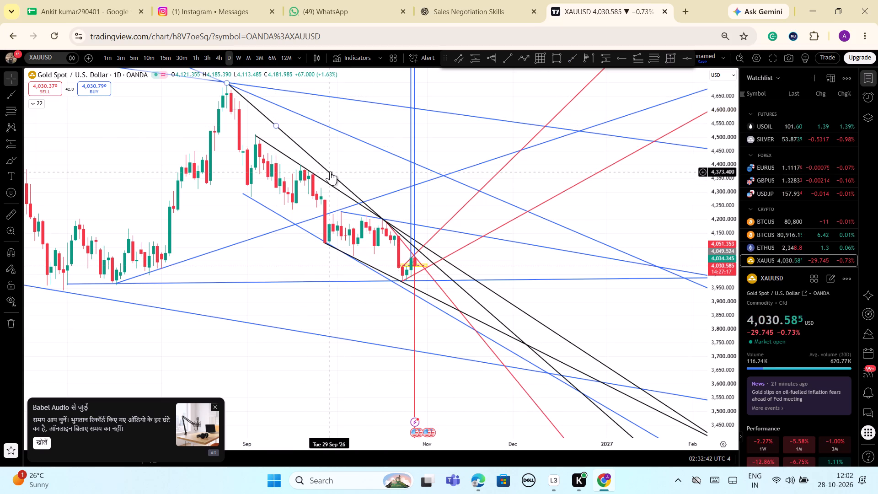
# Recolour the new falling trend line from the late-August high yellow.
pyautogui.click(330, 172)
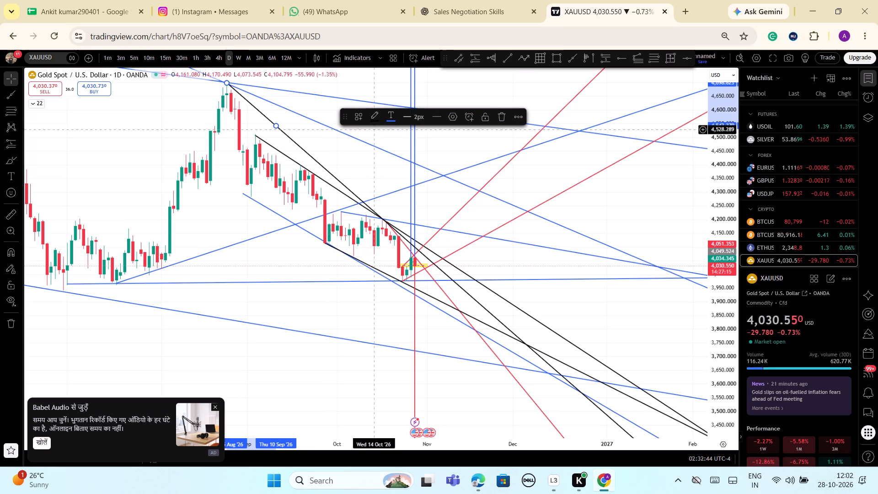
pyautogui.click(374, 119)
pyautogui.click(397, 147)
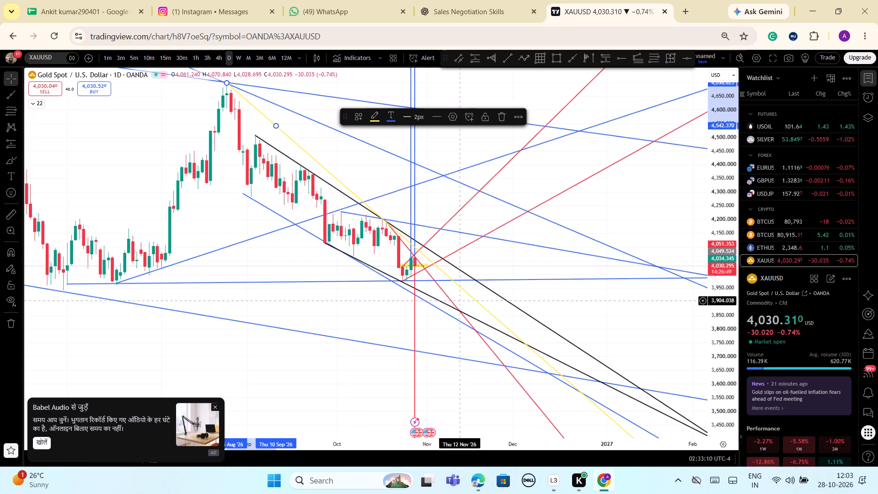
# Switch the chart to the 15-minute timeframe and examine the recent drop into the yellow zone.
pyautogui.scroll(3, 419, 305)
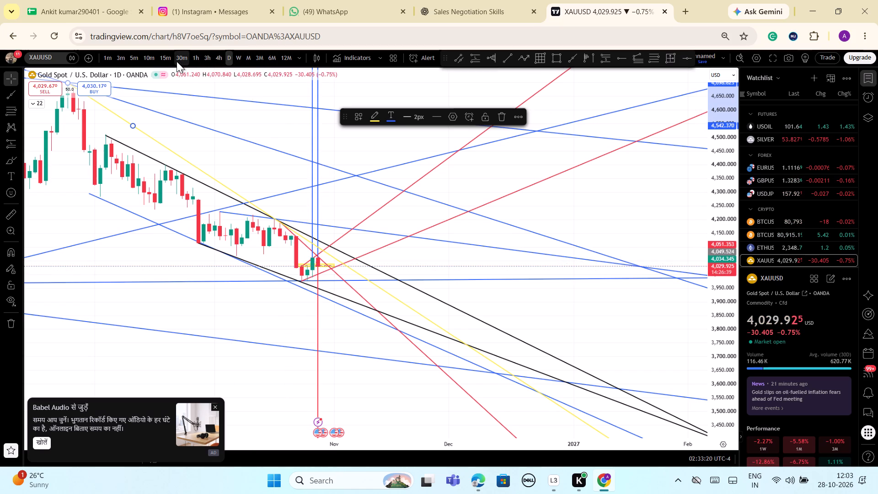
pyautogui.click(163, 61)
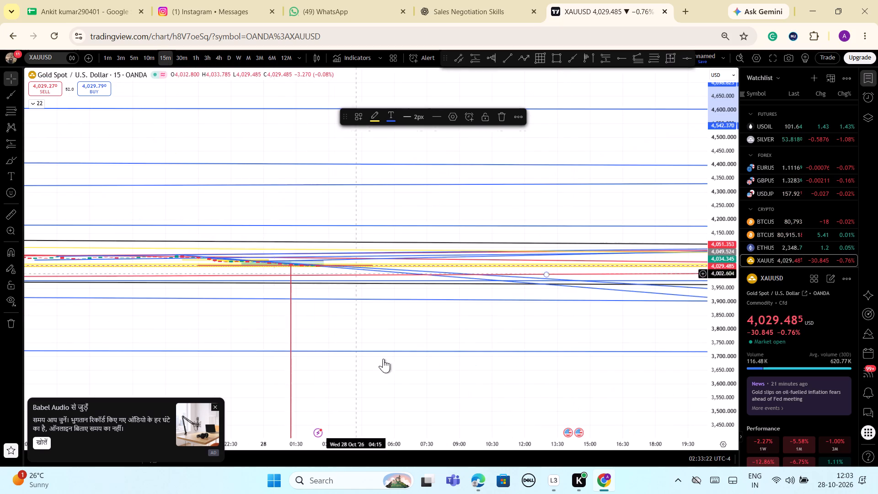
pyautogui.click(400, 417)
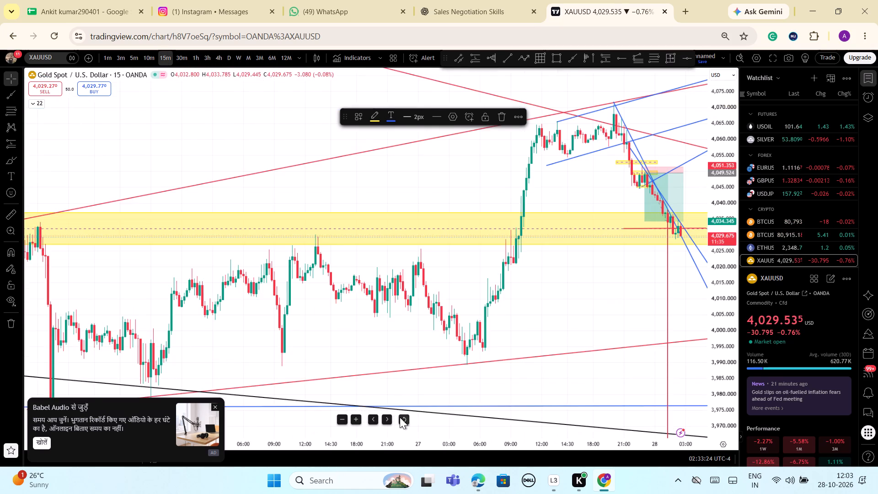
pyautogui.scroll(-3, 451, 377)
pyautogui.moveTo(624, 287); pyautogui.dragTo(494, 242)
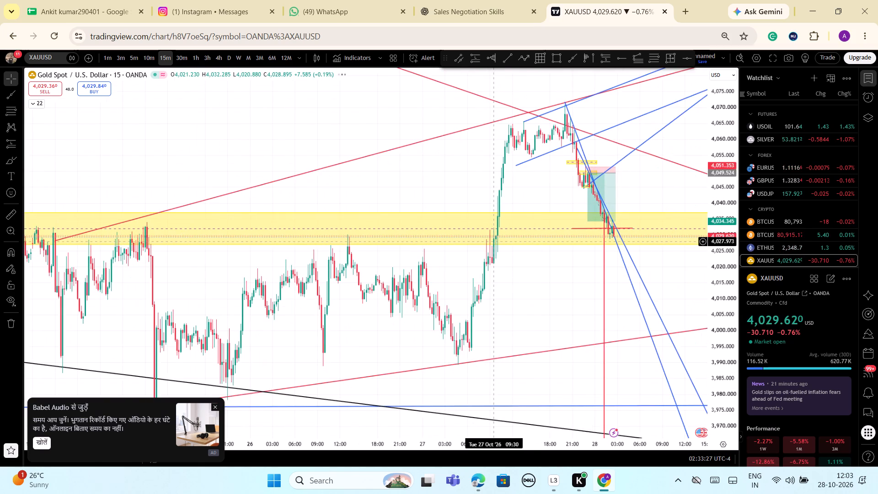
pyautogui.moveTo(494, 242); pyautogui.dragTo(413, 234)
pyautogui.scroll(3, 421, 232)
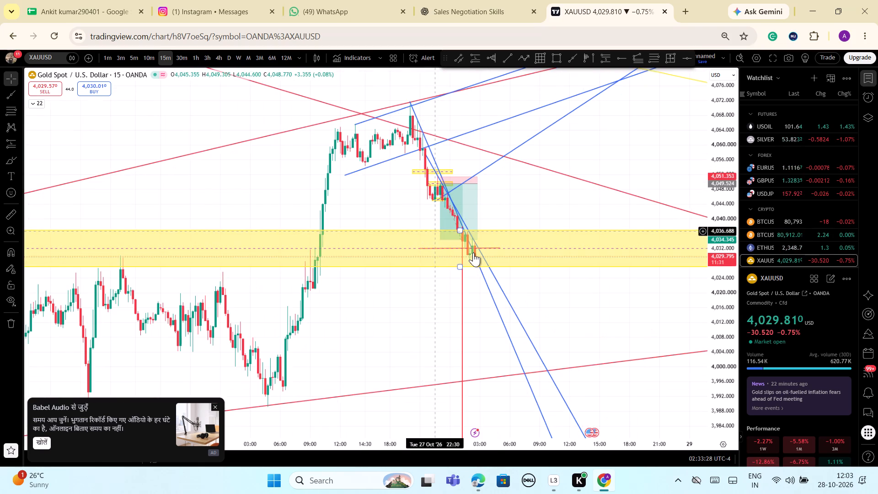
pyautogui.scroll(1, 474, 252)
pyautogui.scroll(-1, 536, 272)
pyautogui.moveTo(721, 310); pyautogui.dragTo(724, 366)
pyautogui.scroll(1, 588, 335)
pyautogui.scroll(-2, 588, 335)
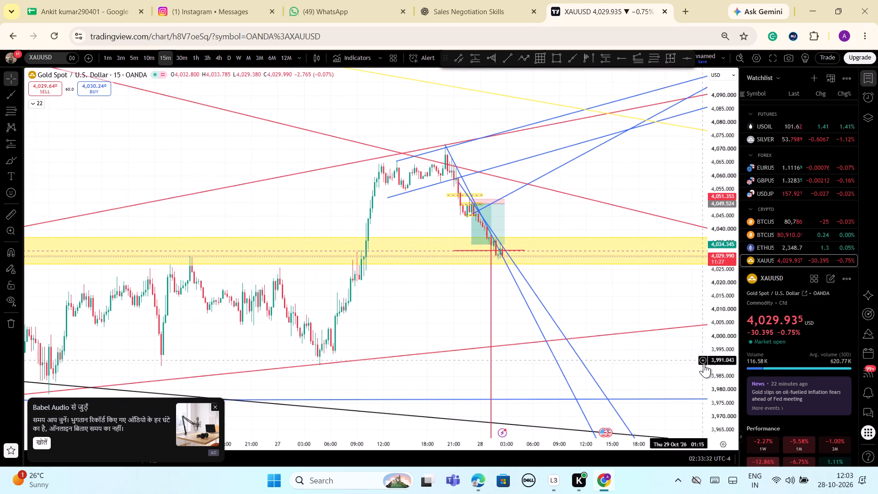
pyautogui.moveTo(711, 385); pyautogui.dragTo(712, 345)
pyautogui.scroll(-2, 616, 312)
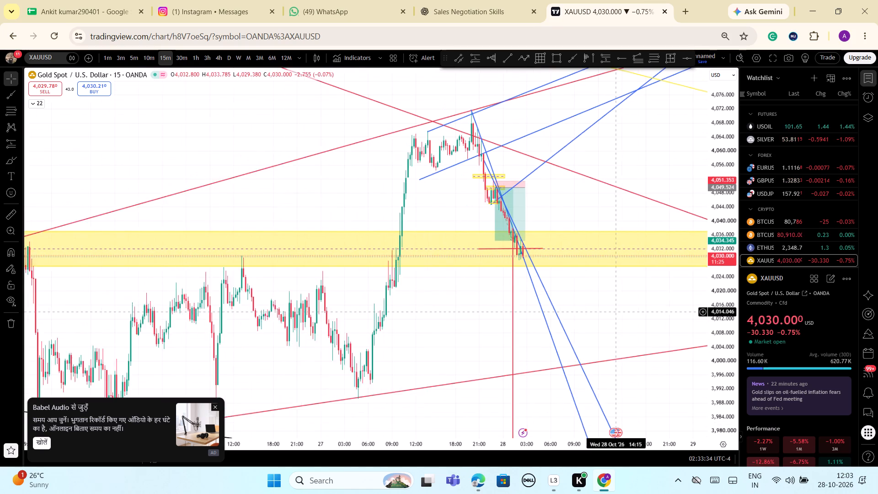
pyautogui.moveTo(727, 336); pyautogui.dragTo(723, 398)
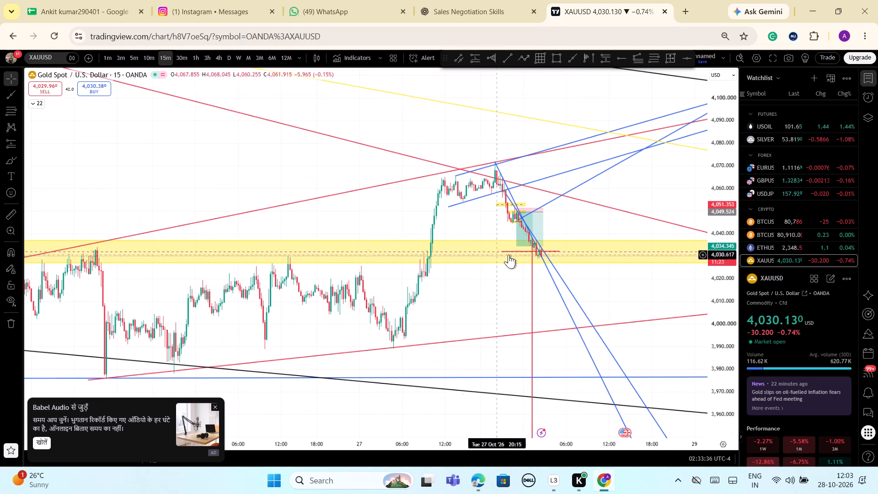
# Delete the short red horizontal line near 4,032 inside the yellow zone.
pyautogui.click(511, 251)
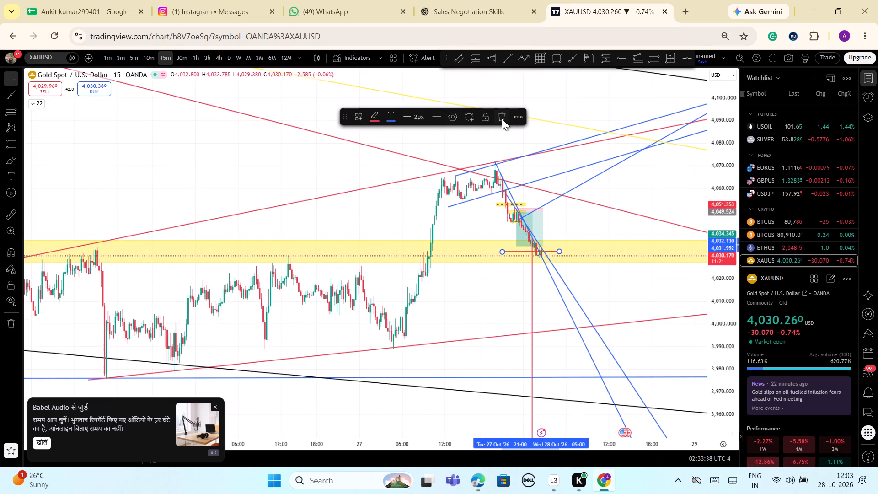
pyautogui.click(503, 118)
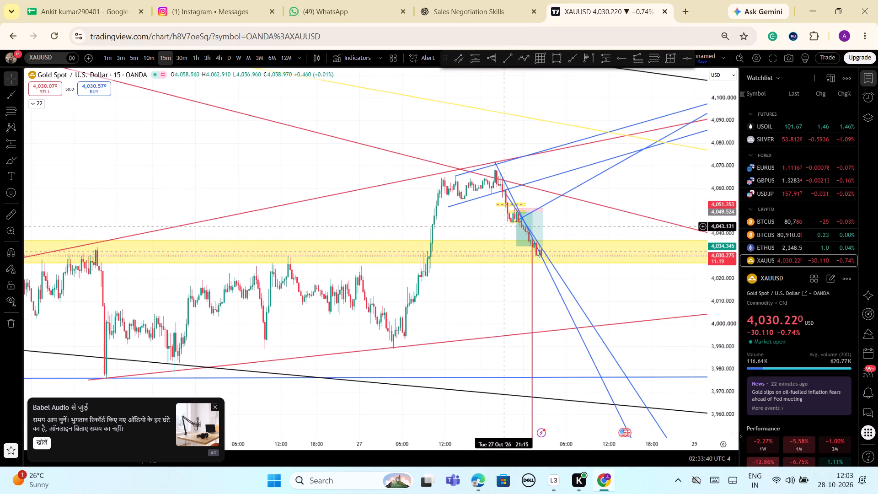
# Switch the chart to the monthly timeframe and examine the long-term price action against the trend lines.
pyautogui.scroll(-1, 487, 276)
pyautogui.moveTo(731, 181); pyautogui.dragTo(731, 260)
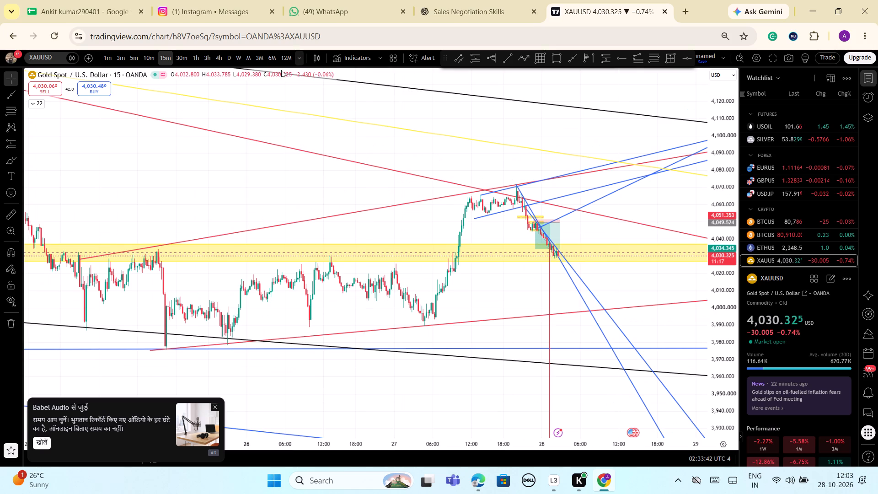
pyautogui.click(249, 60)
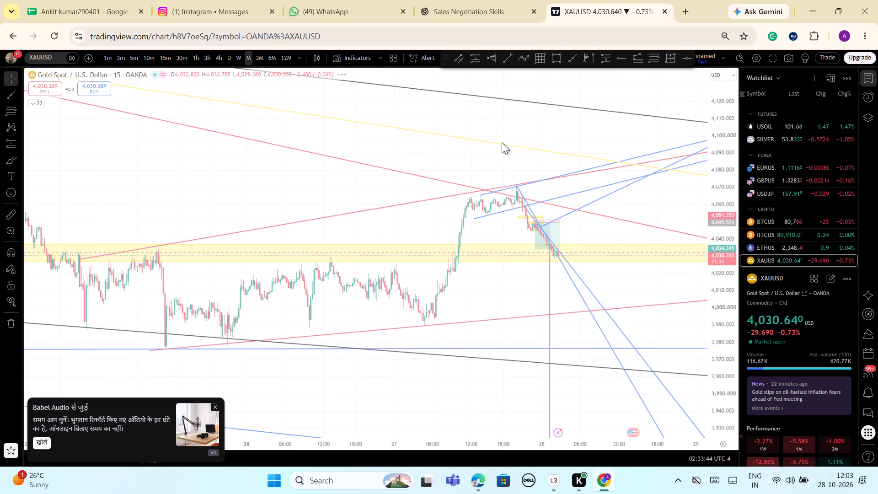
pyautogui.scroll(1, 636, 242)
pyautogui.moveTo(723, 117); pyautogui.dragTo(739, 248)
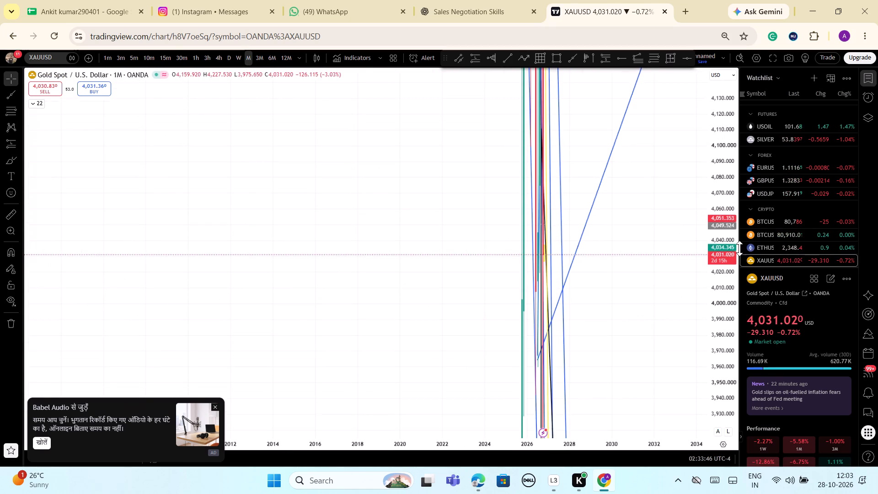
pyautogui.moveTo(739, 248); pyautogui.dragTo(728, 480)
pyautogui.scroll(8, 594, 328)
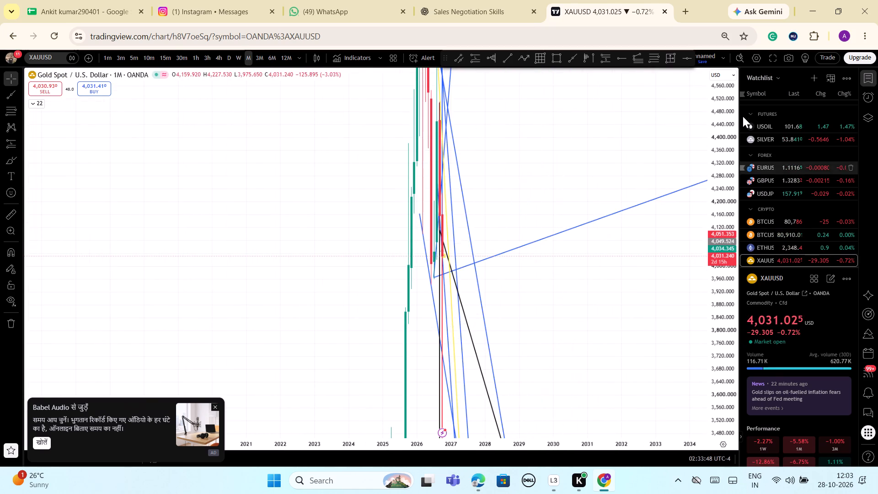
pyautogui.moveTo(723, 109); pyautogui.dragTo(728, 436)
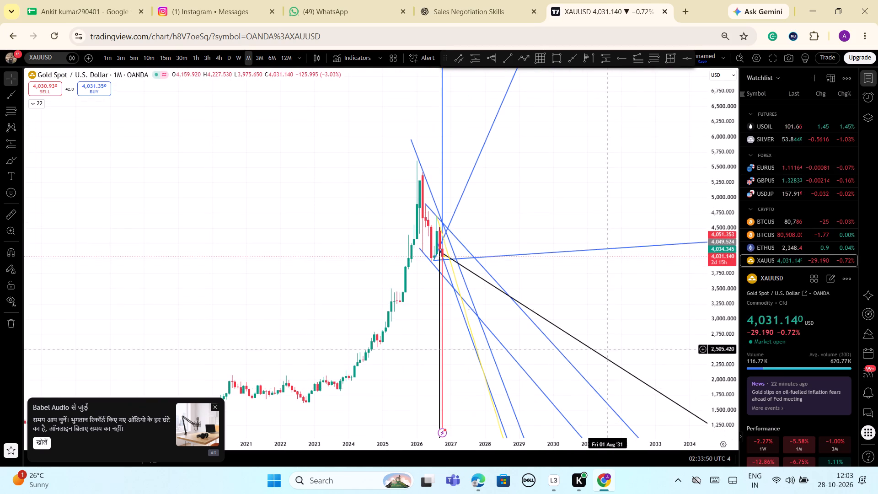
pyautogui.scroll(2, 580, 308)
pyautogui.moveTo(581, 306); pyautogui.dragTo(628, 308)
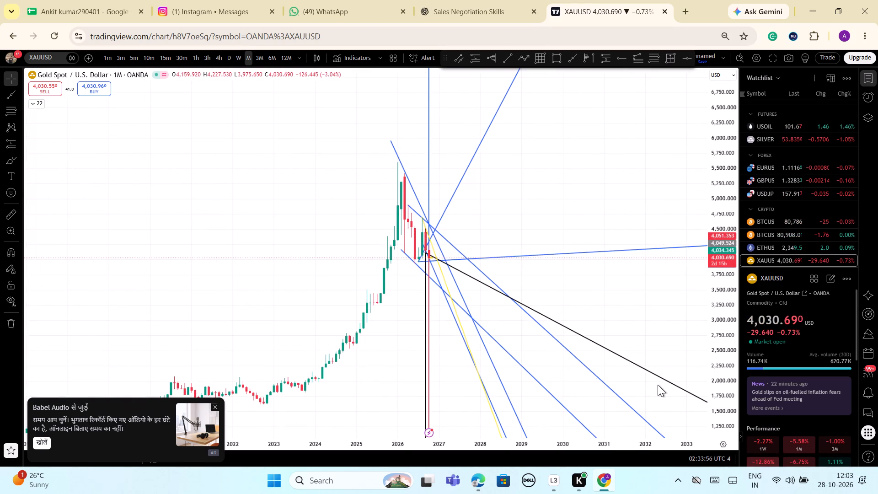
pyautogui.scroll(4, 559, 333)
pyautogui.moveTo(396, 239); pyautogui.dragTo(428, 241)
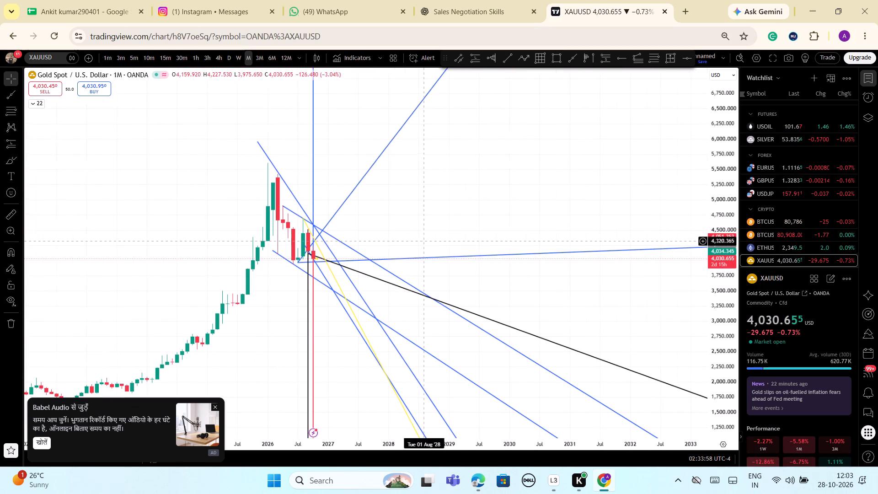
pyautogui.moveTo(428, 241); pyautogui.dragTo(434, 241)
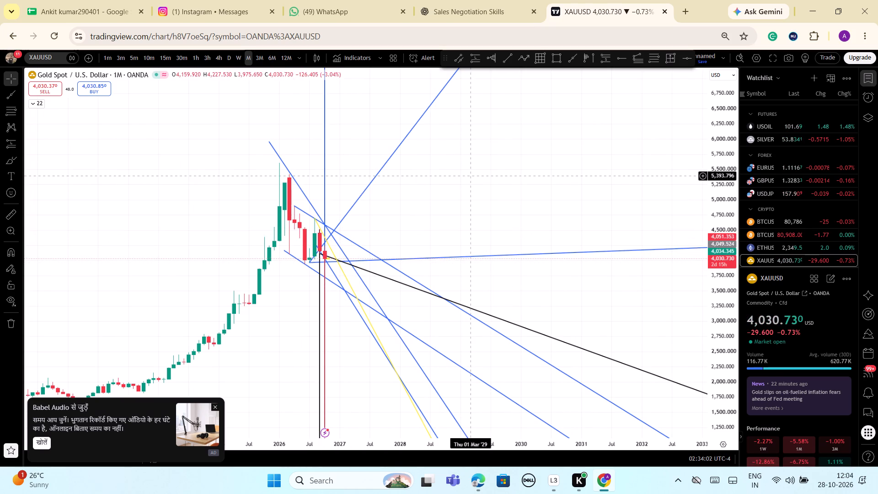
pyautogui.scroll(3, 470, 176)
pyautogui.moveTo(380, 213); pyautogui.dragTo(414, 214)
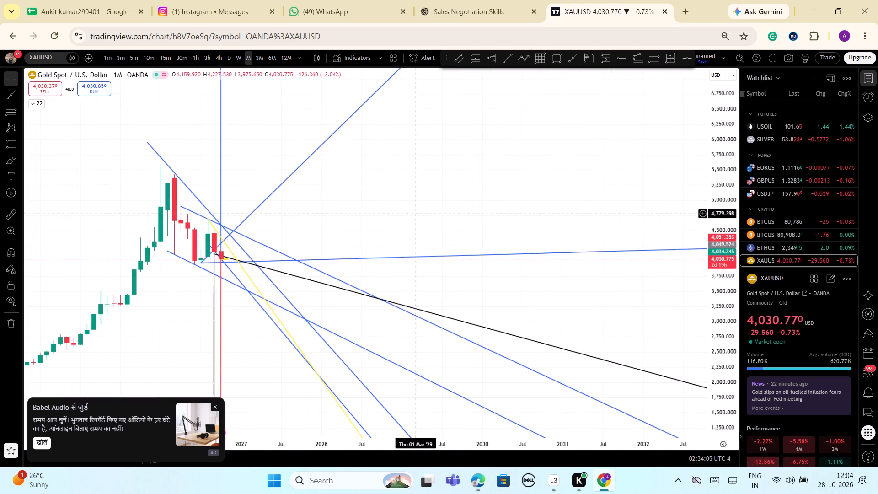
pyautogui.moveTo(414, 214); pyautogui.dragTo(455, 228)
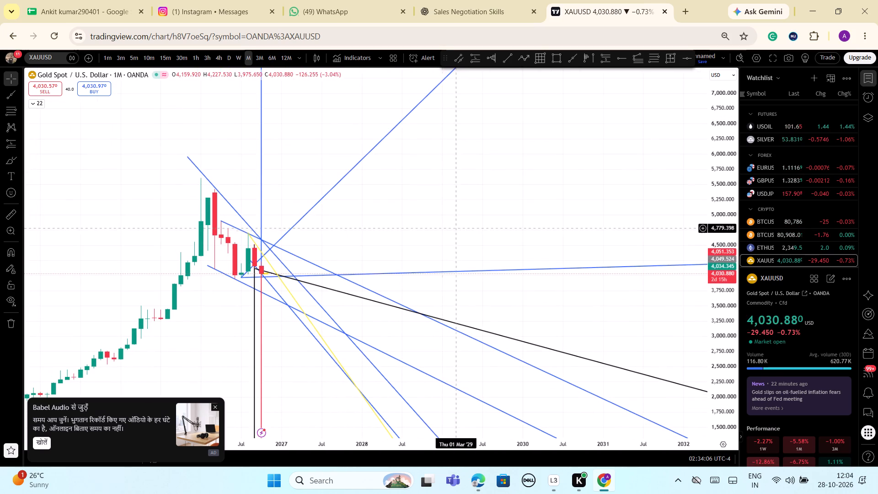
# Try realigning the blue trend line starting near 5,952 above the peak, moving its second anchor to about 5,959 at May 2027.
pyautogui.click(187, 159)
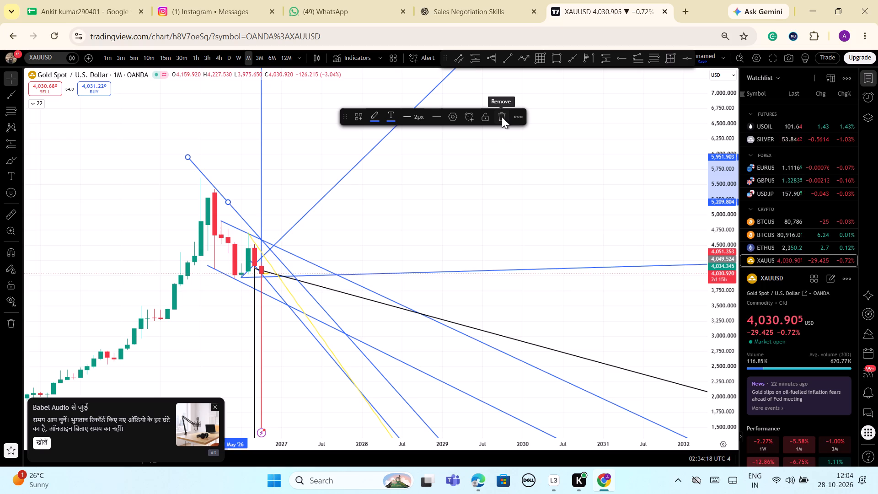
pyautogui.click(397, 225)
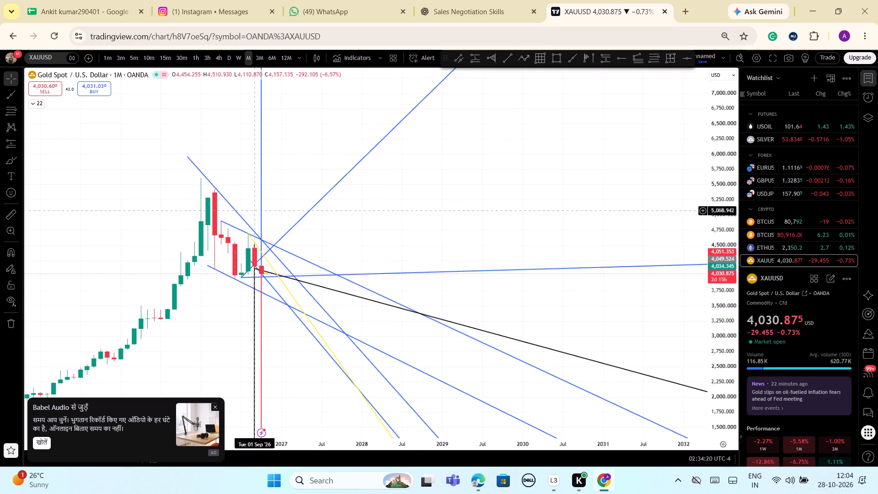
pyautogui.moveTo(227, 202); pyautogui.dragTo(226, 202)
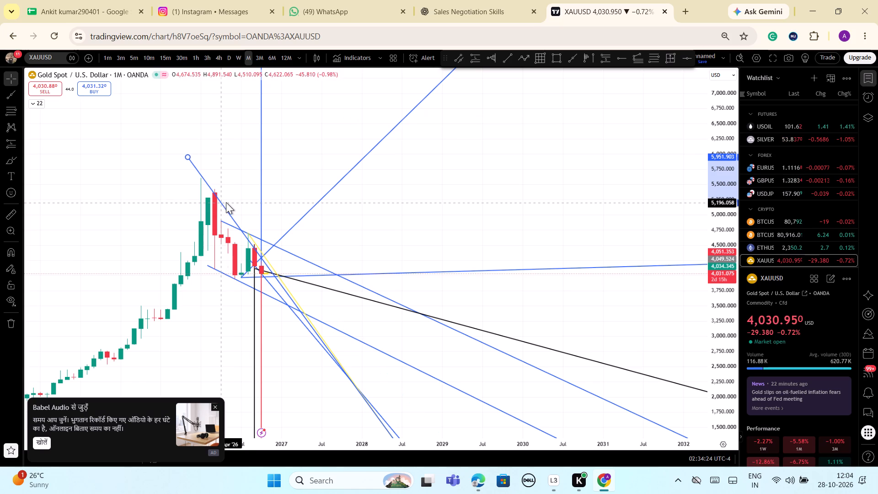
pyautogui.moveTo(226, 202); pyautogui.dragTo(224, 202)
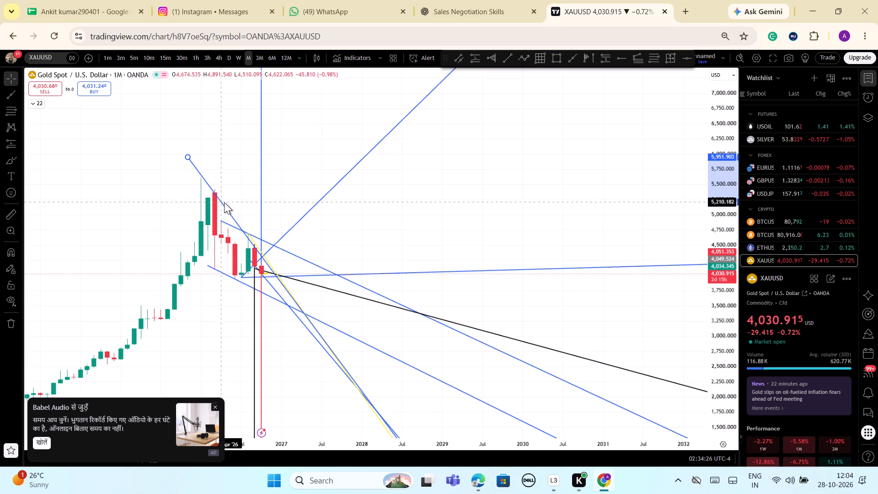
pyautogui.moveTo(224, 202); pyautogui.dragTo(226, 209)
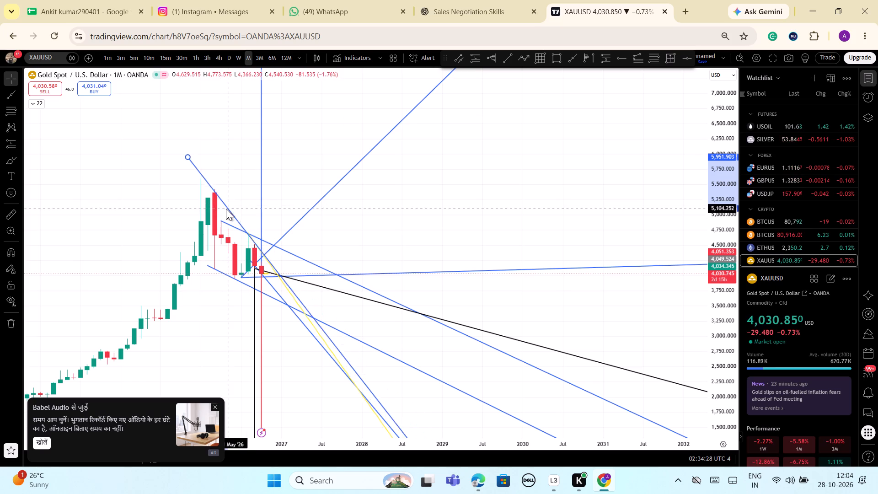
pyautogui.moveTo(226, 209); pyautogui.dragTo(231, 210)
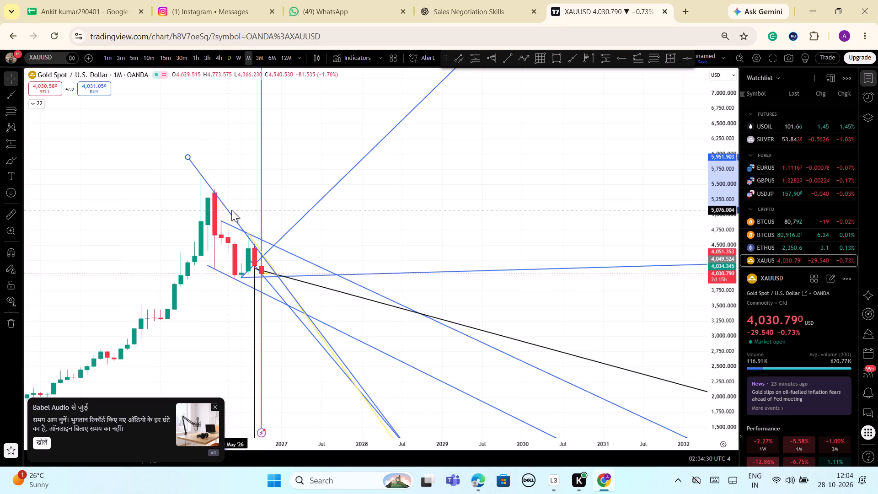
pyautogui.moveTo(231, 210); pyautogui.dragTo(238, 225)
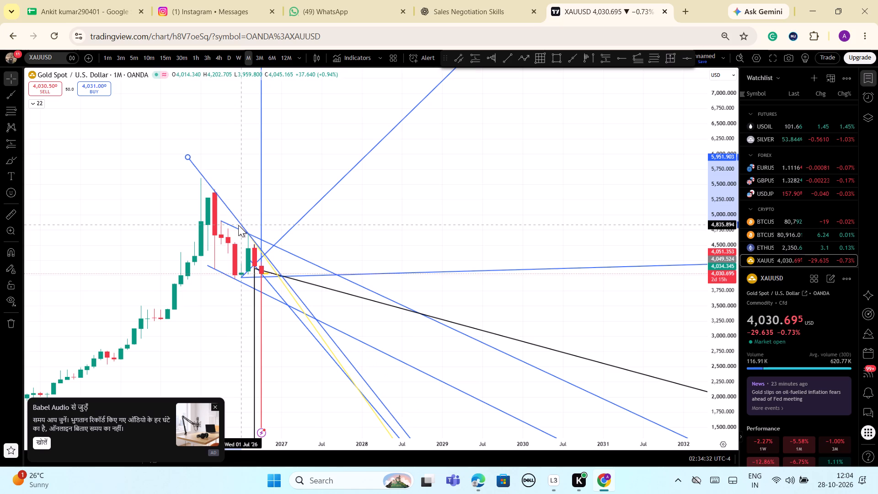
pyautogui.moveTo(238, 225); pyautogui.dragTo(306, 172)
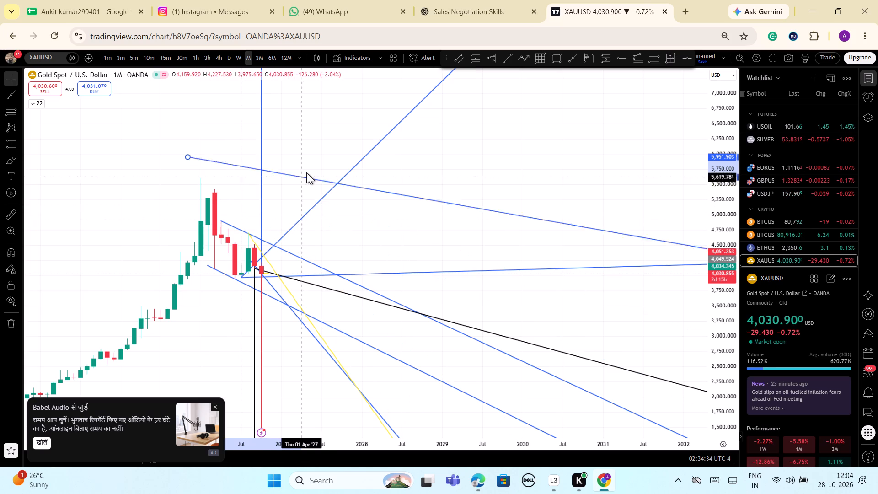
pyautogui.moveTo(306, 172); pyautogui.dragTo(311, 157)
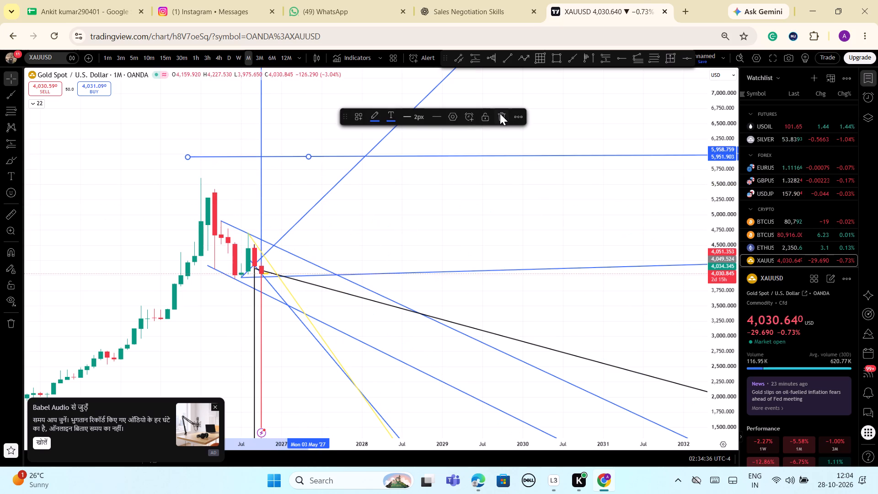
# Delete the blue trend line starting near 5,952 above the peak on the monthly chart.
pyautogui.click(500, 113)
# Examine the monthly gold price action against the remaining trend lines at different price and time scales.
pyautogui.scroll(-1, 443, 200)
pyautogui.scroll(1, 444, 200)
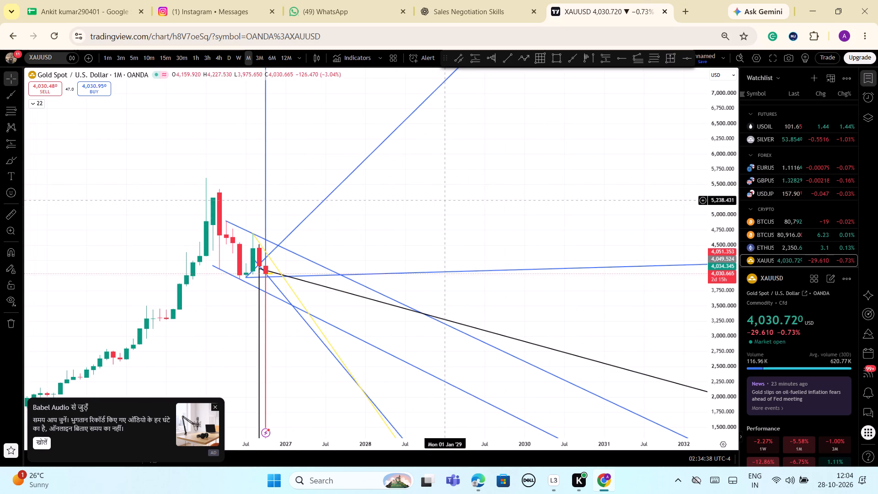
pyautogui.moveTo(460, 200); pyautogui.dragTo(493, 216)
pyautogui.moveTo(735, 156); pyautogui.dragTo(707, 327)
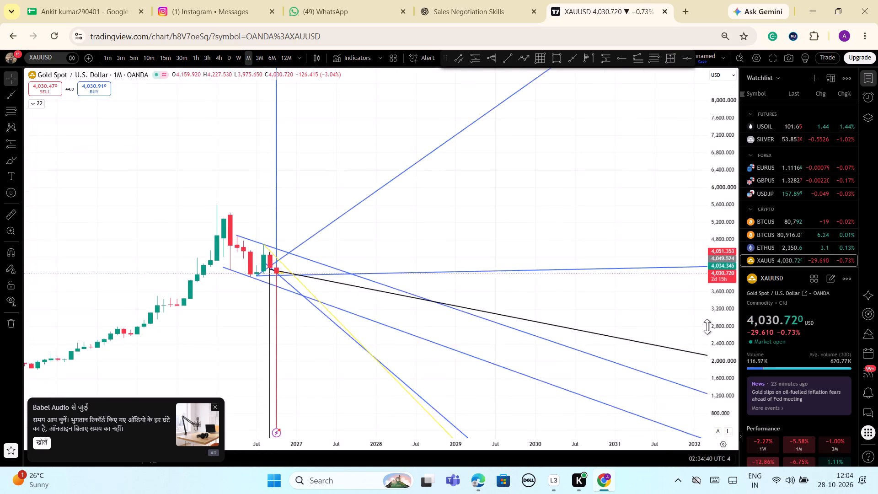
pyautogui.moveTo(707, 327); pyautogui.dragTo(664, 343)
pyautogui.scroll(1, 415, 242)
pyautogui.scroll(-1, 415, 242)
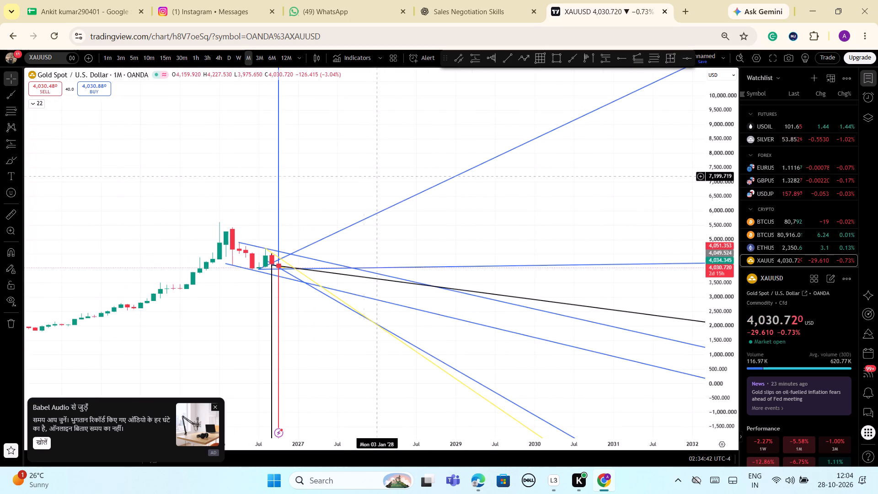
pyautogui.moveTo(722, 325); pyautogui.dragTo(691, 99)
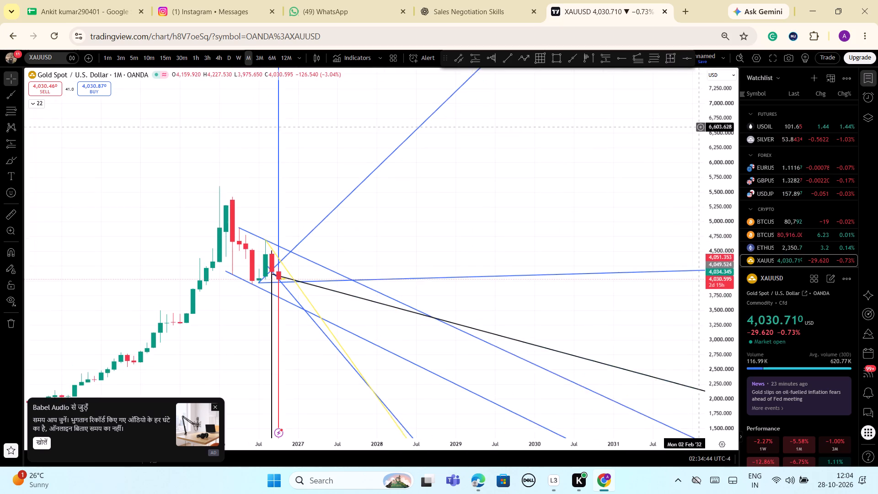
pyautogui.scroll(2, 405, 209)
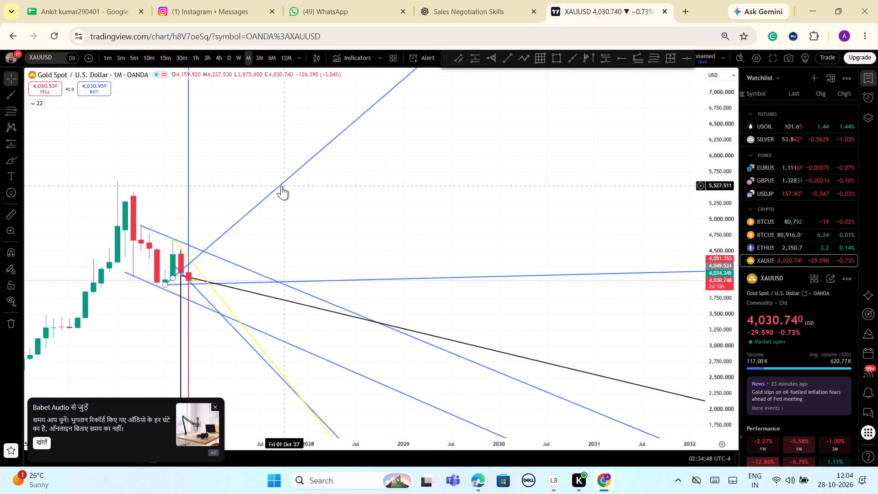
pyautogui.click(373, 202)
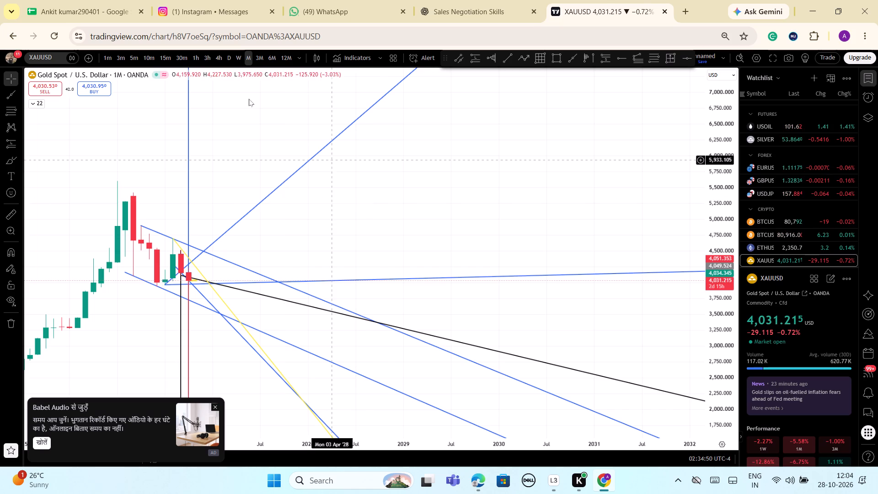
# Switch the chart to the 15-minute timeframe and reset the chart view.
pyautogui.click(164, 60)
pyautogui.scroll(-2, 375, 200)
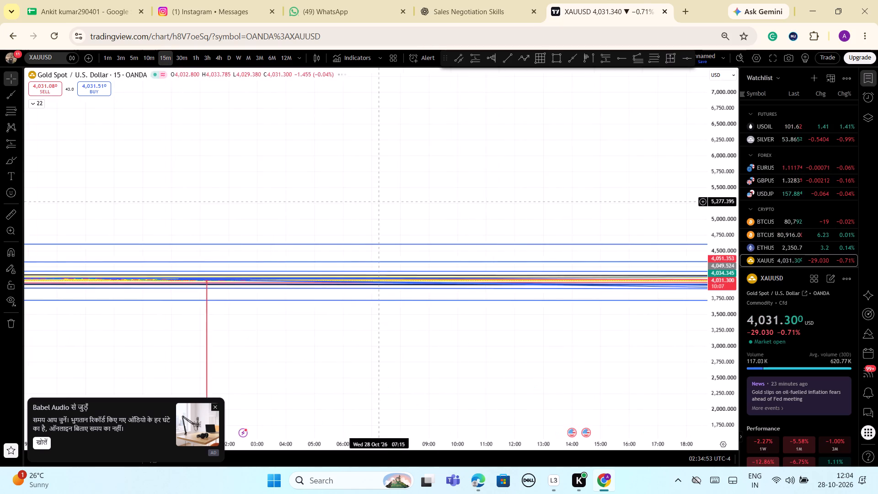
pyautogui.scroll(-1, 423, 213)
pyautogui.click(404, 421)
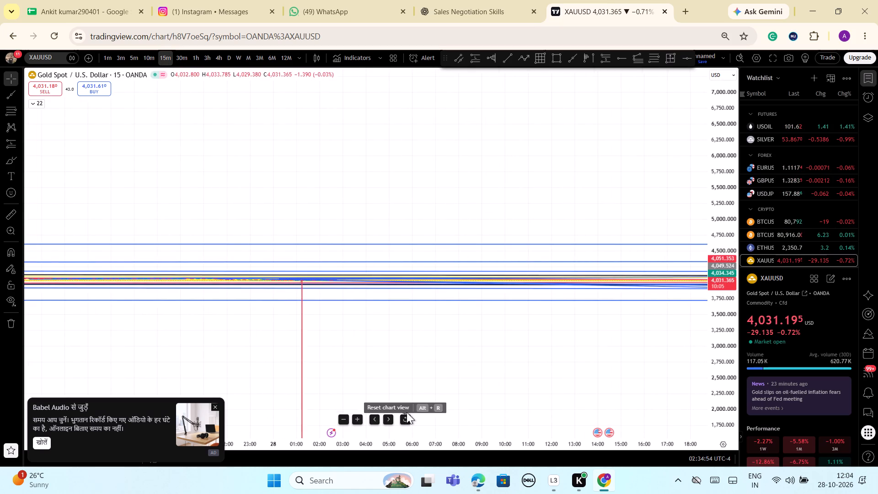
# Delete the steeper blue falling trend line that starts at the 27 October high near 4,071.
pyautogui.scroll(-3, 448, 364)
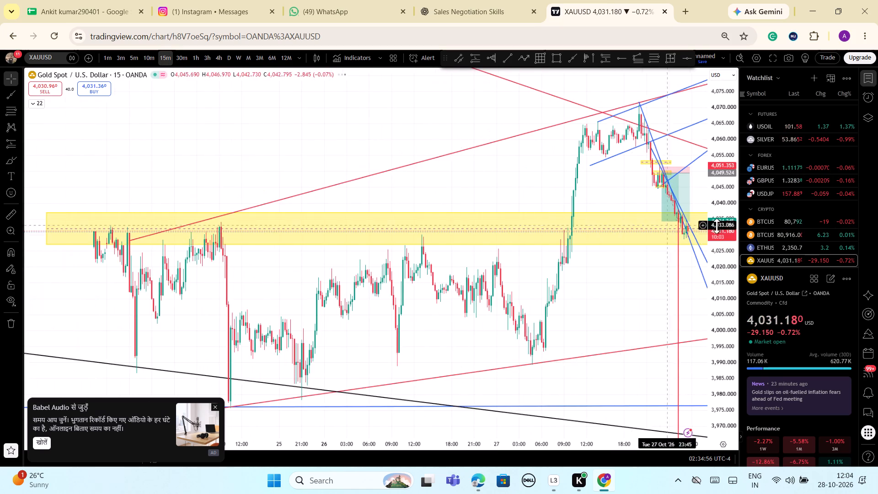
pyautogui.moveTo(725, 236); pyautogui.dragTo(725, 414)
pyautogui.scroll(3, 605, 371)
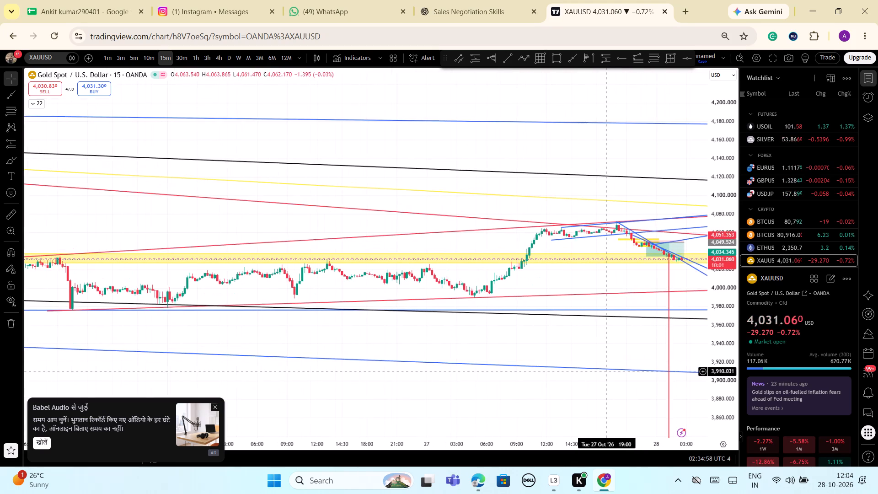
pyautogui.scroll(4, 605, 371)
pyautogui.moveTo(727, 391); pyautogui.dragTo(731, 195)
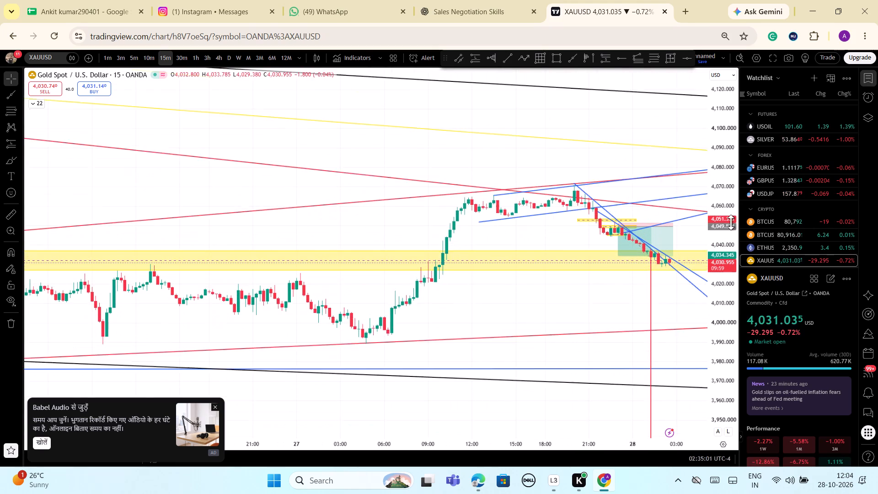
pyautogui.scroll(5, 619, 306)
pyautogui.moveTo(724, 386); pyautogui.dragTo(725, 364)
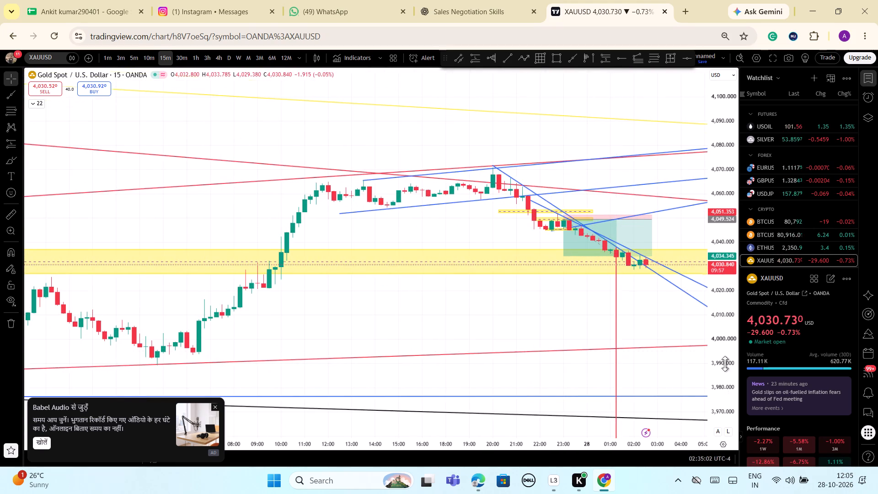
pyautogui.moveTo(725, 364); pyautogui.dragTo(733, 285)
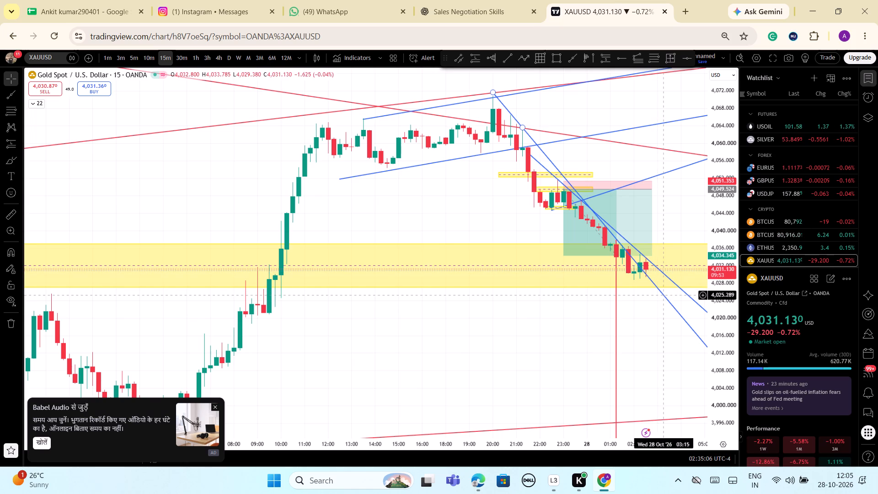
pyautogui.click(664, 294)
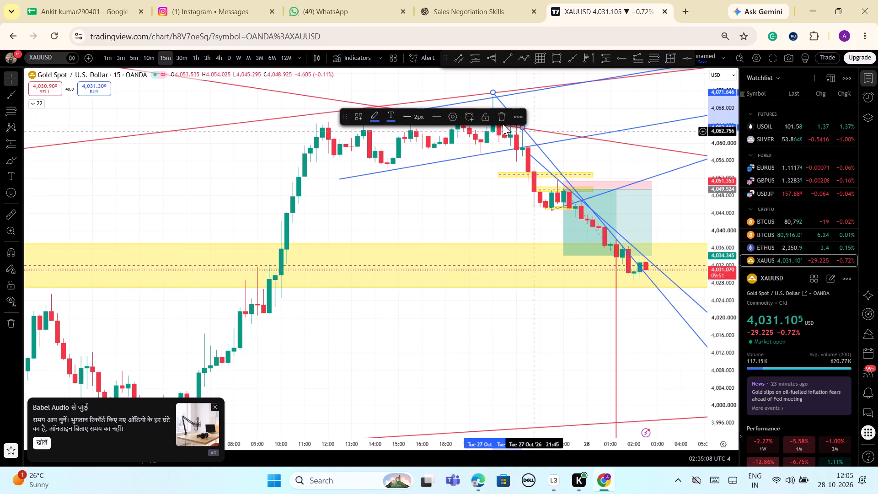
pyautogui.click(499, 115)
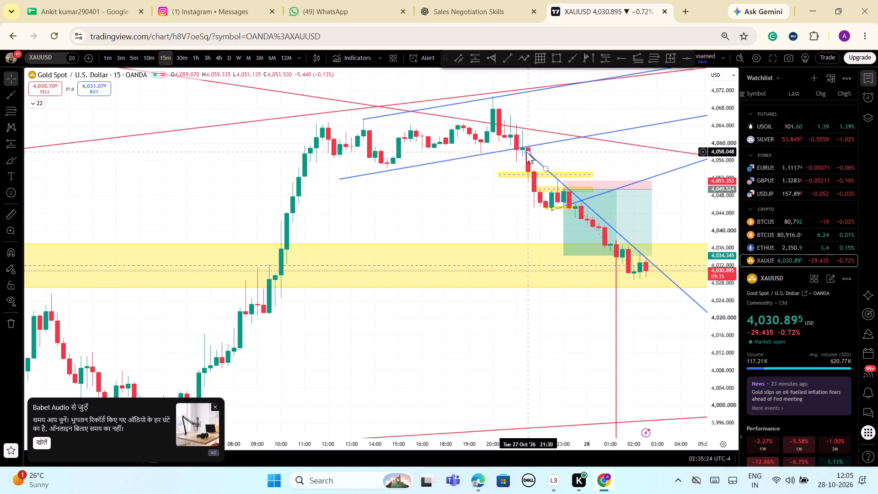
# Realign the remaining blue falling trend line from about 4,070.7 at 20:00 on 27 October through about 4,054.3 at 22:45.
pyautogui.moveTo(526, 152); pyautogui.dragTo(518, 119)
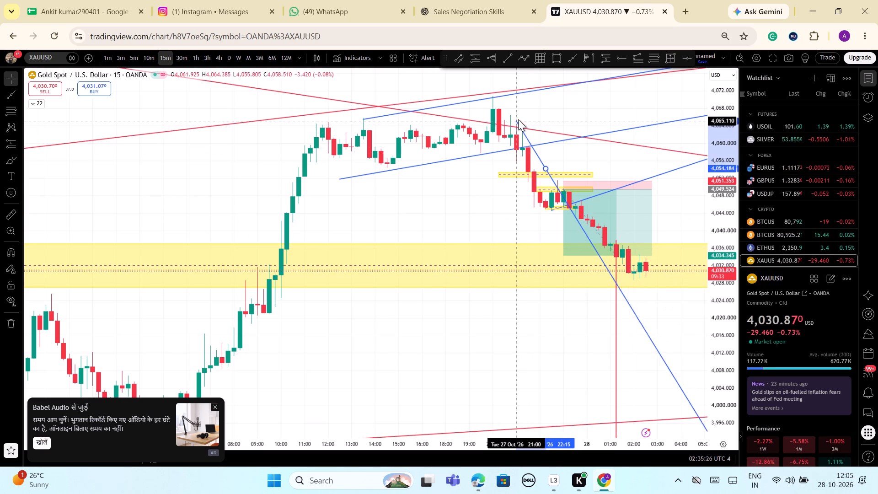
pyautogui.moveTo(518, 119); pyautogui.dragTo(488, 92)
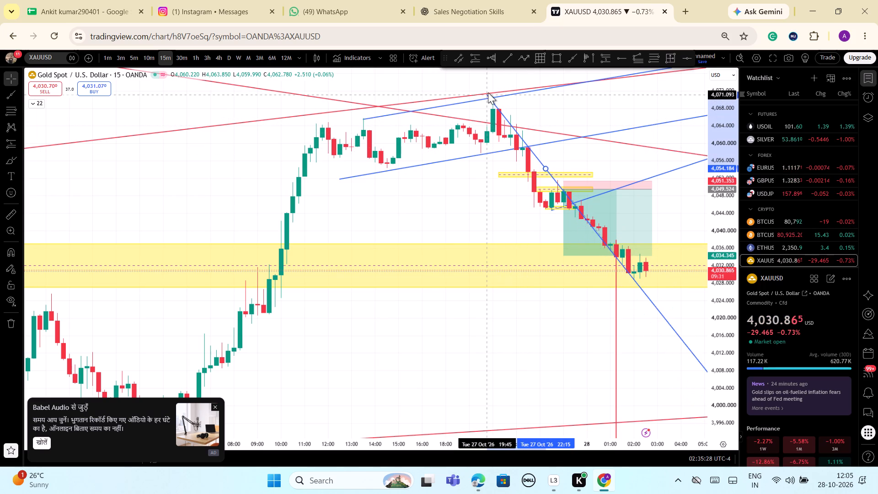
pyautogui.moveTo(488, 92); pyautogui.dragTo(491, 97)
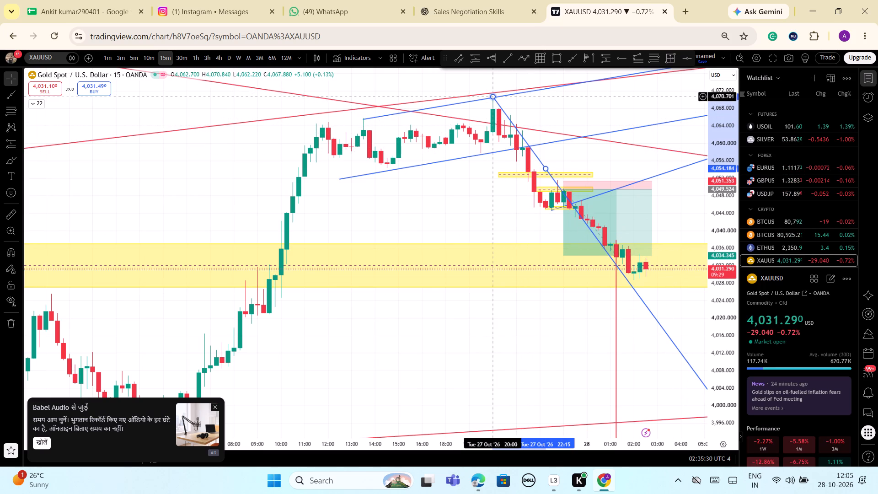
pyautogui.moveTo(545, 167); pyautogui.dragTo(554, 169)
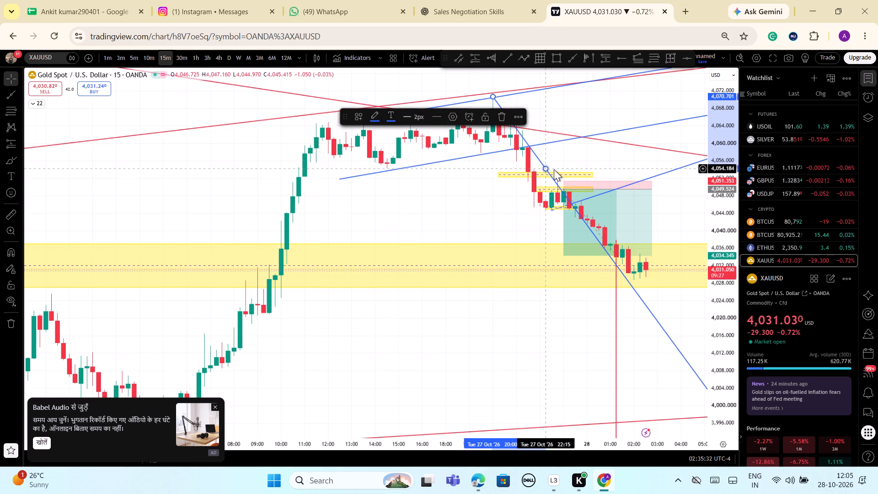
pyautogui.moveTo(554, 169); pyautogui.dragTo(557, 169)
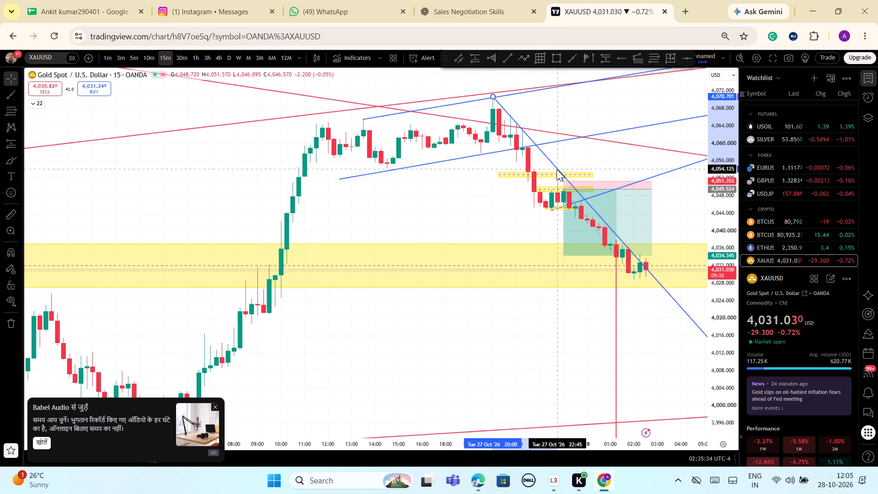
pyautogui.moveTo(557, 169); pyautogui.dragTo(559, 168)
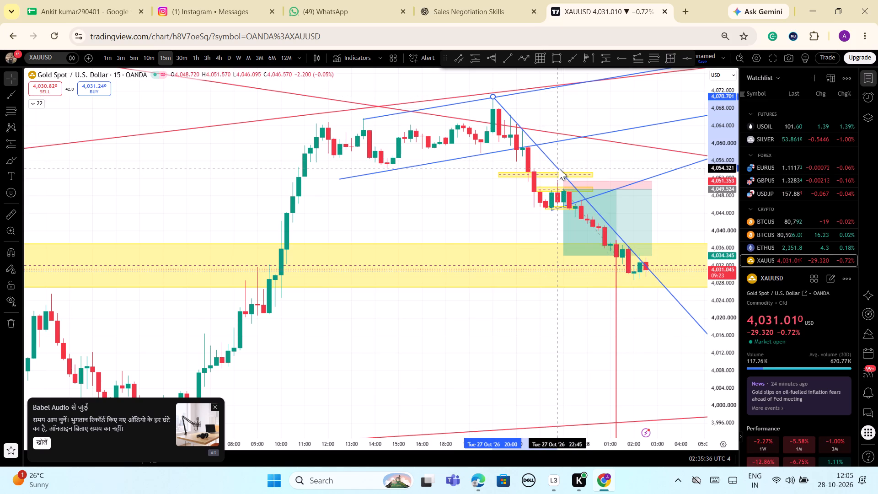
pyautogui.moveTo(559, 168); pyautogui.dragTo(559, 167)
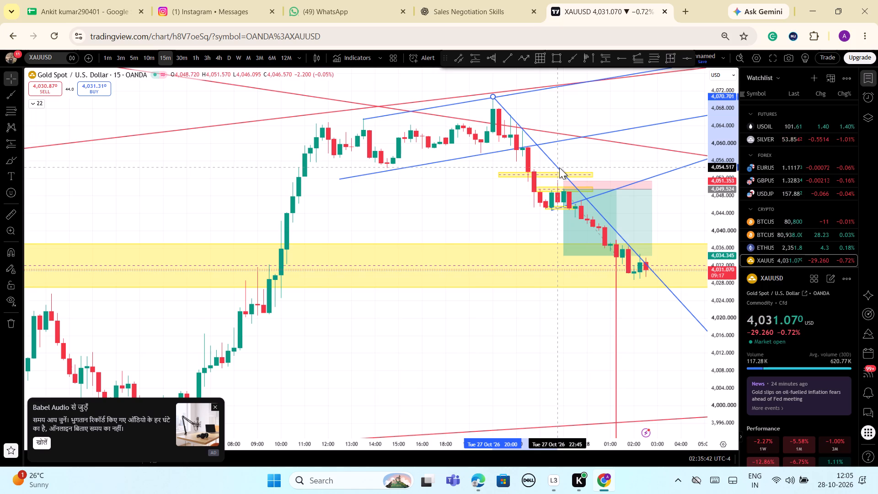
pyautogui.moveTo(559, 167); pyautogui.dragTo(559, 168)
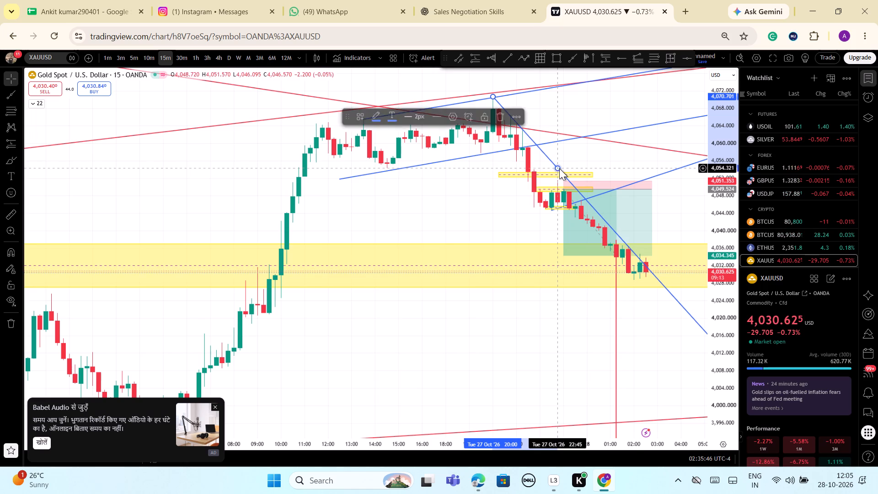
pyautogui.moveTo(679, 215); pyautogui.dragTo(678, 220)
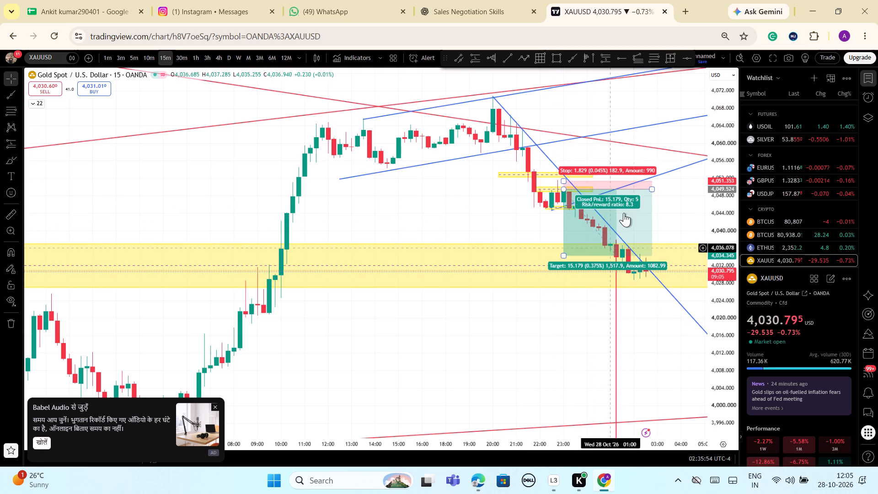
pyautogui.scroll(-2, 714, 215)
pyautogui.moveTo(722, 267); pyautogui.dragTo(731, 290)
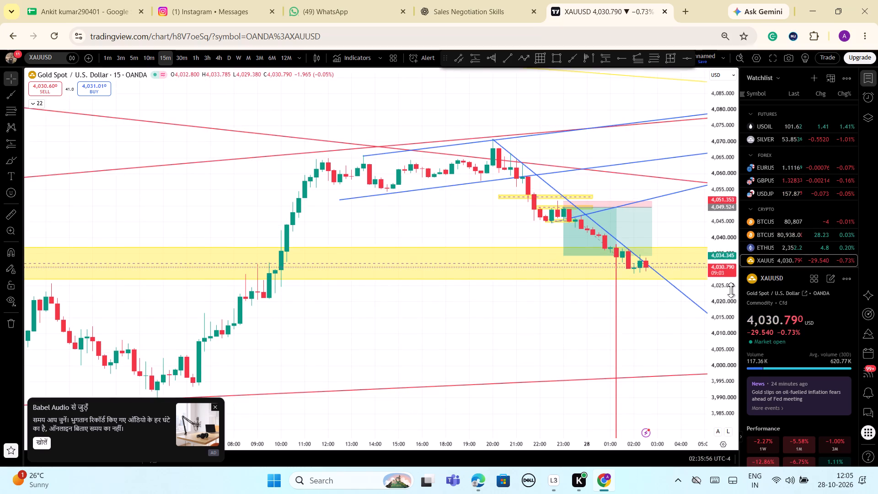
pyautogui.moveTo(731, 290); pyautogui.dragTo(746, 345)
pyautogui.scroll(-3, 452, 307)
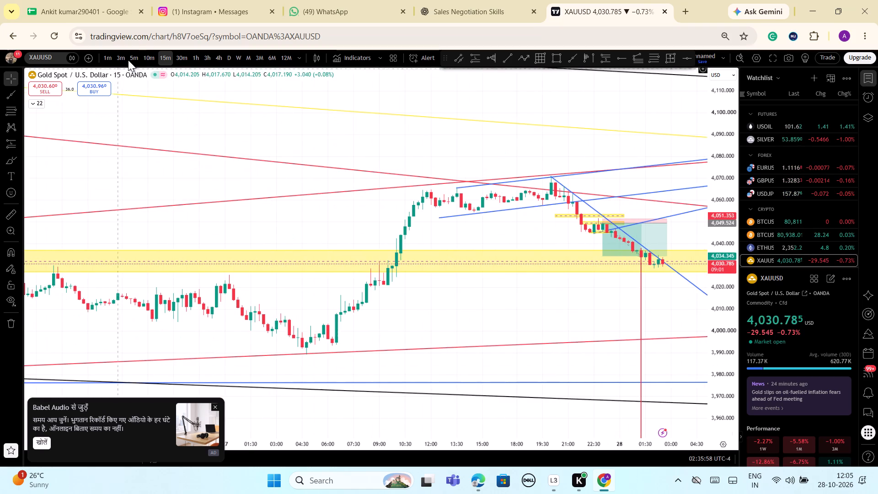
# Switch the gold chart to the 5-minute timeframe and bring the 27–28 October decline and short position into view.
pyautogui.click(129, 59)
pyautogui.scroll(-3, 514, 217)
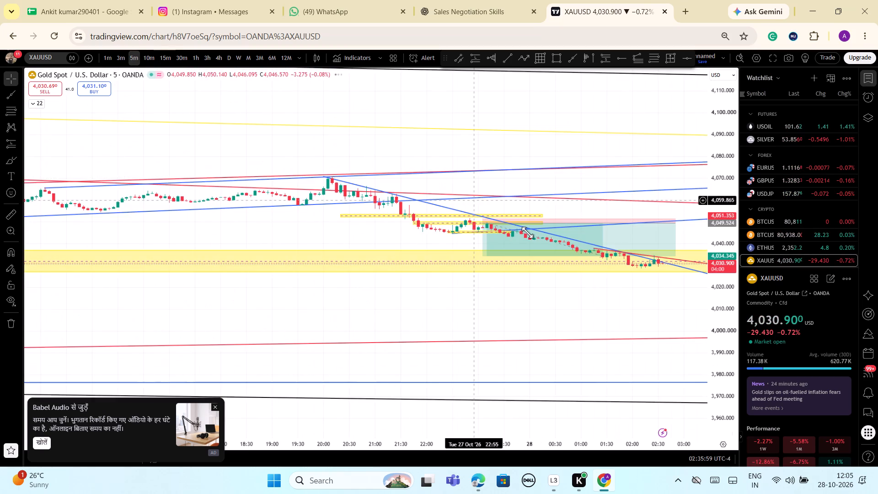
pyautogui.scroll(-3, 541, 251)
pyautogui.moveTo(732, 395); pyautogui.dragTo(715, 252)
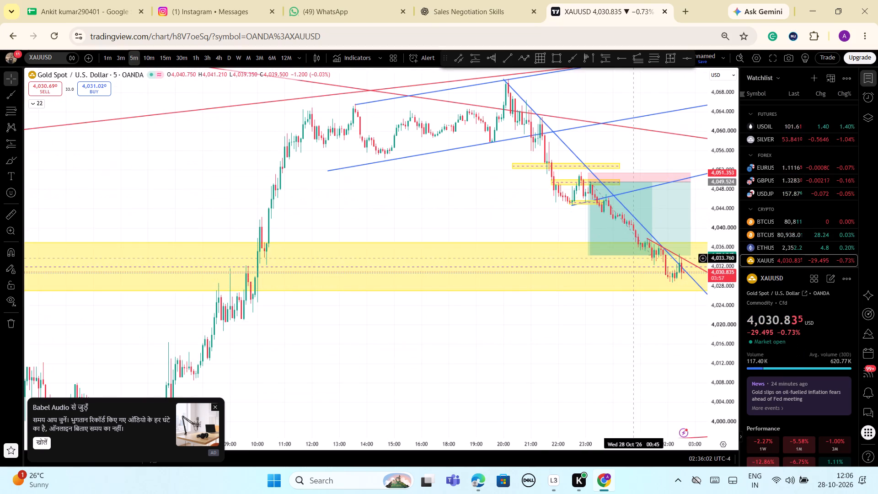
pyautogui.scroll(3, 562, 296)
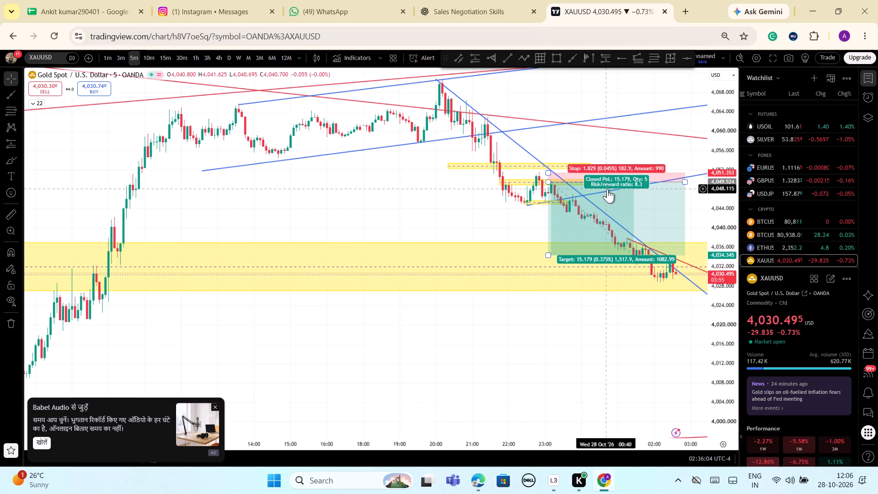
pyautogui.click(607, 189)
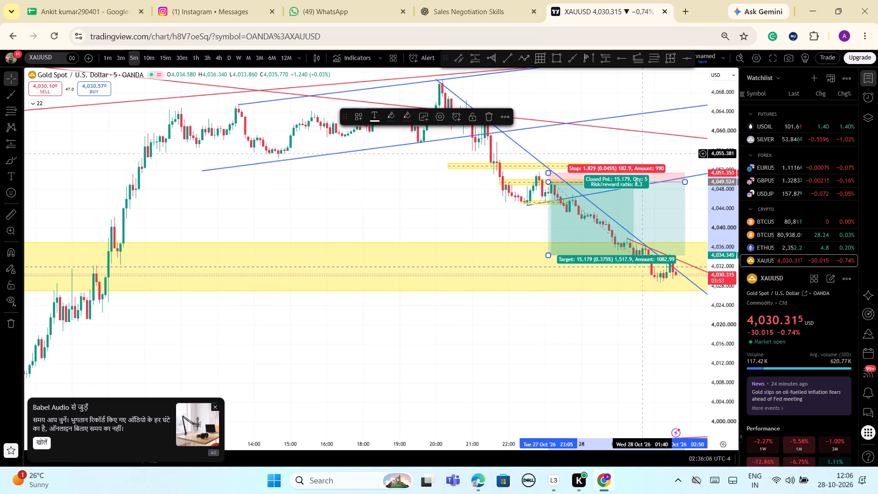
pyautogui.click(645, 140)
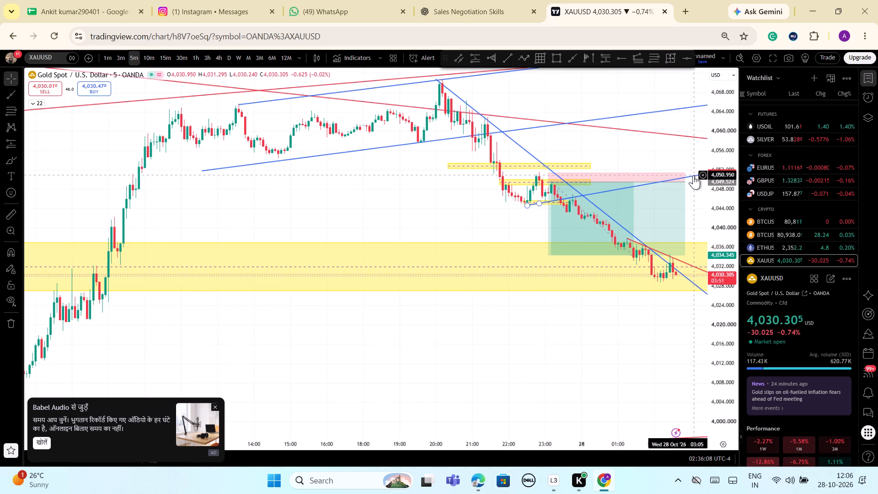
# Delete the blue rising trend line that starts near 4,045 at about 22:30 on 27 October and crosses the short position.
pyautogui.click(693, 175)
pyautogui.click(501, 119)
# Examine the 5-minute decline from the 27 October high against the falling blue and red lines and the wide yellow zone.
pyautogui.scroll(-1, 523, 180)
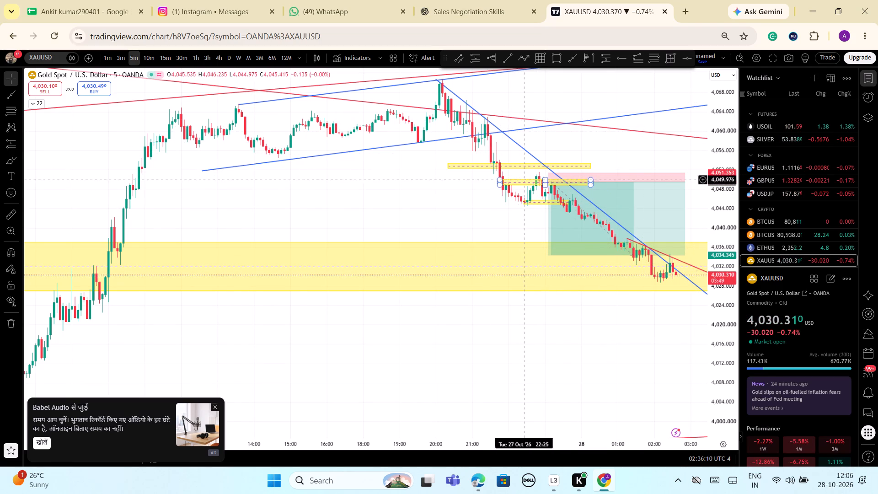
pyautogui.scroll(-2, 545, 191)
pyautogui.moveTo(732, 222); pyautogui.dragTo(728, 284)
pyautogui.scroll(-2, 584, 315)
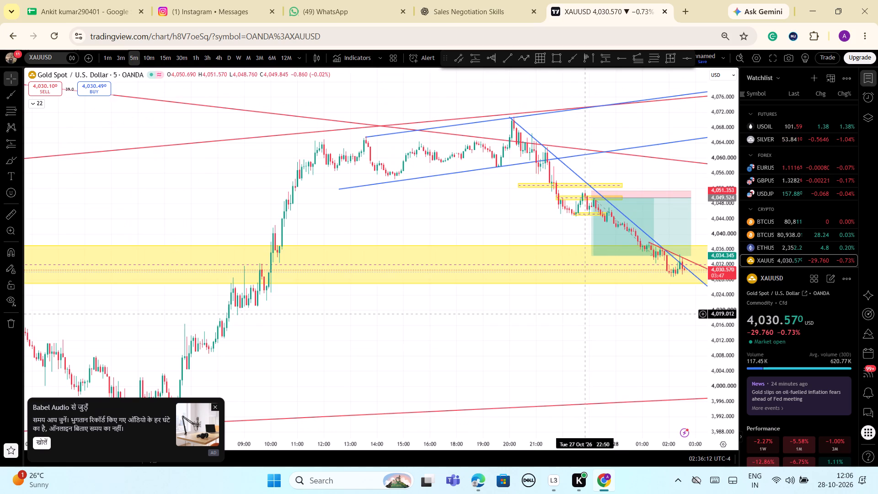
pyautogui.moveTo(604, 354); pyautogui.dragTo(491, 348)
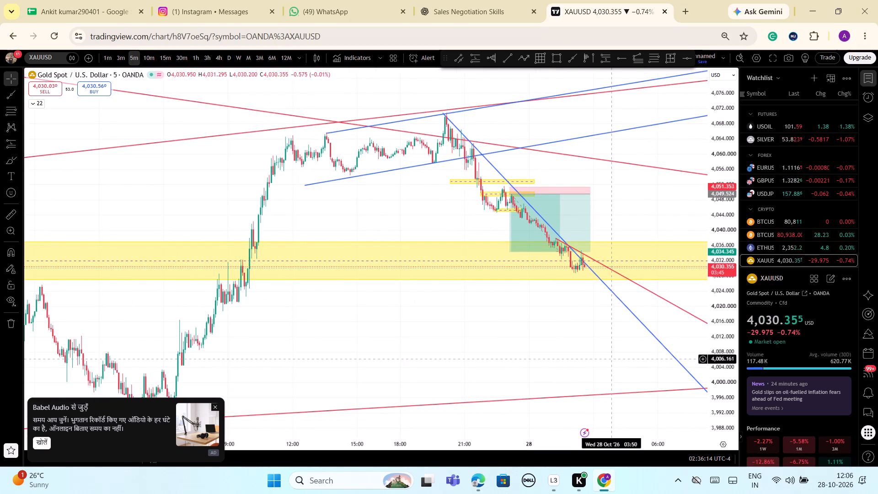
pyautogui.scroll(2, 612, 263)
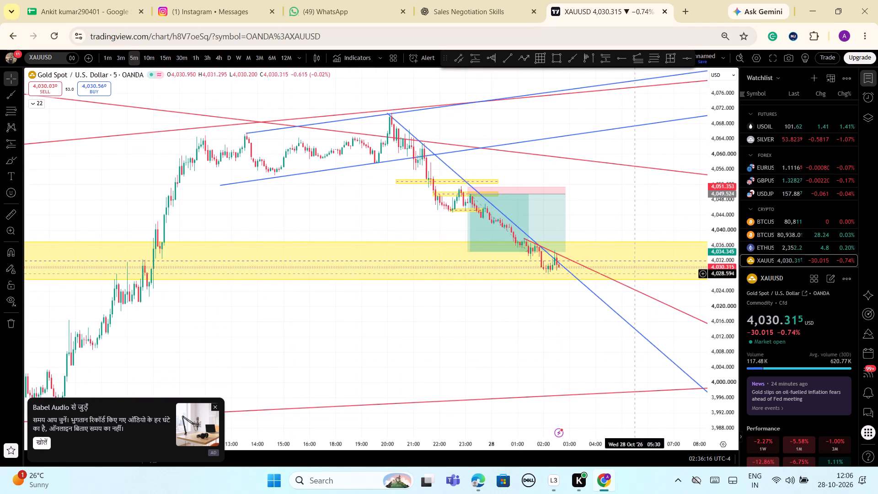
pyautogui.scroll(2, 535, 322)
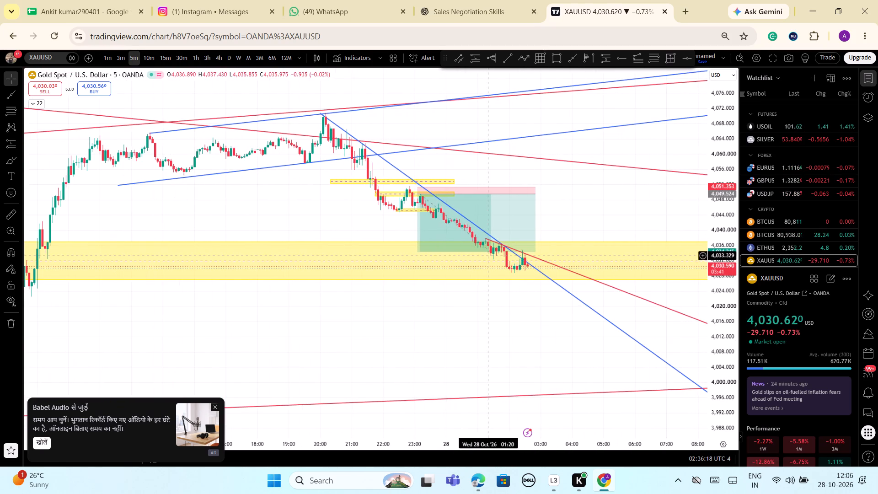
pyautogui.scroll(-1, 534, 297)
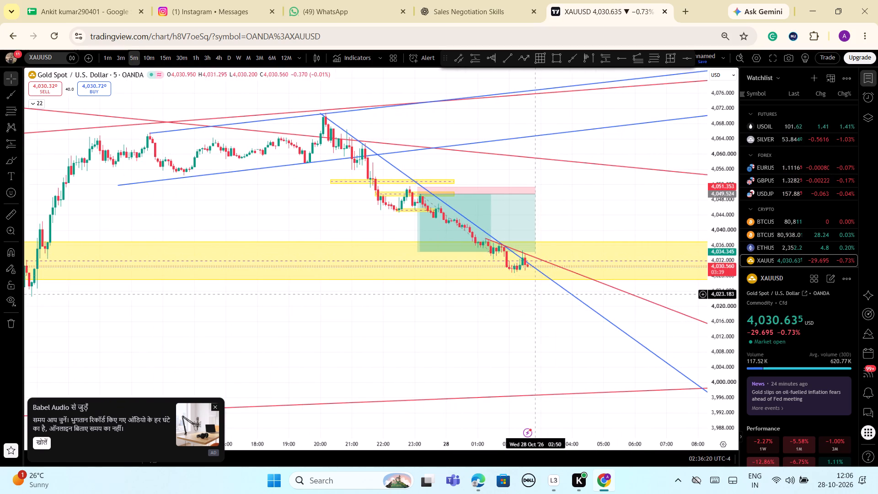
pyautogui.scroll(-4, 538, 301)
pyautogui.scroll(-1, 298, 358)
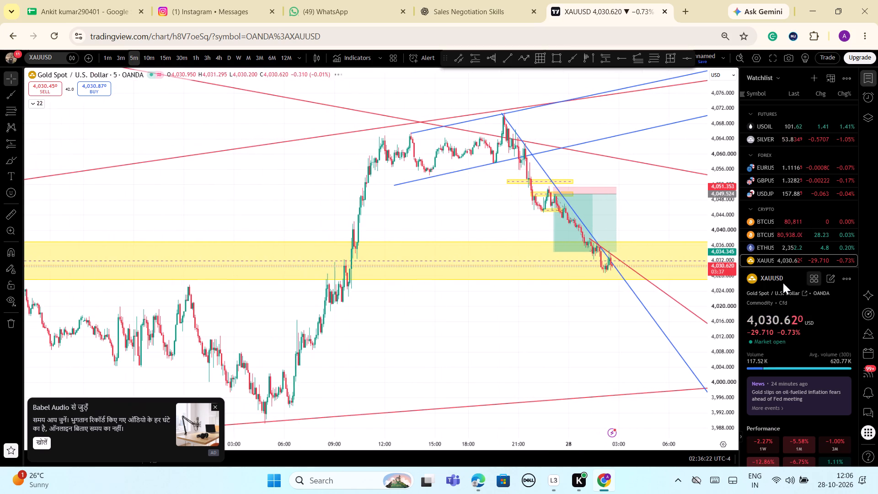
pyautogui.moveTo(725, 222); pyautogui.dragTo(743, 328)
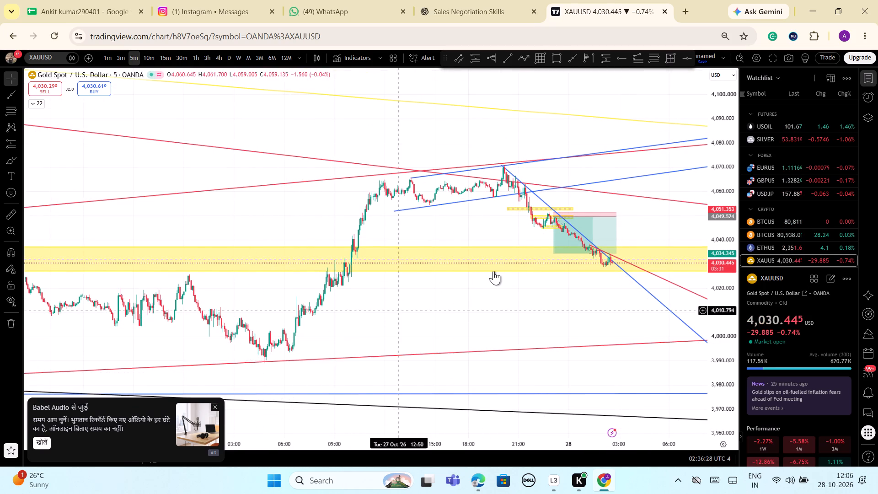
# Draw a rising yellow trend line from the 27 October low at about 3,989.7 (04:50) through about 4,000 at 10:10.
pyautogui.click(569, 63)
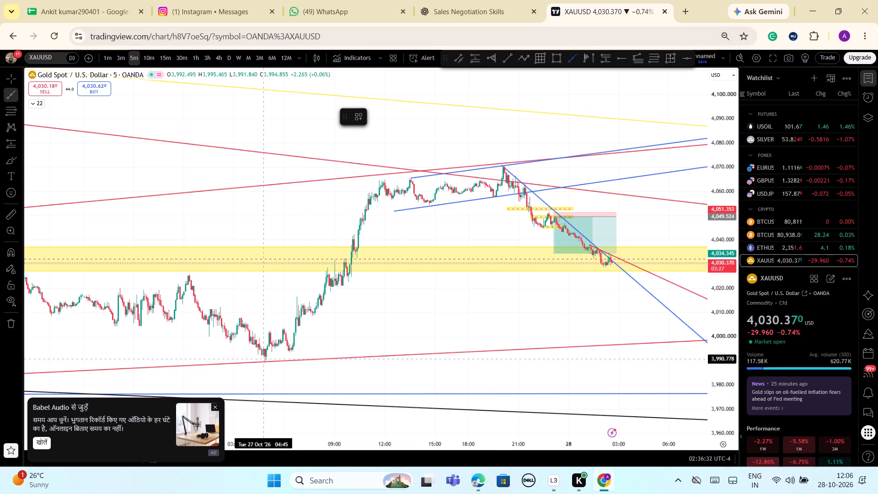
pyautogui.moveTo(265, 362); pyautogui.dragTo(272, 362)
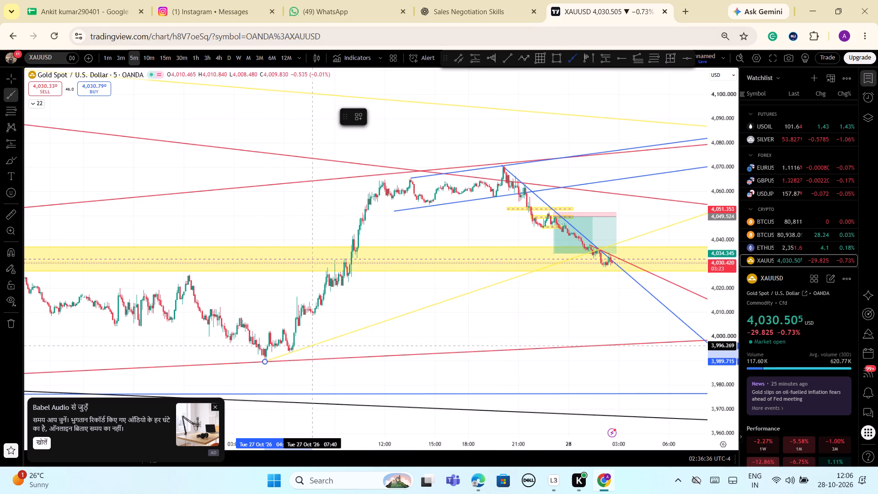
pyautogui.click(353, 337)
pyautogui.click(525, 332)
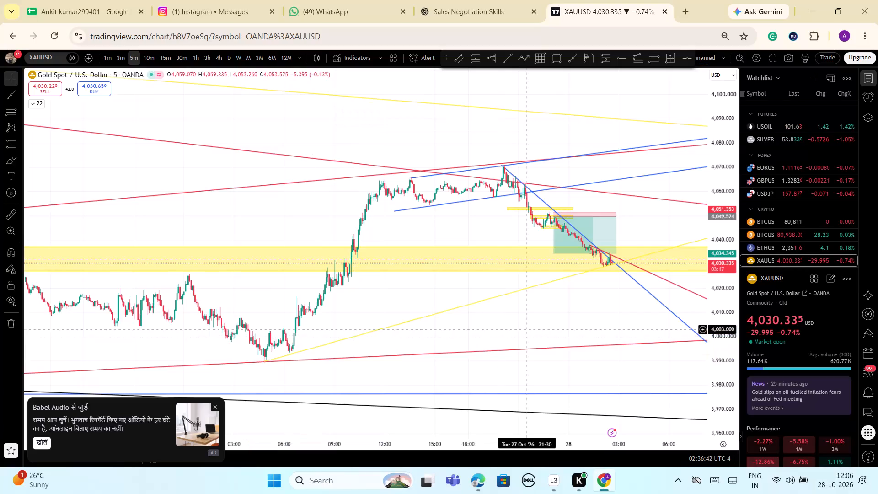
# Examine how the latest 5-minute candles sit against the new yellow trend line and the falling blue and red lines.
pyautogui.scroll(-2, 373, 310)
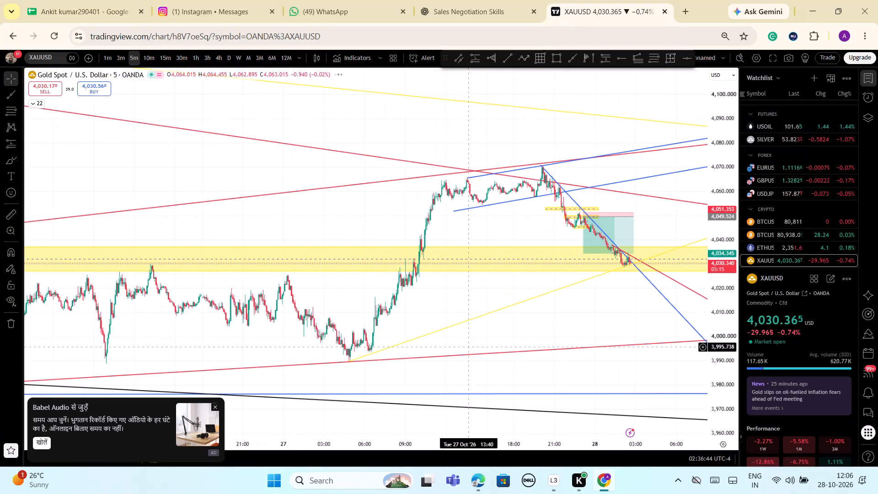
pyautogui.scroll(2, 491, 345)
pyautogui.scroll(2, 537, 354)
pyautogui.moveTo(717, 381); pyautogui.dragTo(708, 278)
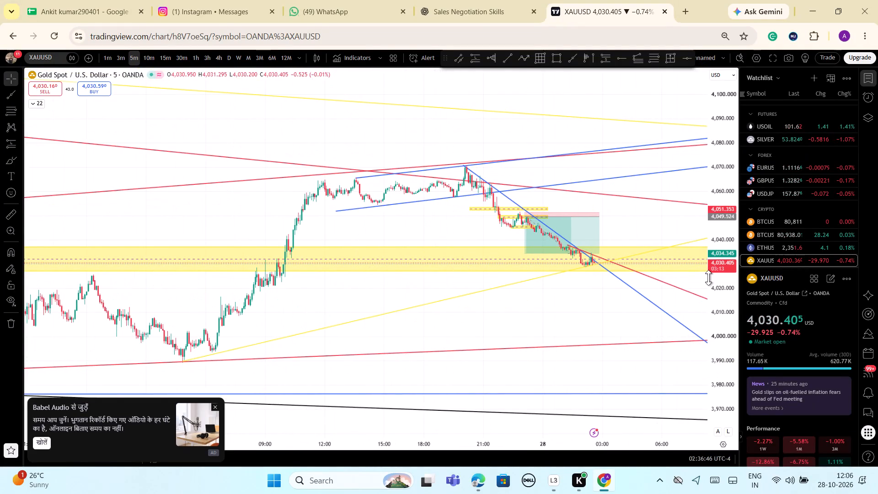
pyautogui.moveTo(708, 278); pyautogui.dragTo(706, 272)
pyautogui.scroll(6, 589, 297)
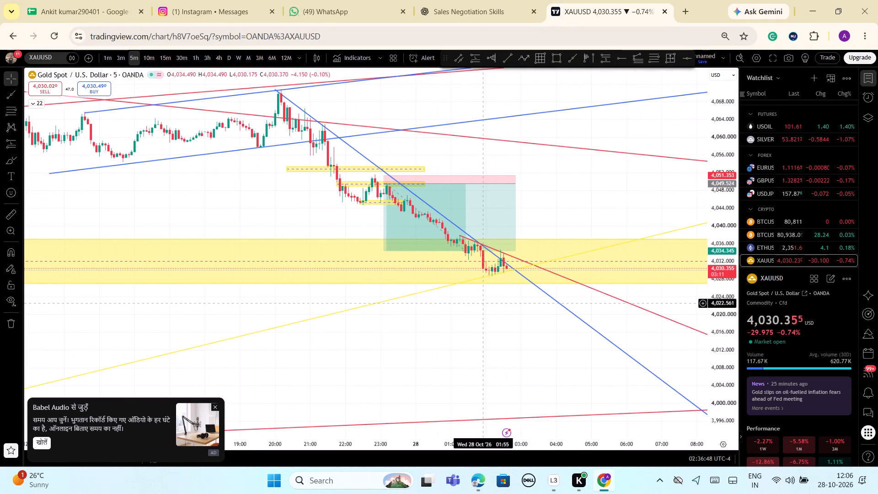
pyautogui.scroll(2, 526, 314)
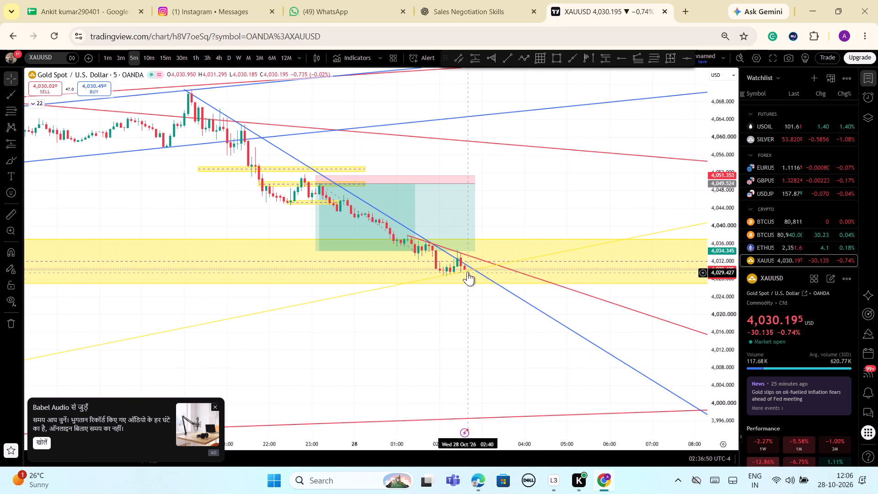
pyautogui.scroll(-1, 466, 271)
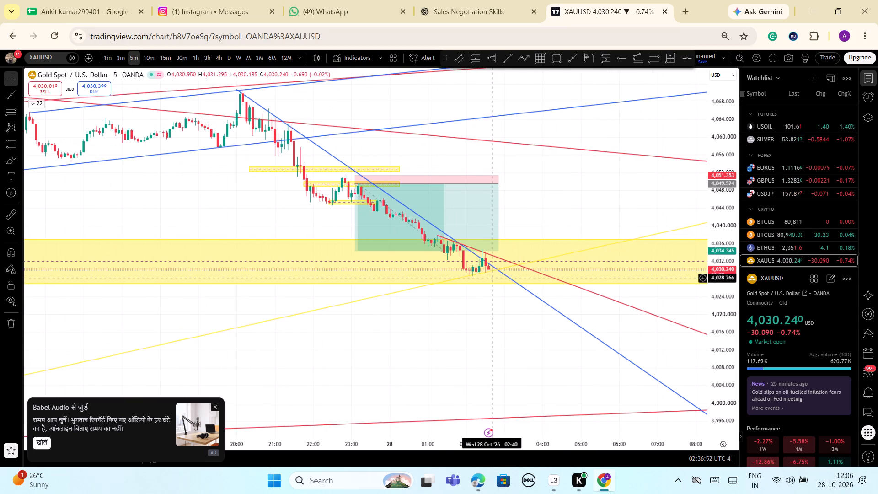
pyautogui.scroll(-7, 509, 343)
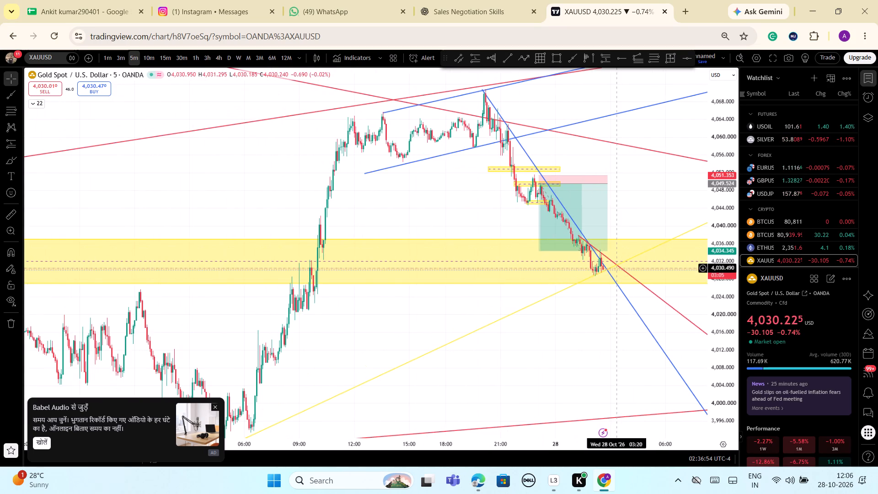
pyautogui.scroll(-1, 656, 210)
pyautogui.moveTo(723, 275); pyautogui.dragTo(707, 377)
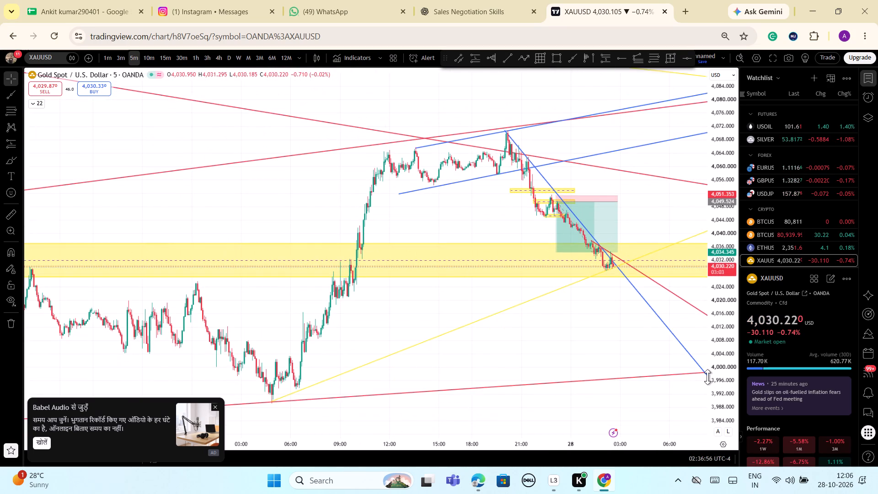
pyautogui.moveTo(707, 377); pyautogui.dragTo(700, 379)
# Examine the wider 5-minute history back to 22 October, including the lows along the rising red, horizontal blue and black lines.
pyautogui.scroll(-12, 428, 326)
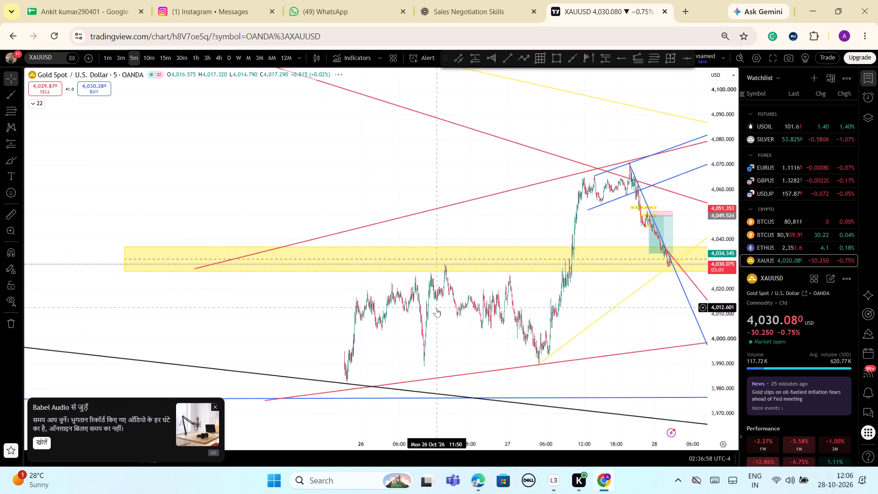
pyautogui.scroll(-3, 443, 309)
pyautogui.scroll(1, 443, 309)
pyautogui.scroll(-2, 443, 309)
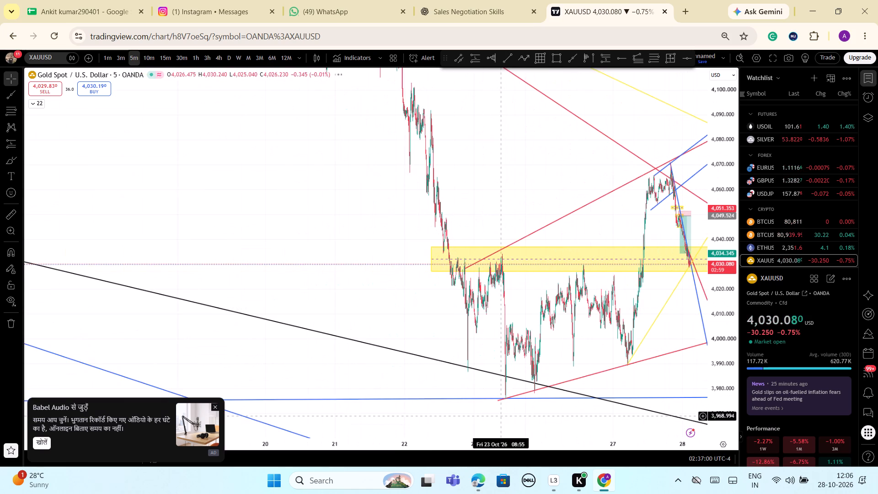
pyautogui.moveTo(525, 416); pyautogui.dragTo(501, 377)
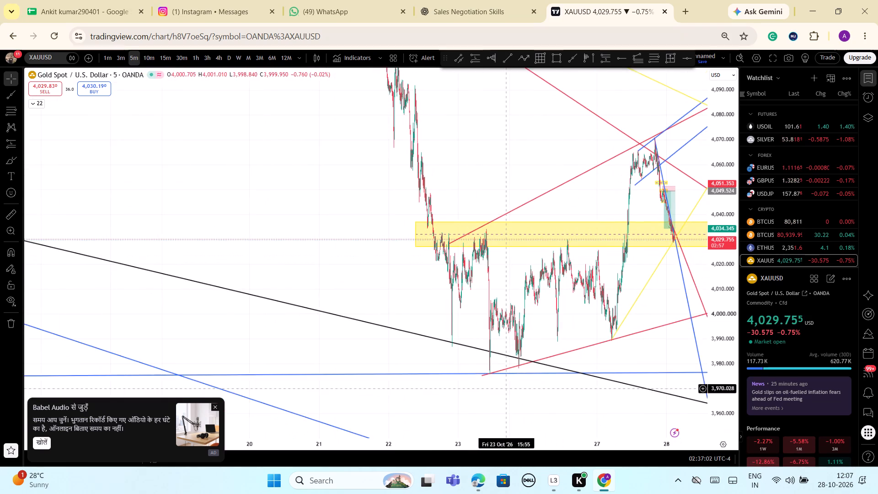
pyautogui.moveTo(501, 377); pyautogui.dragTo(453, 275)
pyautogui.moveTo(515, 306); pyautogui.dragTo(508, 328)
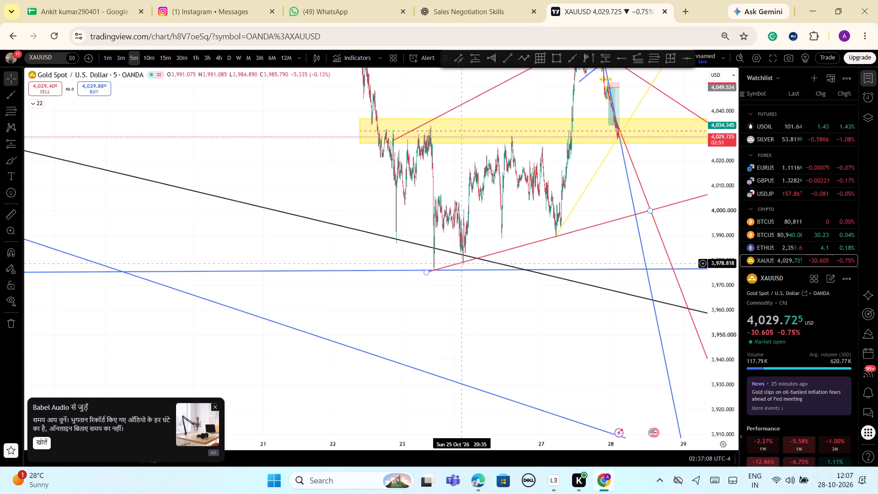
# Examine the projected trend lines beyond the current price and their crossings at different time and price scales on the 5-minute chart.
pyautogui.scroll(2, 588, 246)
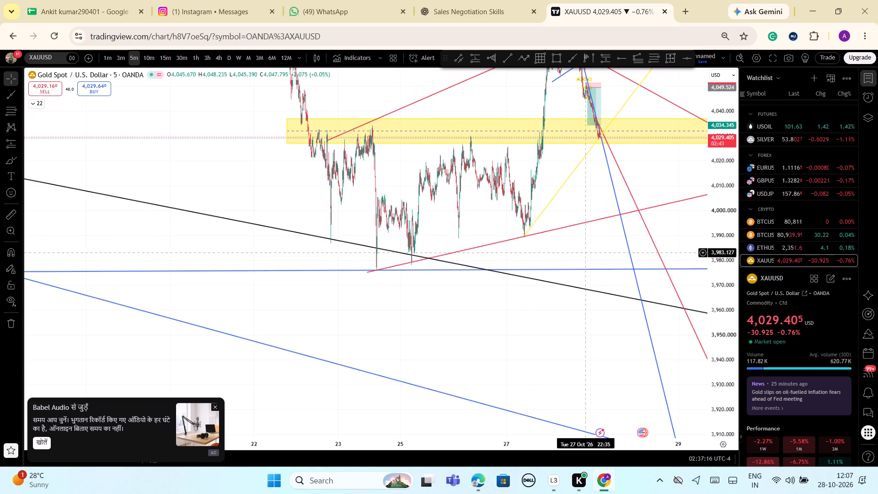
pyautogui.scroll(5, 585, 253)
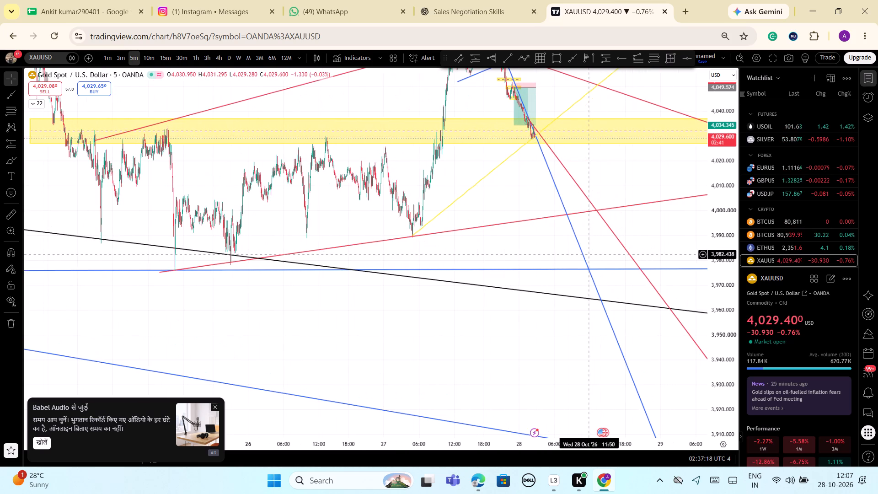
pyautogui.moveTo(525, 194); pyautogui.dragTo(514, 285)
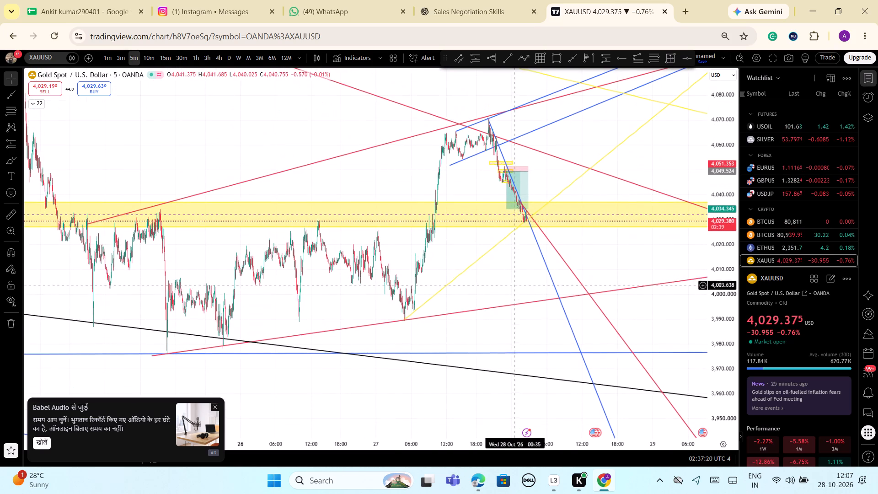
pyautogui.scroll(2, 534, 274)
pyautogui.scroll(-1, 534, 274)
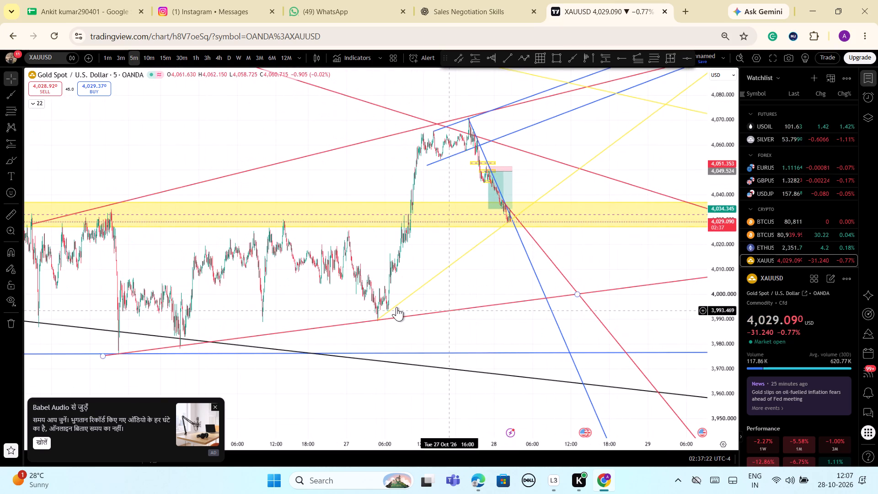
pyautogui.scroll(3, 438, 290)
pyautogui.moveTo(418, 283); pyautogui.dragTo(550, 278)
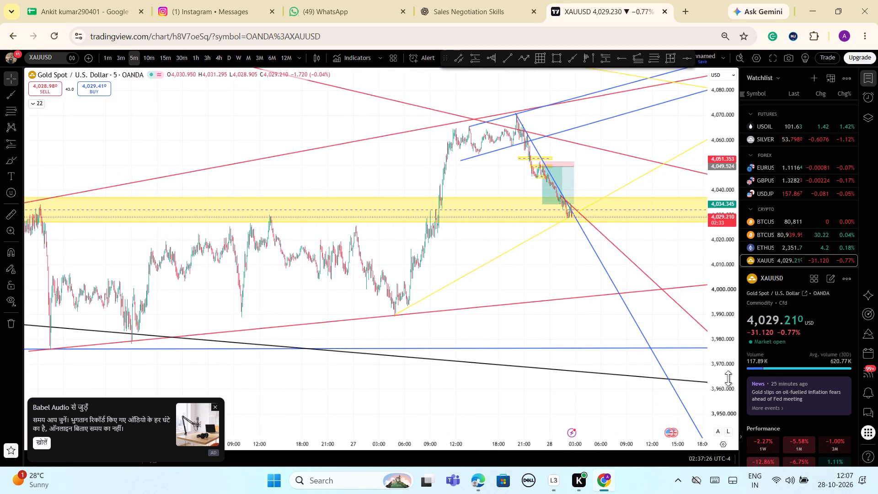
pyautogui.moveTo(730, 376); pyautogui.dragTo(739, 284)
pyautogui.scroll(7, 555, 273)
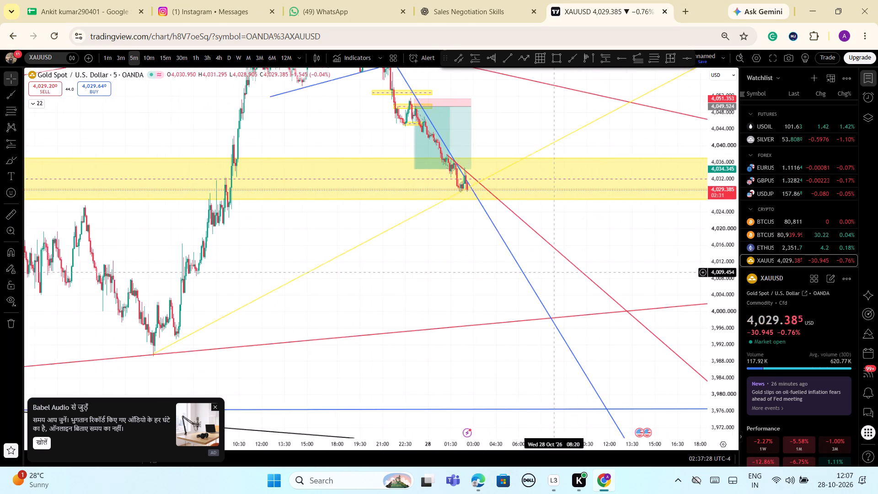
pyautogui.moveTo(441, 260); pyautogui.dragTo(478, 273)
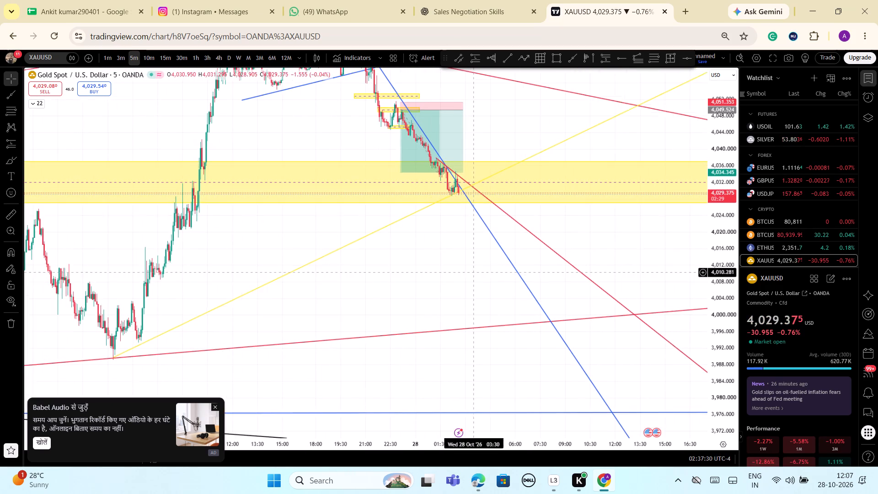
pyautogui.moveTo(478, 273); pyautogui.dragTo(513, 273)
pyautogui.scroll(-1, 672, 273)
pyautogui.moveTo(721, 262); pyautogui.dragTo(735, 315)
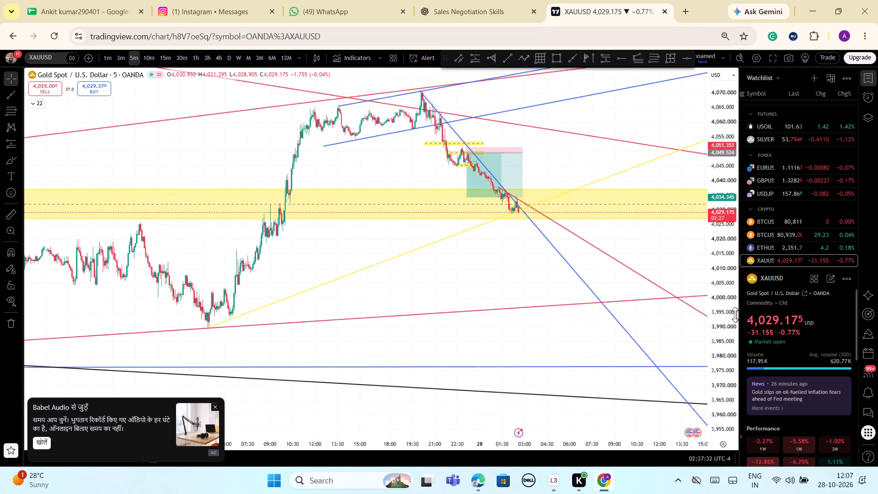
# Examine the 5-minute candles from 23 to 28 October against the rising yellow and red lines and the falling blue and red lines.
pyautogui.moveTo(735, 315); pyautogui.dragTo(708, 243)
pyautogui.scroll(-5, 381, 246)
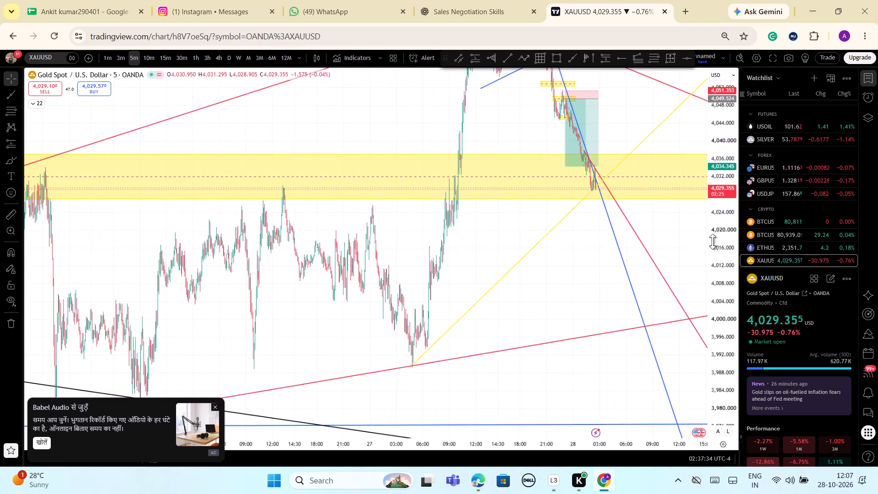
pyautogui.moveTo(722, 232); pyautogui.dragTo(733, 280)
pyautogui.scroll(-4, 415, 298)
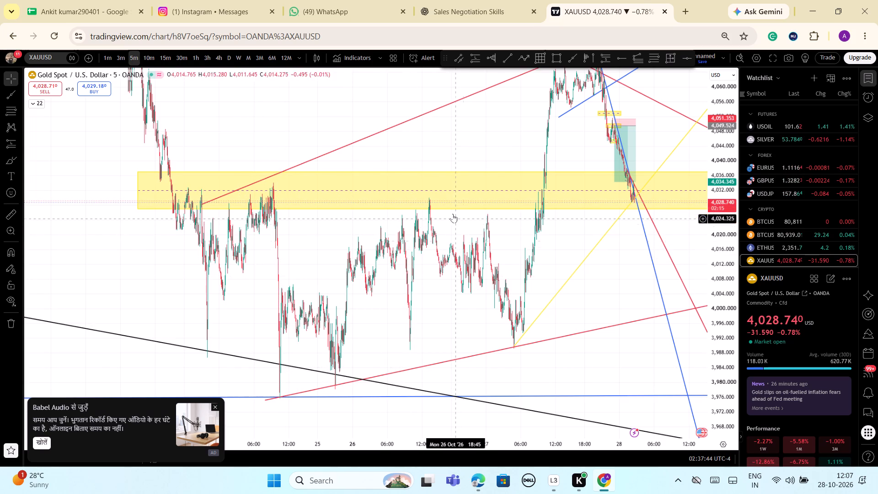
pyautogui.scroll(2, 439, 252)
pyautogui.scroll(2, 535, 282)
pyautogui.scroll(3, 594, 292)
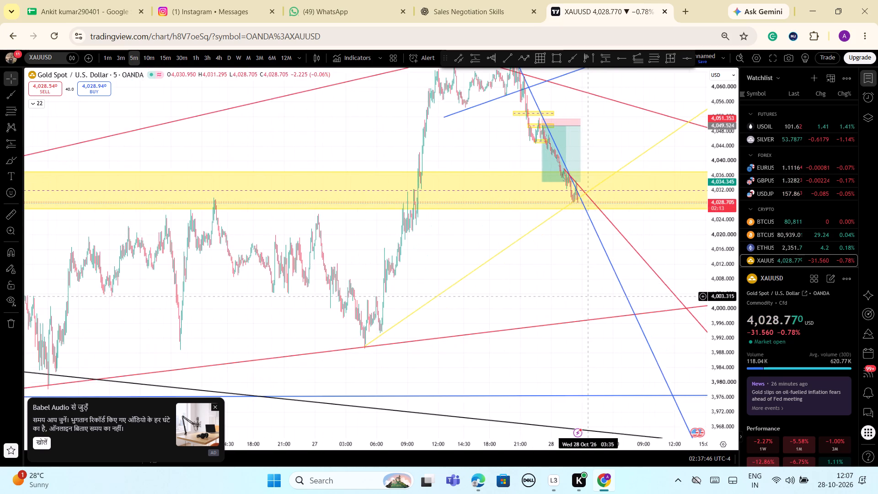
pyautogui.scroll(2, 587, 297)
pyautogui.scroll(2, 384, 322)
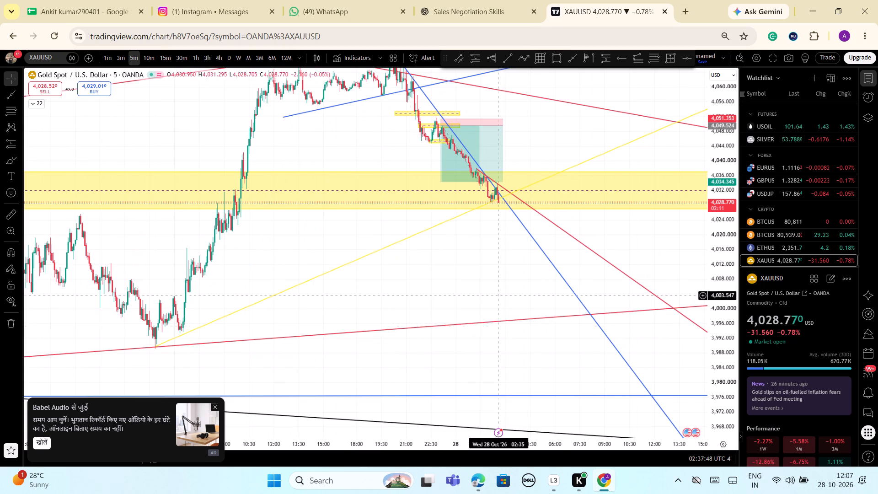
pyautogui.moveTo(717, 361); pyautogui.dragTo(735, 371)
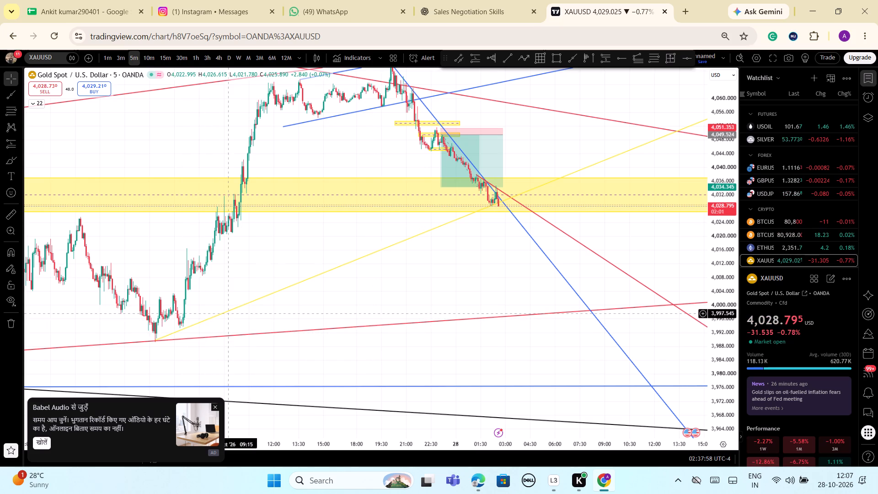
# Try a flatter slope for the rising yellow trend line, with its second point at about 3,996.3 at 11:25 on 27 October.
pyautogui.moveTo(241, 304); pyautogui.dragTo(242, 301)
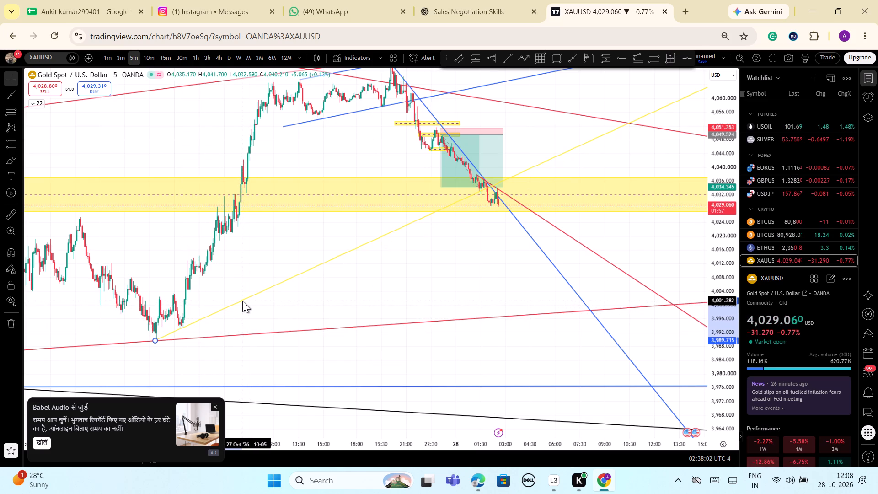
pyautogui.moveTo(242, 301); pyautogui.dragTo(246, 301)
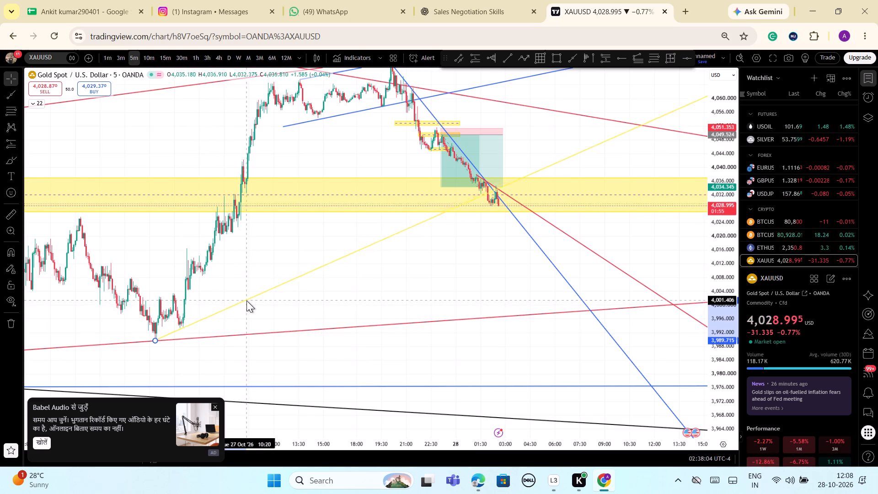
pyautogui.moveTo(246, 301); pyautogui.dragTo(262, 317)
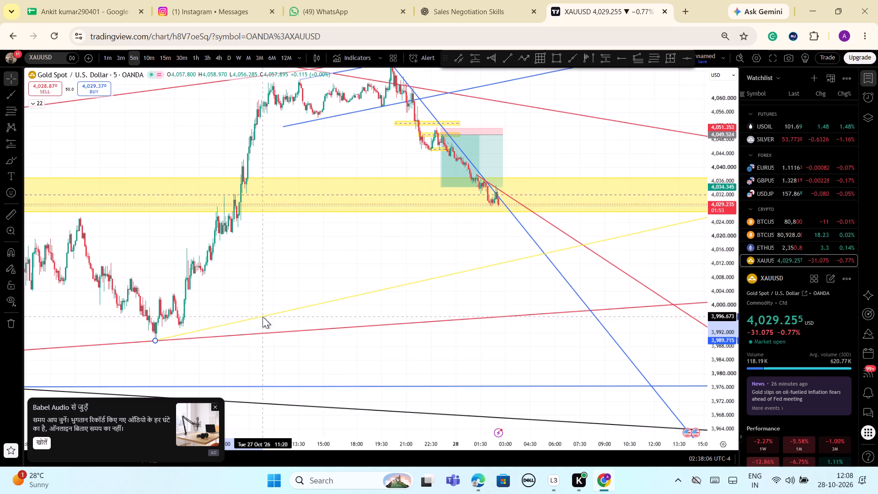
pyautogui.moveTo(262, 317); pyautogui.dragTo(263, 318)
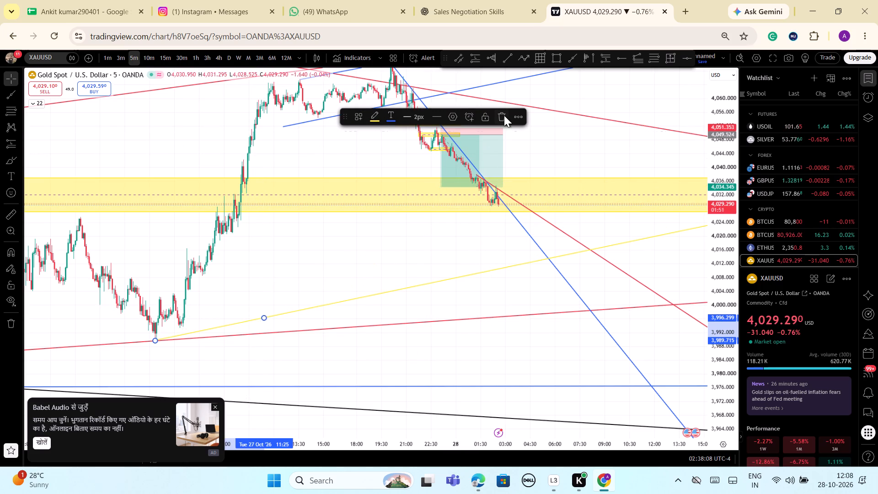
# Delete the yellow trend line that rises from the 27 October low.
pyautogui.click(499, 119)
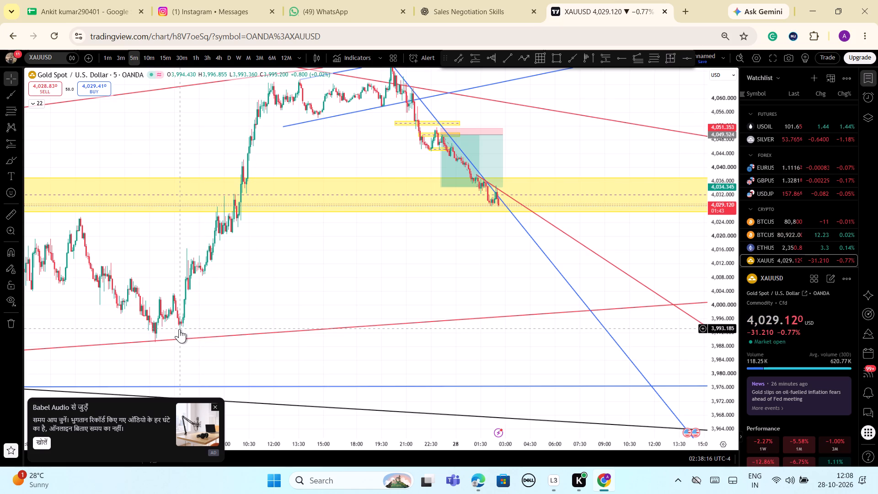
# Switch the gold chart to 15-minute candles and examine the lows since 23 October along the rising red and horizontal blue lines.
pyautogui.scroll(1, 351, 308)
pyautogui.scroll(-1, 351, 308)
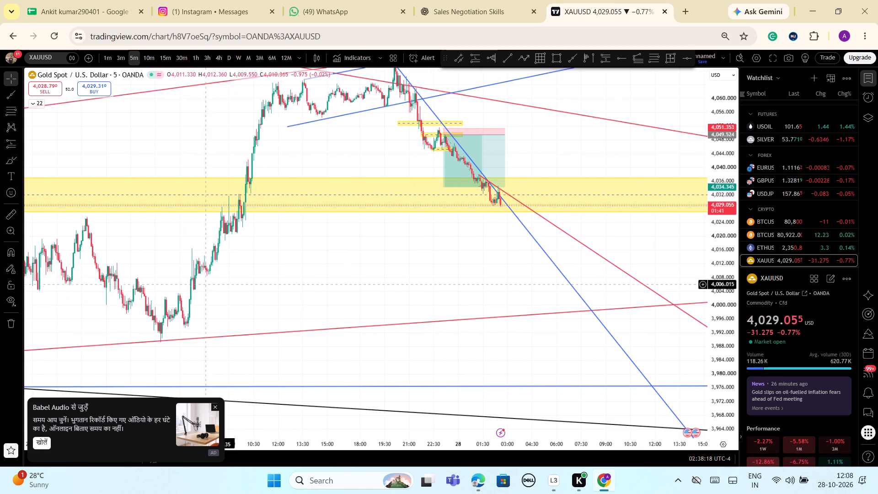
pyautogui.scroll(-1, 217, 285)
pyautogui.moveTo(714, 224); pyautogui.dragTo(727, 271)
pyautogui.scroll(-2, 510, 268)
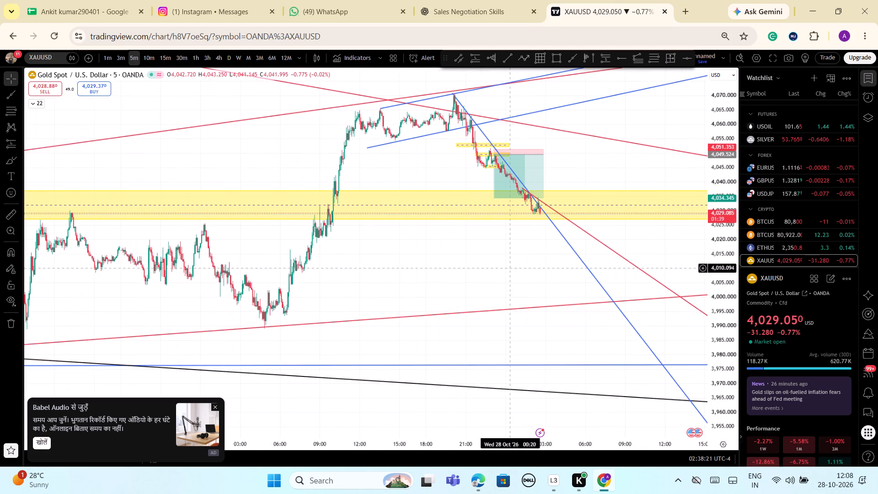
pyautogui.click(166, 59)
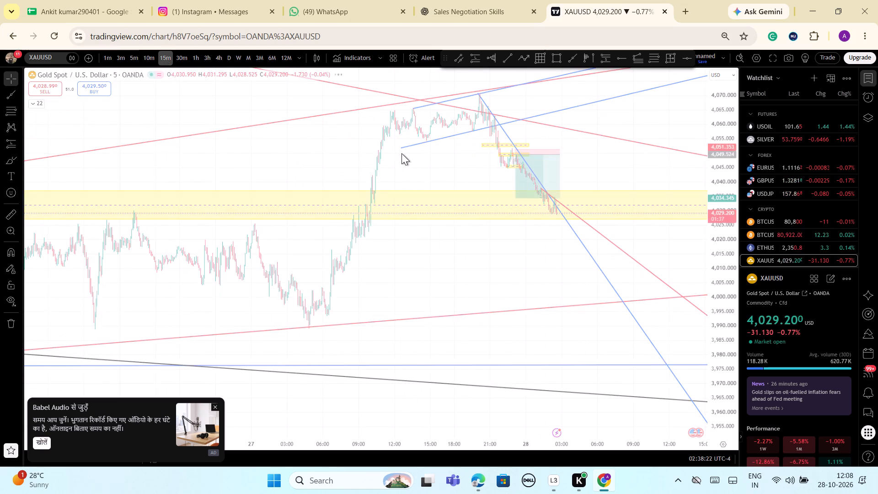
pyautogui.scroll(7, 632, 257)
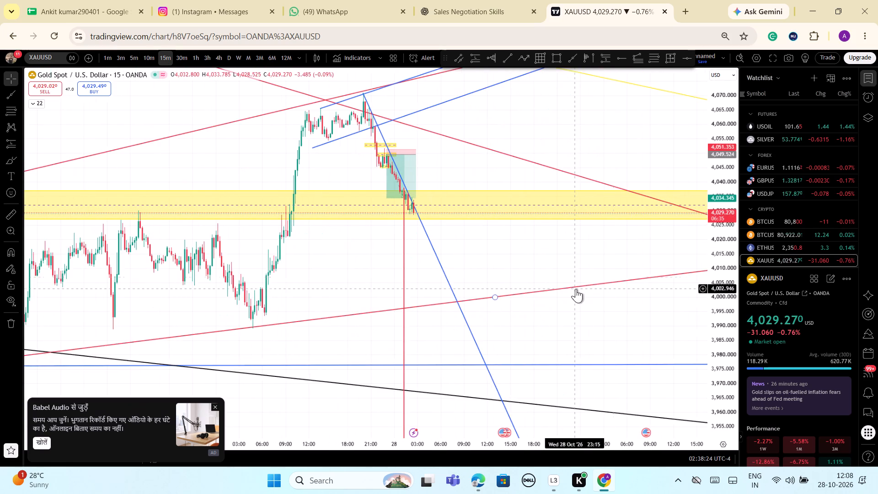
pyautogui.scroll(2, 576, 289)
pyautogui.moveTo(458, 262); pyautogui.dragTo(549, 262)
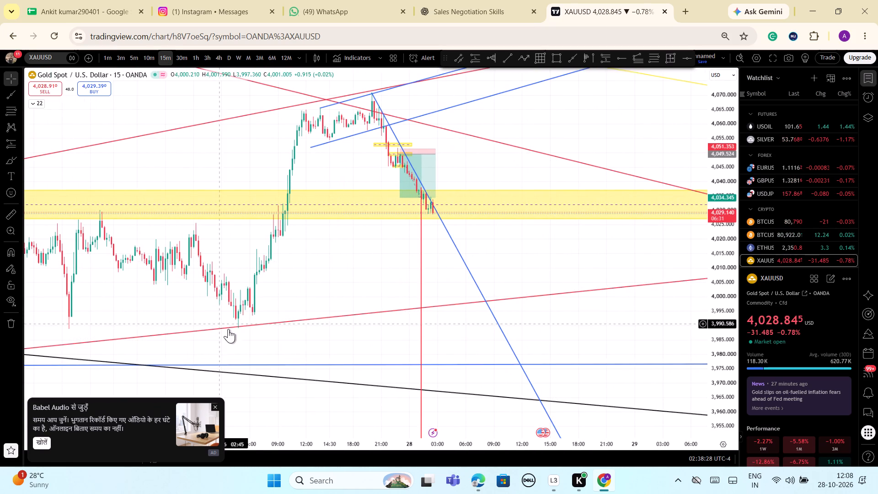
pyautogui.scroll(-4, 412, 228)
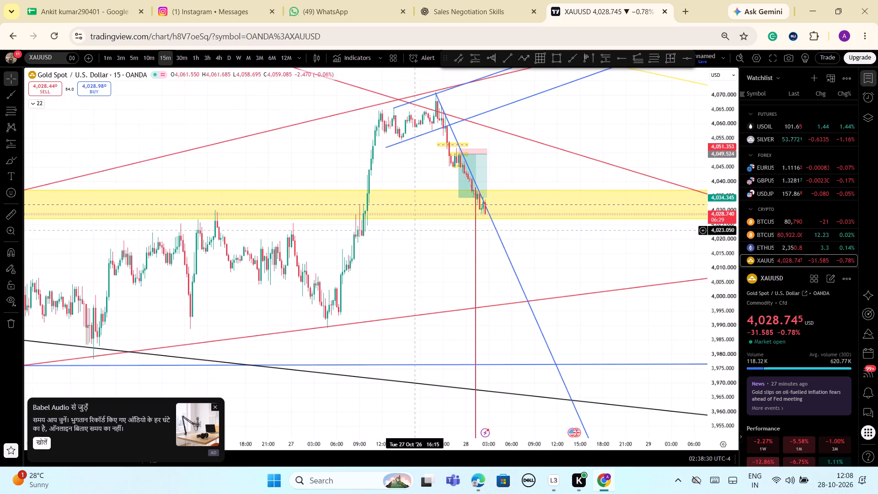
pyautogui.scroll(-6, 480, 296)
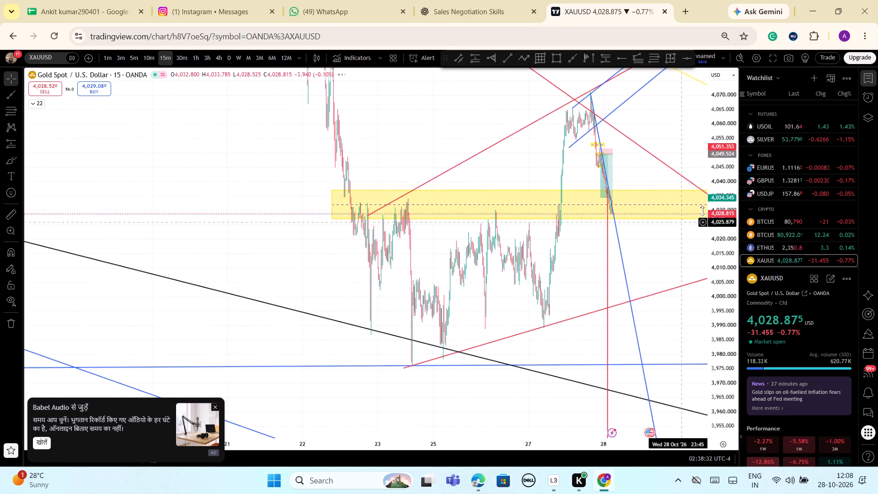
# Lower the rising red support line's second point to about 3,995.7 at 13:15 on 28 October.
pyautogui.moveTo(726, 203); pyautogui.dragTo(775, 326)
pyautogui.scroll(2, 491, 333)
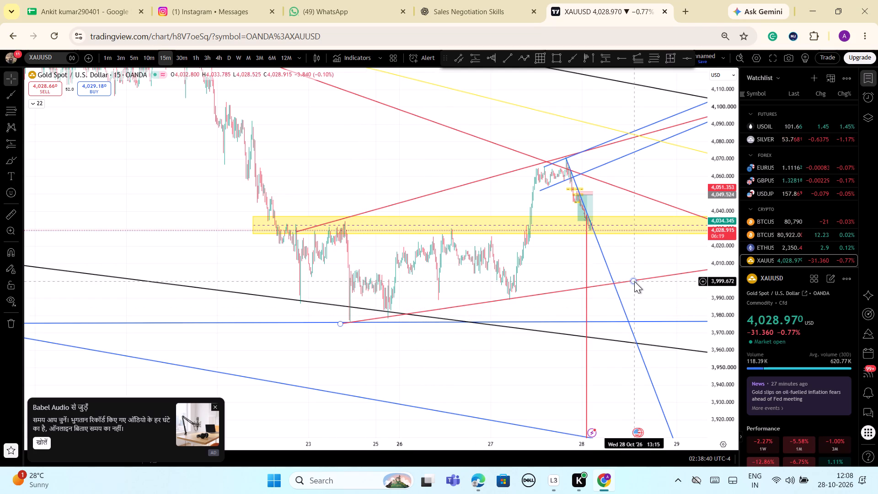
pyautogui.moveTo(634, 281); pyautogui.dragTo(634, 288)
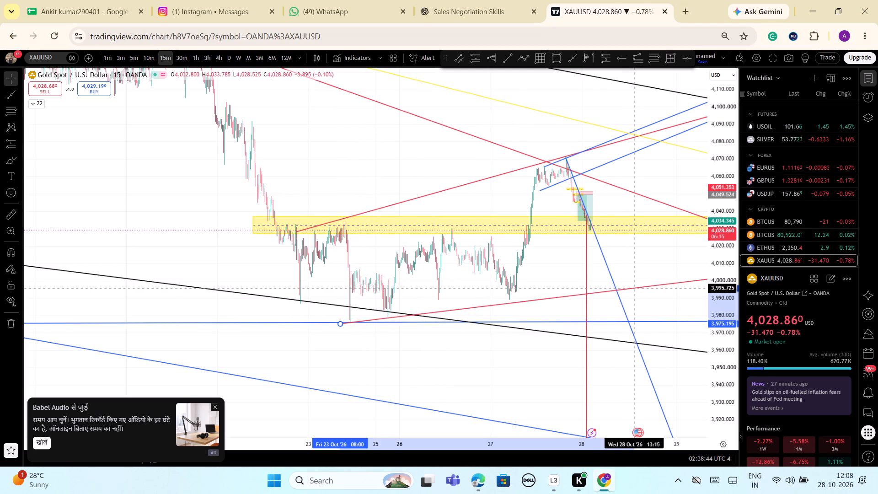
pyautogui.click(517, 369)
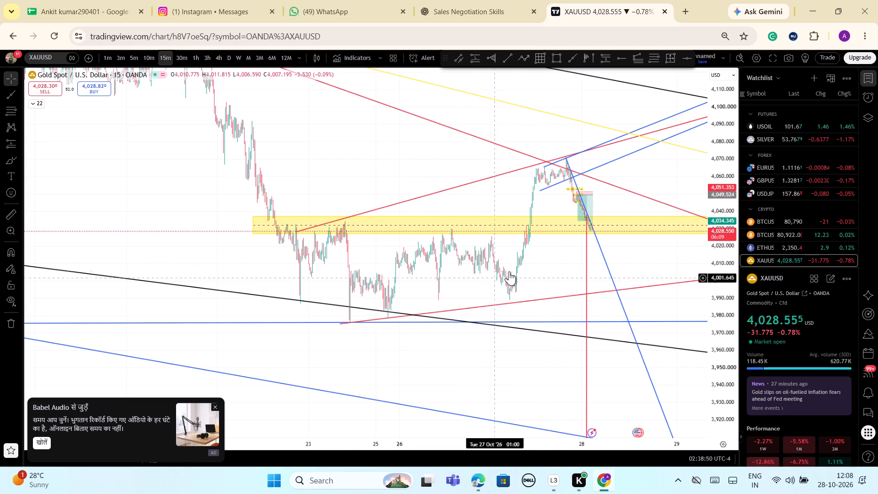
# Draw a falling yellow trend line from the 25 October low at about 3,979 (20:45) to about 3,957 on 26 October.
pyautogui.click(571, 56)
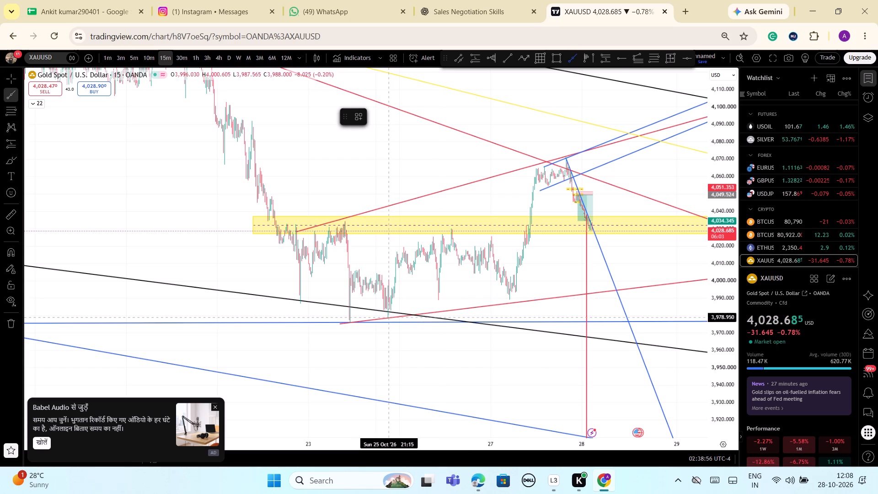
pyautogui.click(387, 317)
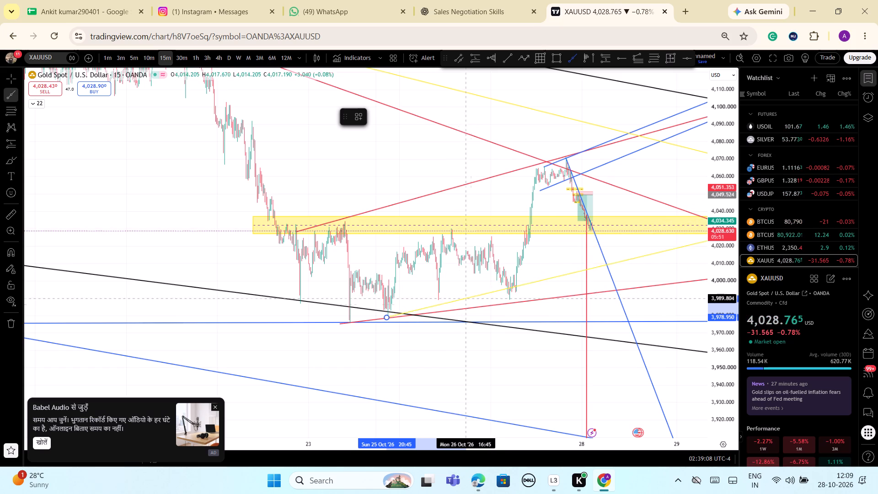
pyautogui.click(465, 356)
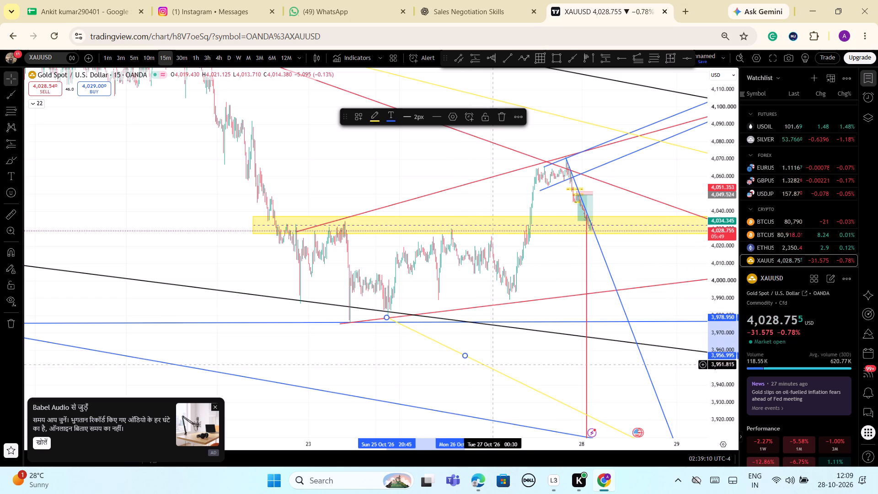
# Realign the new yellow line almost flat beneath the 26 and 27 October lows, from about 3,989 to about 3,988.6 at 06:30 on 27 October.
pyautogui.moveTo(491, 369); pyautogui.dragTo(505, 349)
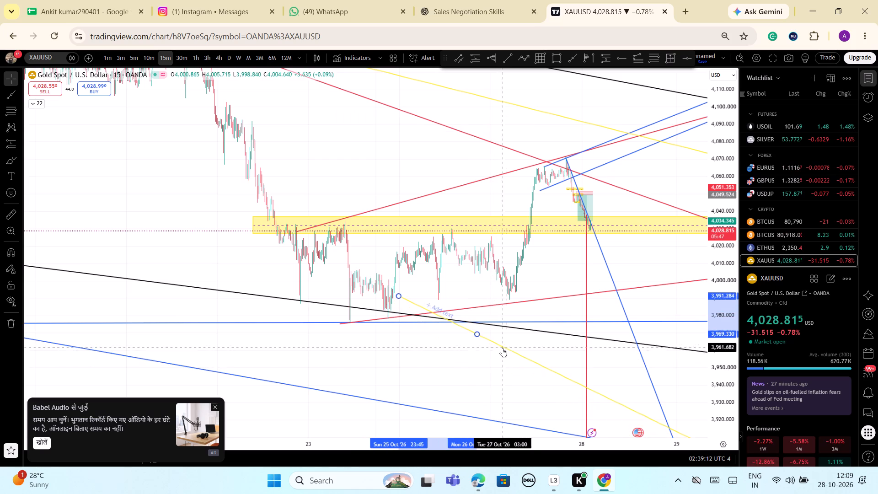
pyautogui.moveTo(506, 347); pyautogui.dragTo(506, 339)
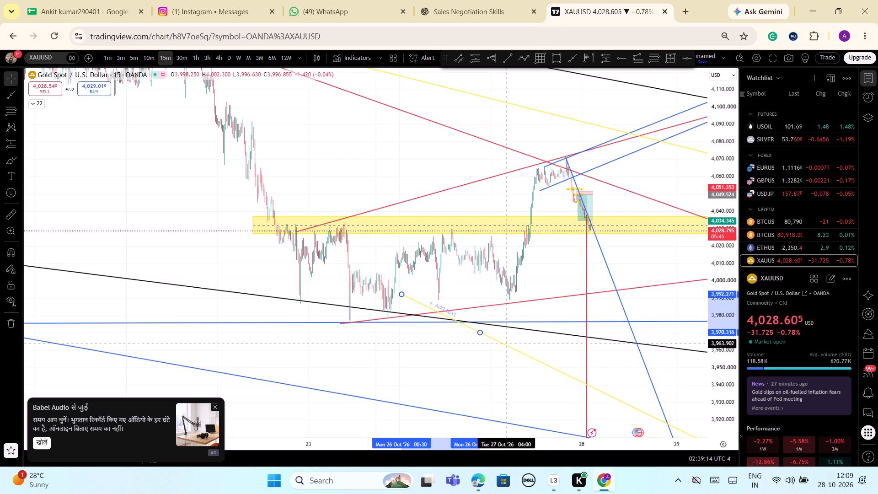
pyautogui.moveTo(506, 339); pyautogui.dragTo(501, 331)
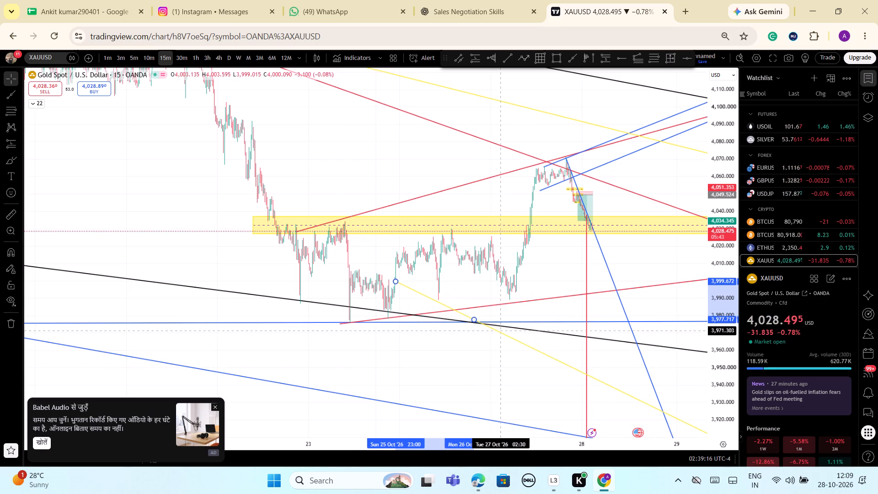
pyautogui.moveTo(501, 331); pyautogui.dragTo(501, 328)
pyautogui.moveTo(473, 317); pyautogui.dragTo(480, 311)
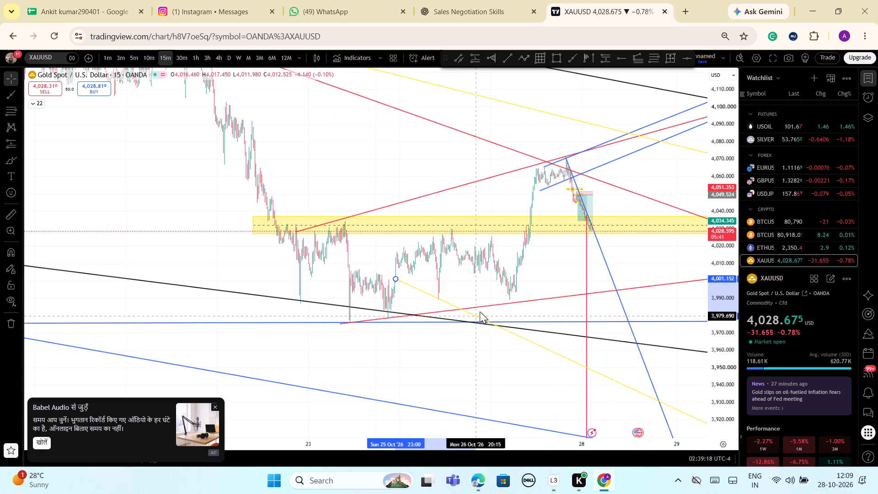
pyautogui.moveTo(480, 311); pyautogui.dragTo(516, 301)
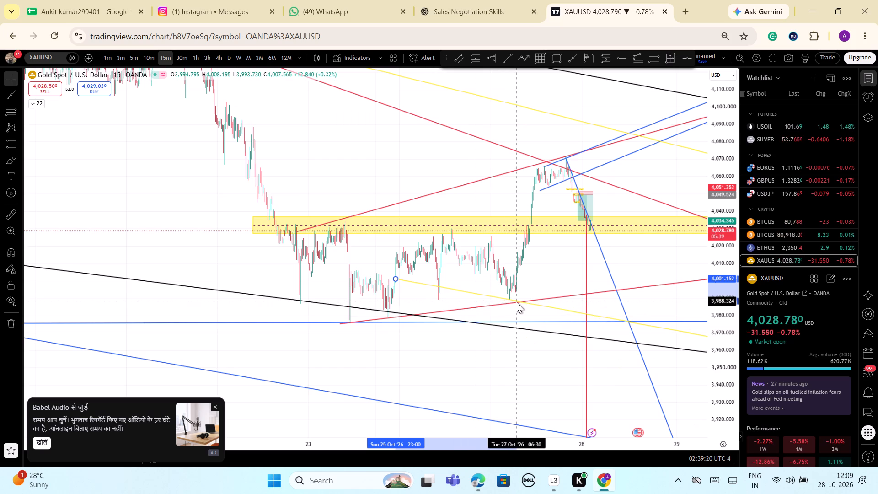
pyautogui.moveTo(516, 301); pyautogui.dragTo(516, 301)
pyautogui.moveTo(394, 278); pyautogui.dragTo(417, 298)
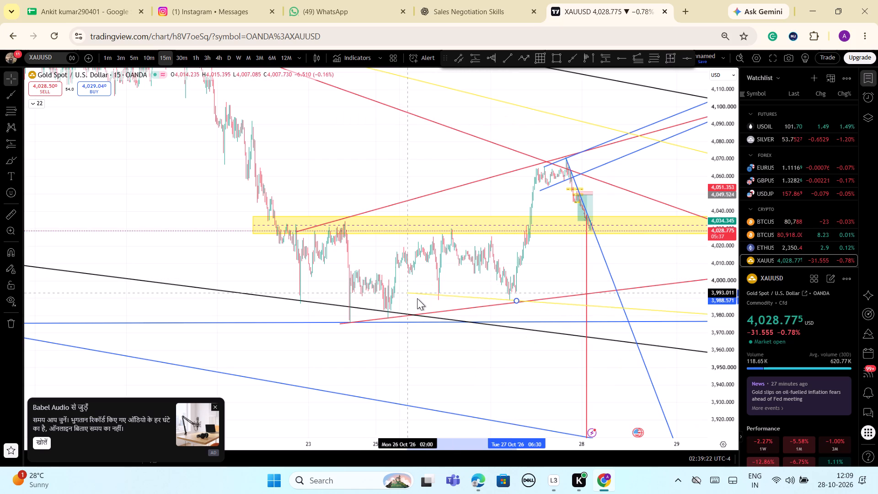
pyautogui.moveTo(417, 298); pyautogui.dragTo(430, 299)
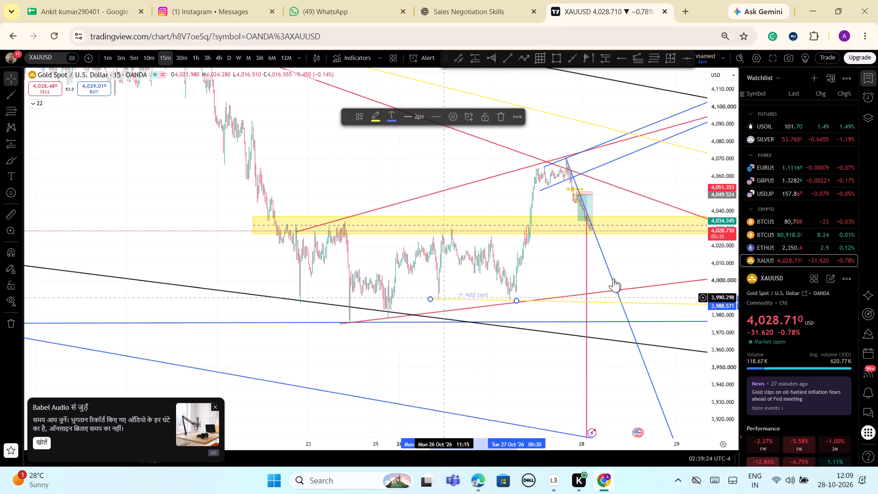
pyautogui.click(534, 257)
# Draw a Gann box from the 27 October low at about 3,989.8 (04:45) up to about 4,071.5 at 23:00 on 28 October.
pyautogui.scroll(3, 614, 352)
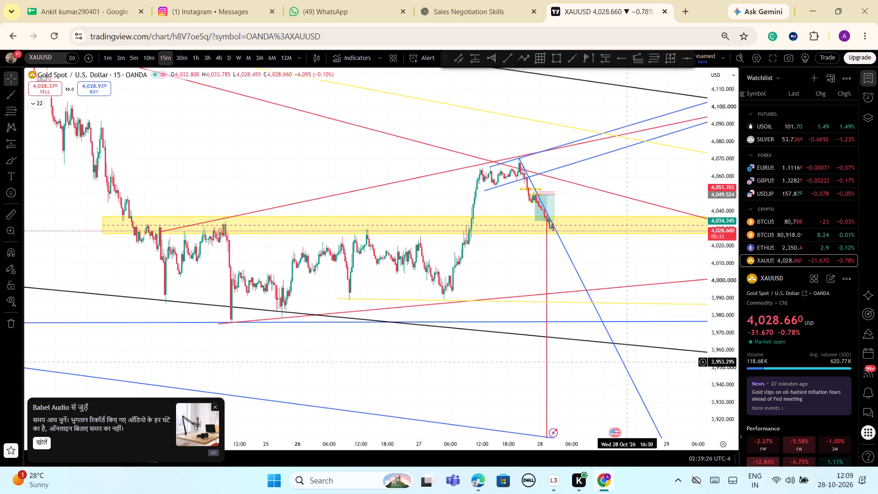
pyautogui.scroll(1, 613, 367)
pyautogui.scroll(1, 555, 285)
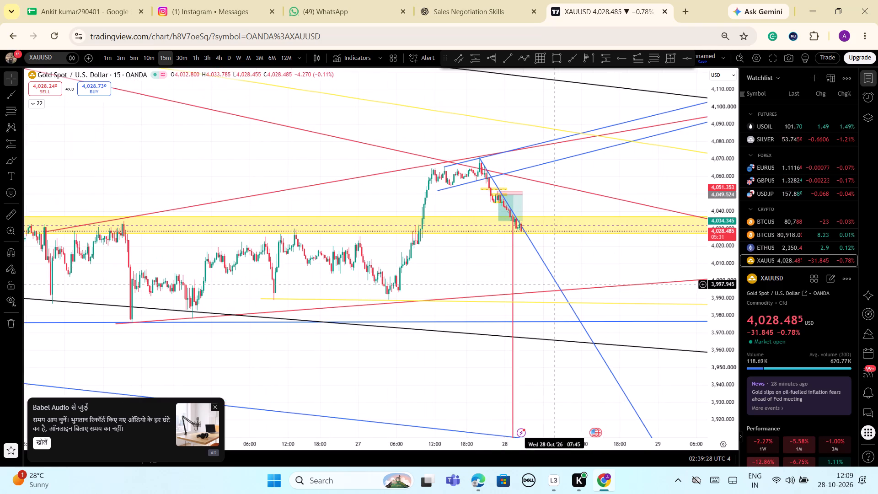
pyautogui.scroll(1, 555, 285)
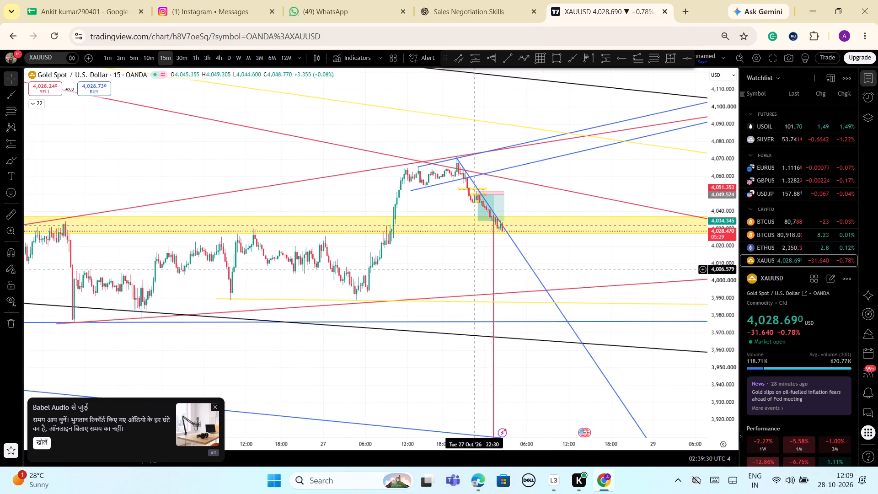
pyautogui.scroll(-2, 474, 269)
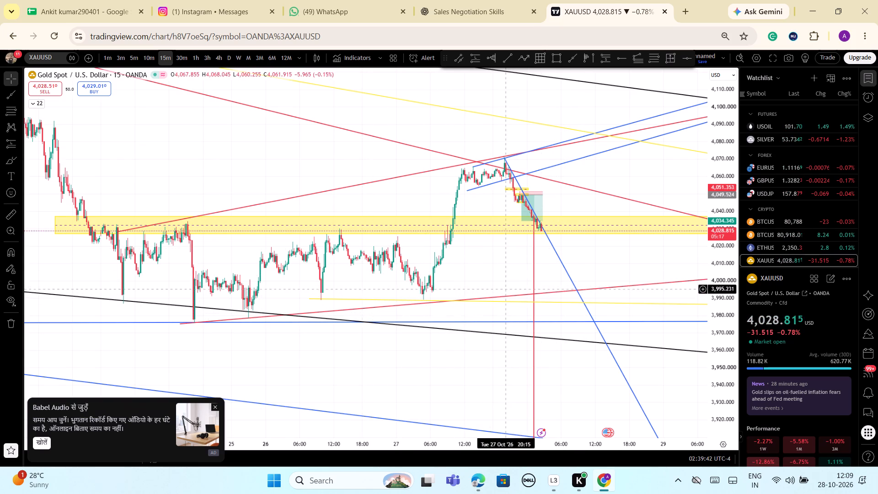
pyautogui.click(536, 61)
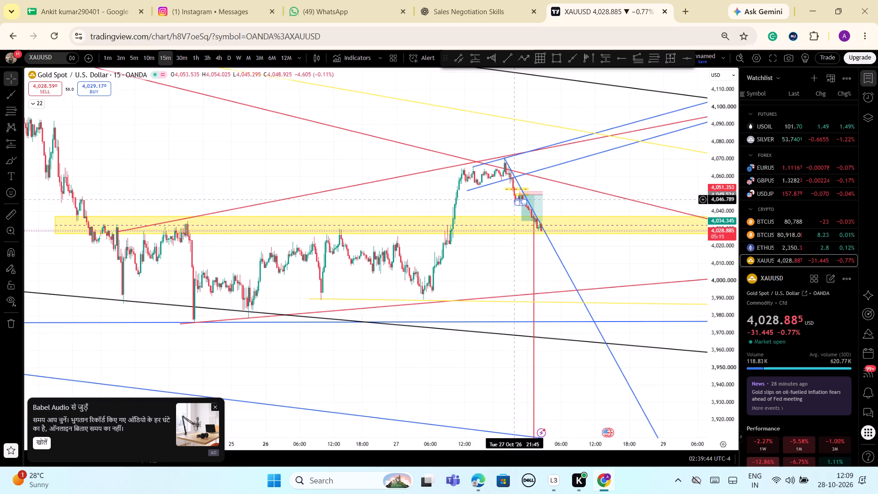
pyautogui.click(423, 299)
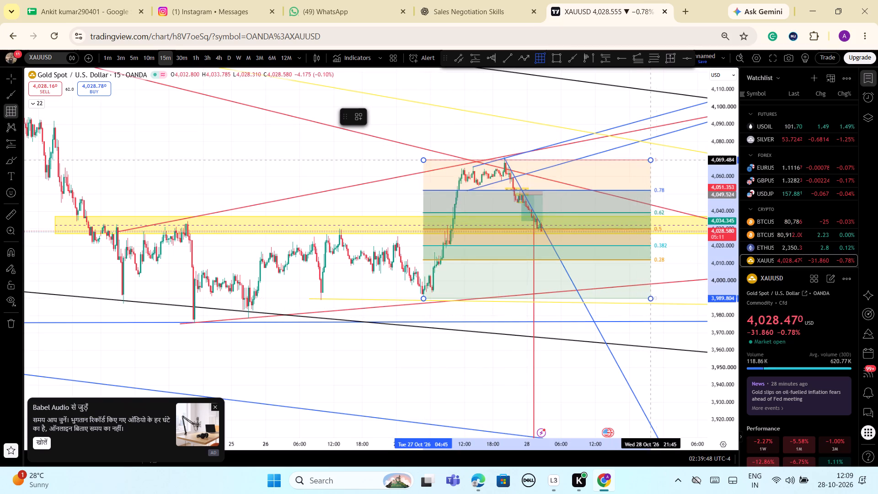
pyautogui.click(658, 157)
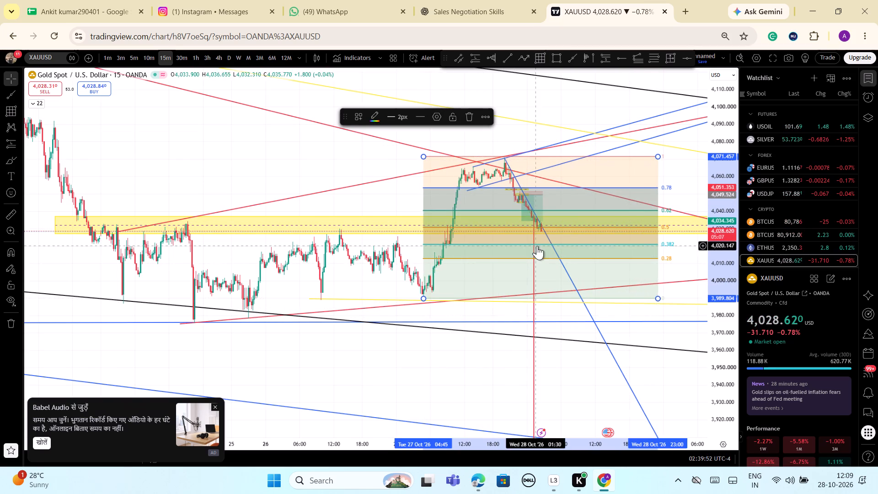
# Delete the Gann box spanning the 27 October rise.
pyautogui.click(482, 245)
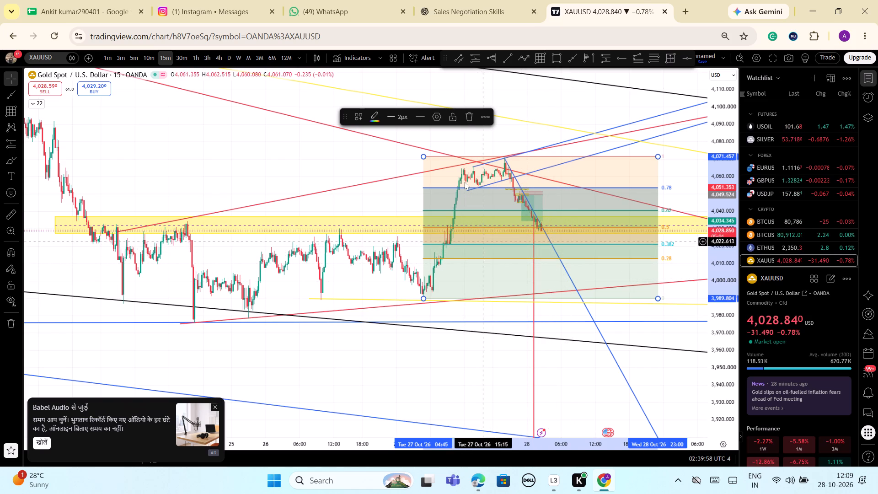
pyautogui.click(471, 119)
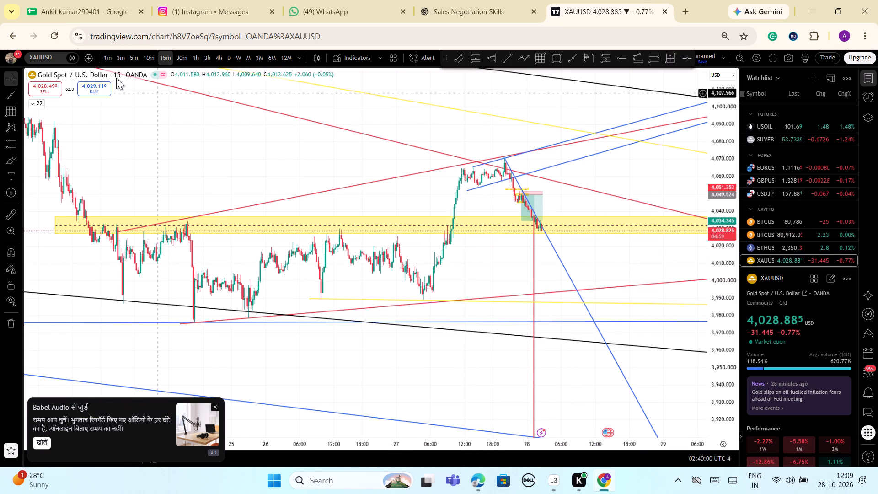
# On 3-minute candles, draw a rising yellow ray from the 25 October low at about 3,979.7 through about 3,984.4 at 12:15 on 26 October.
pyautogui.click(119, 57)
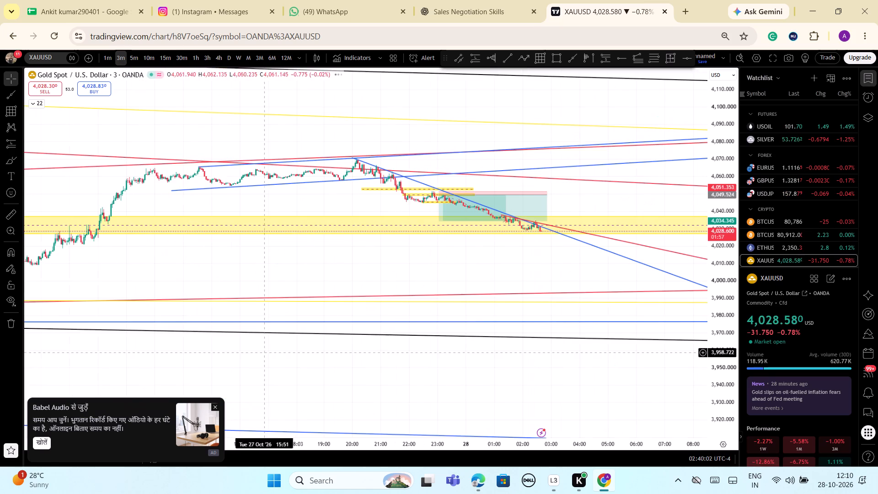
pyautogui.scroll(-9, 535, 262)
pyautogui.scroll(-1, 608, 325)
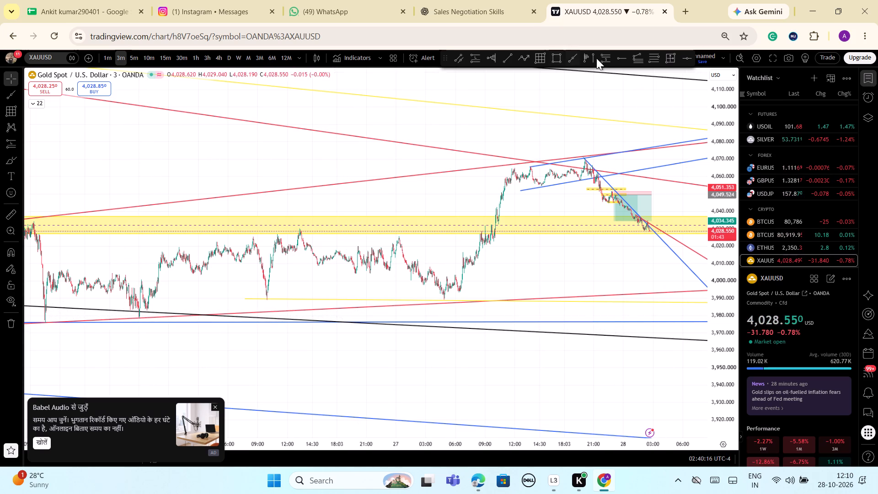
pyautogui.click(574, 59)
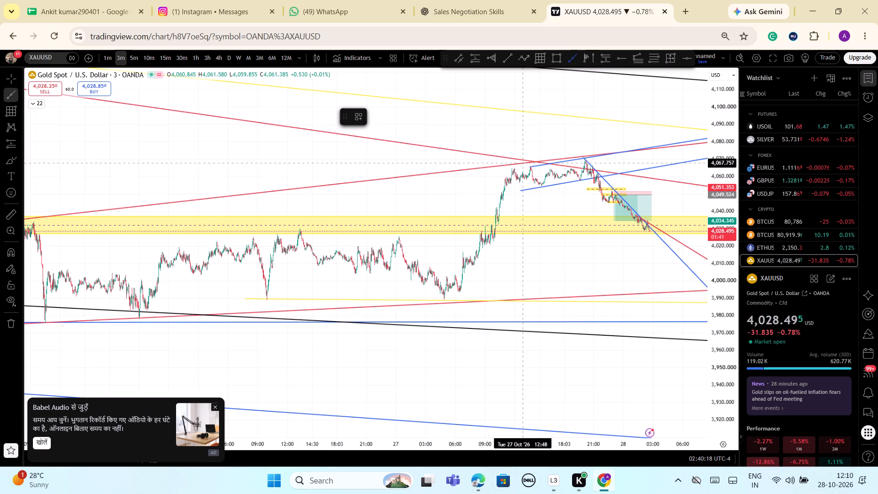
pyautogui.click(136, 316)
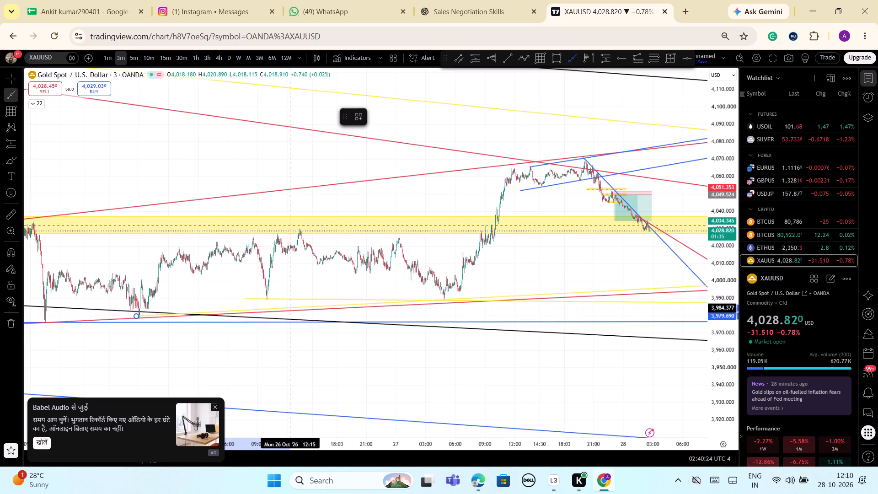
pyautogui.click(290, 308)
pyautogui.click(510, 268)
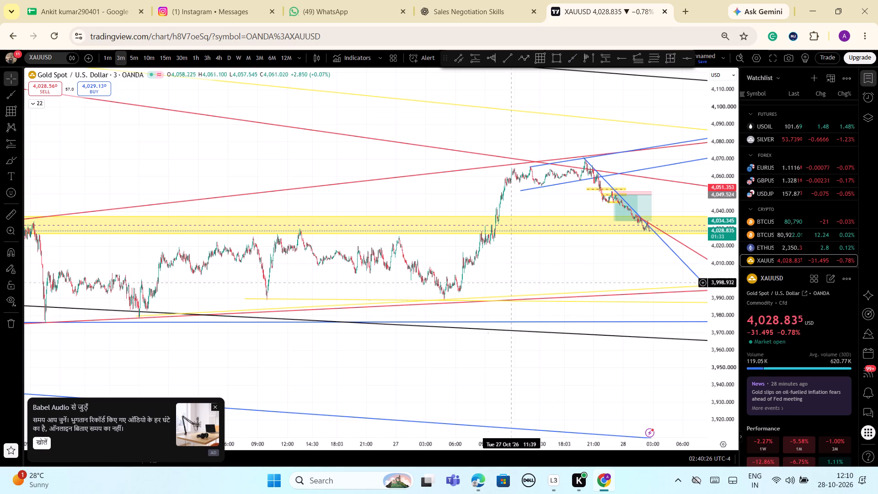
# Examine how the yellow and red support lines fit the lows between 23 and 28 October.
pyautogui.scroll(-5, 396, 316)
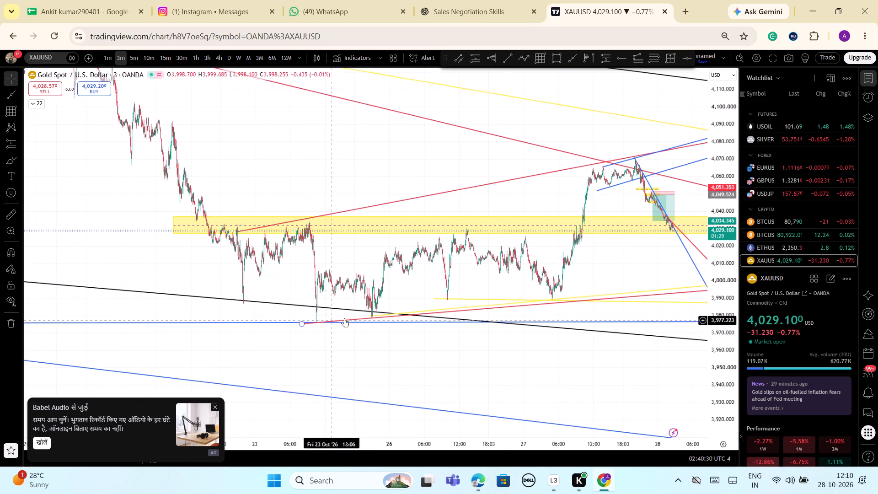
pyautogui.scroll(5, 607, 365)
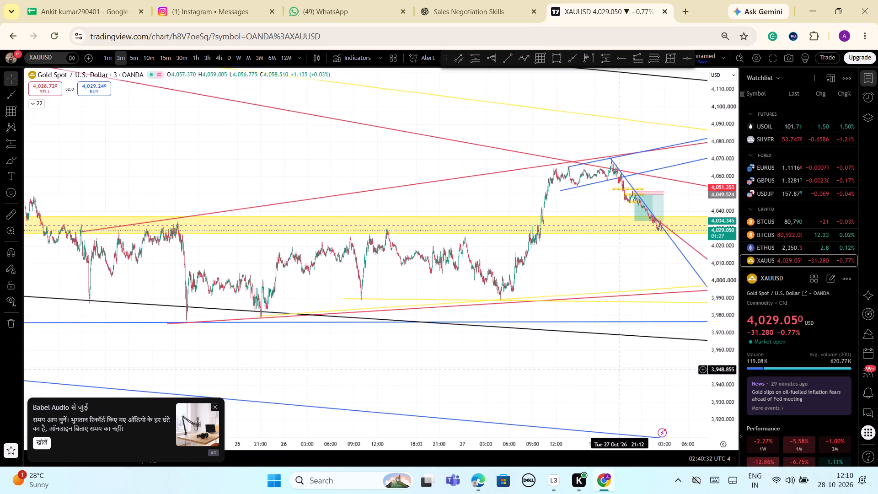
pyautogui.scroll(3, 626, 377)
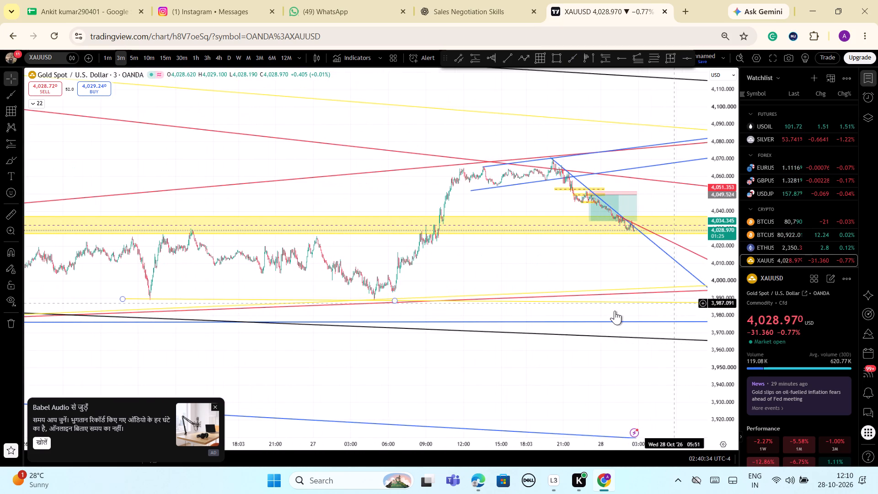
pyautogui.scroll(-3, 451, 350)
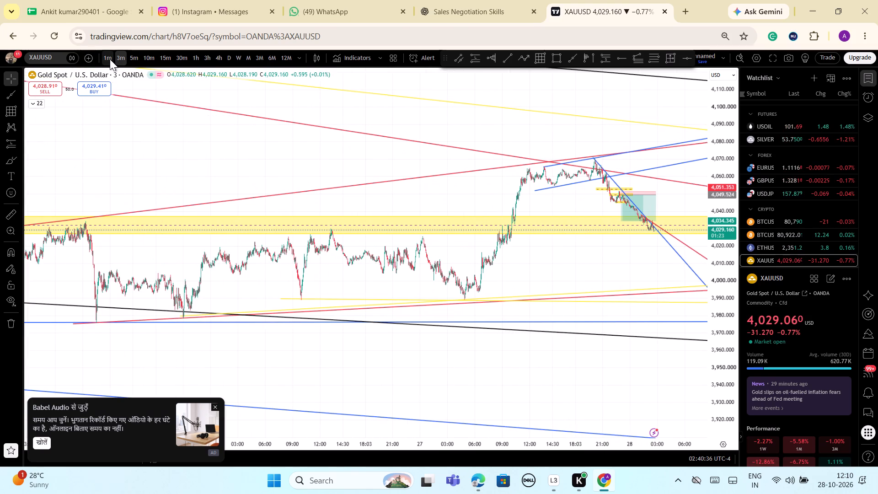
# Switch the gold chart to 1-minute candles and examine the price along the support lines from 26 to 28 October.
pyautogui.click(109, 59)
pyautogui.scroll(-7, 506, 274)
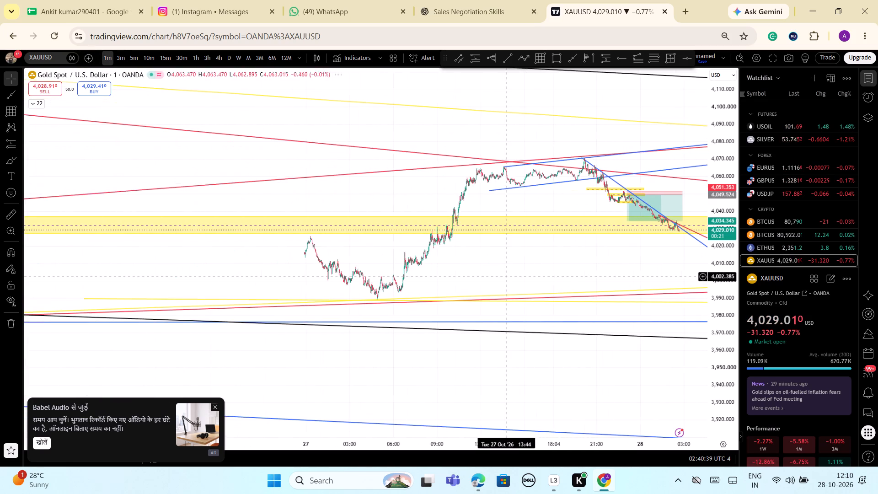
pyautogui.scroll(-8, 506, 277)
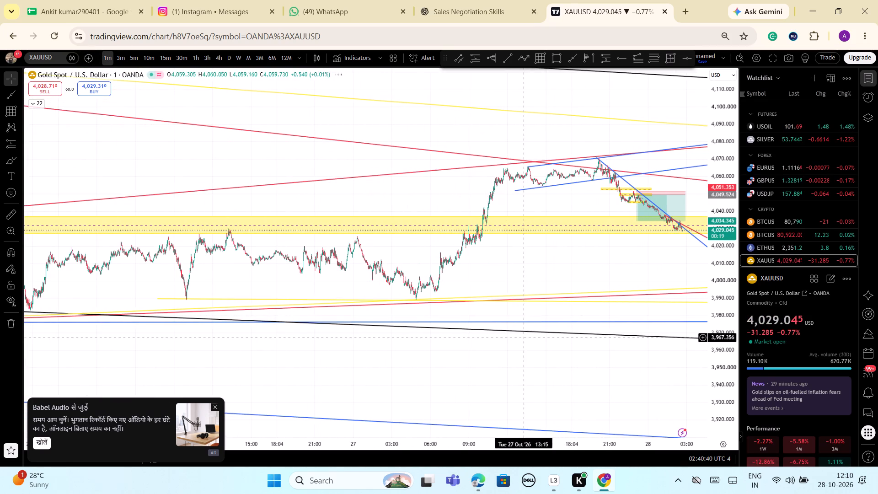
pyautogui.scroll(-2, 410, 308)
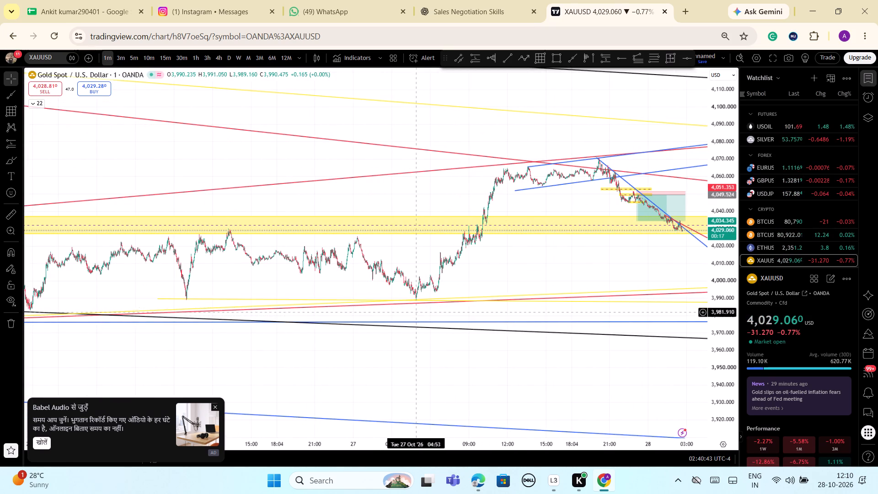
pyautogui.scroll(-3, 341, 376)
pyautogui.scroll(-2, 450, 354)
pyautogui.moveTo(209, 355); pyautogui.dragTo(221, 355)
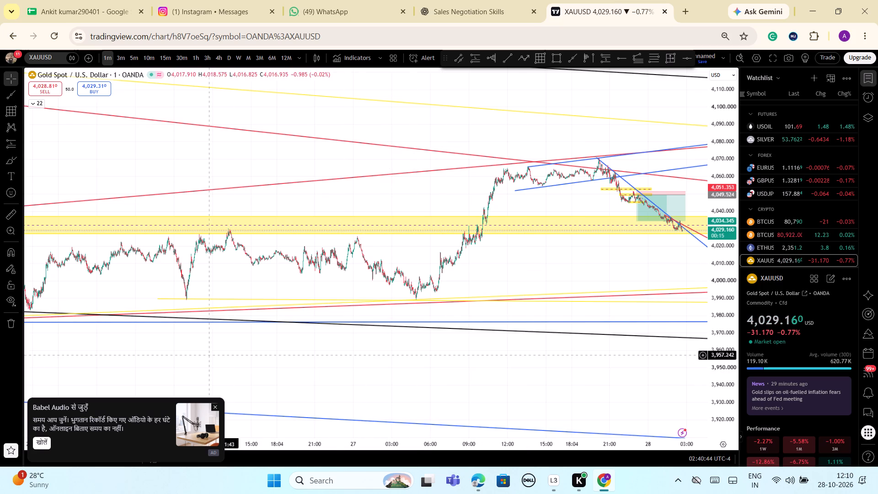
pyautogui.moveTo(221, 355); pyautogui.dragTo(575, 328)
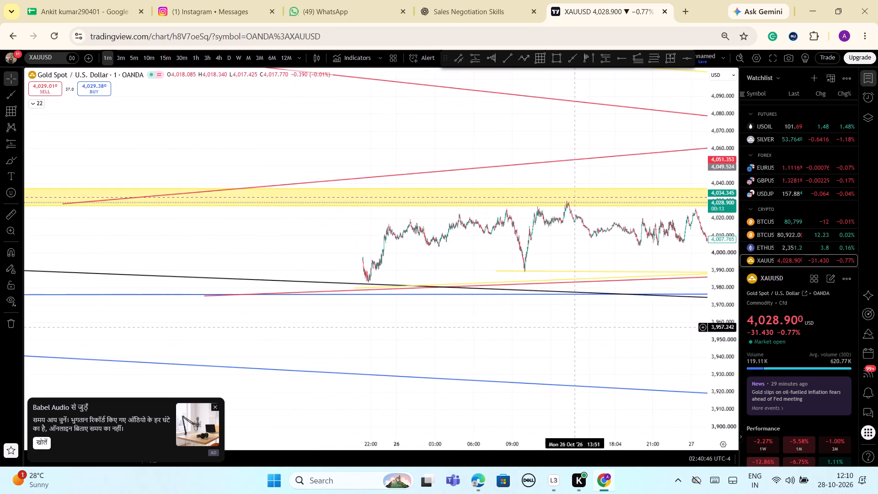
pyautogui.moveTo(575, 328); pyautogui.dragTo(353, 361)
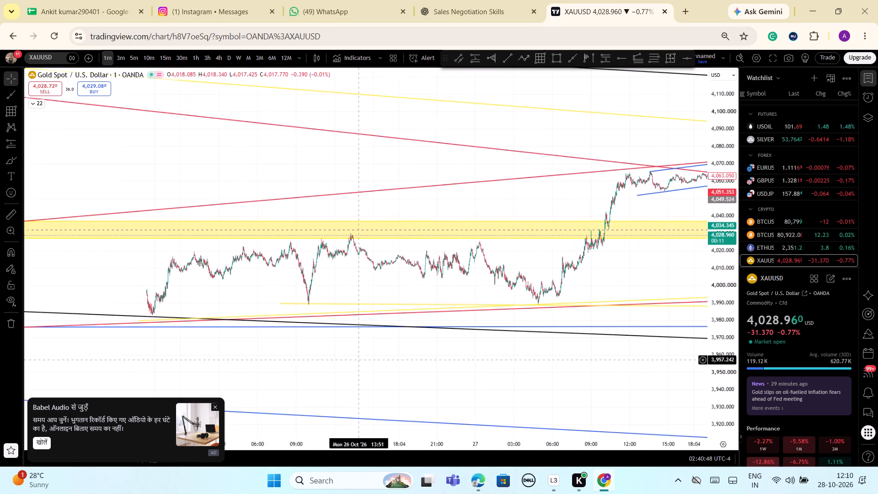
pyautogui.moveTo(353, 361); pyautogui.dragTo(125, 382)
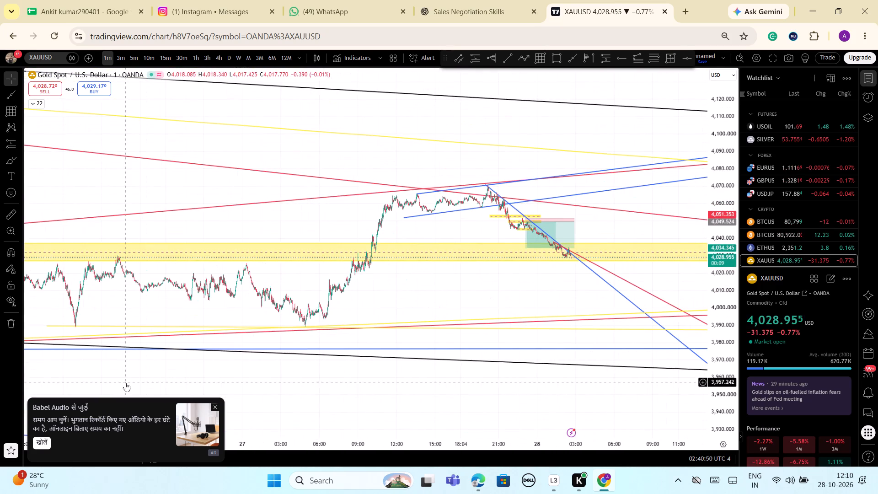
# Stretch the price scale and move the short falling red line's second point to the 28 October swing high at about 4,034, near 02:34.
pyautogui.moveTo(730, 386); pyautogui.dragTo(673, 264)
pyautogui.scroll(3, 564, 306)
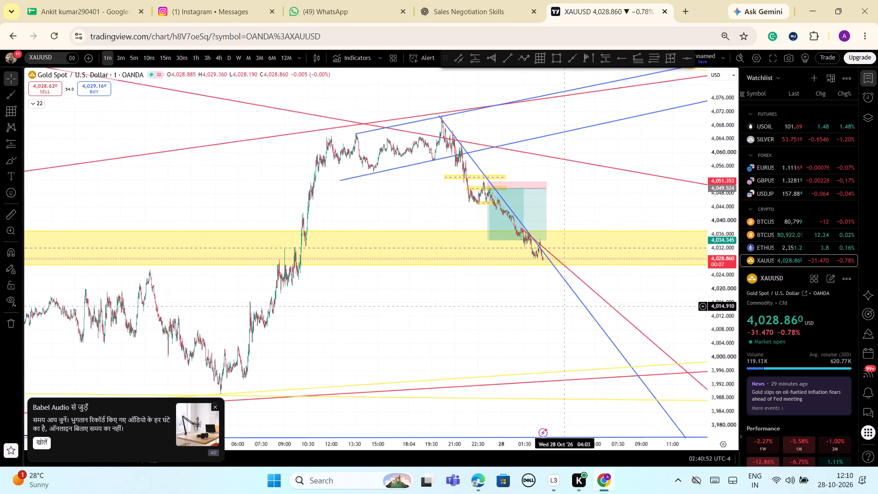
pyautogui.scroll(3, 562, 312)
pyautogui.scroll(-4, 465, 331)
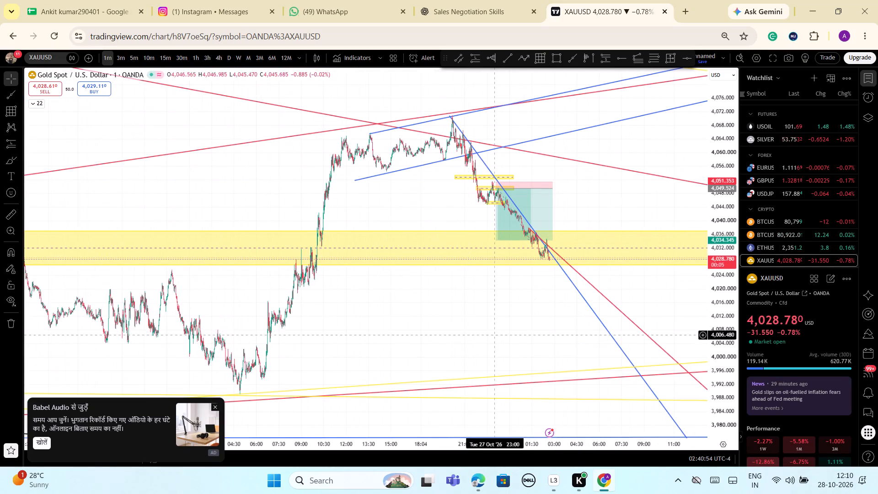
pyautogui.scroll(-2, 496, 335)
pyautogui.scroll(1, 587, 305)
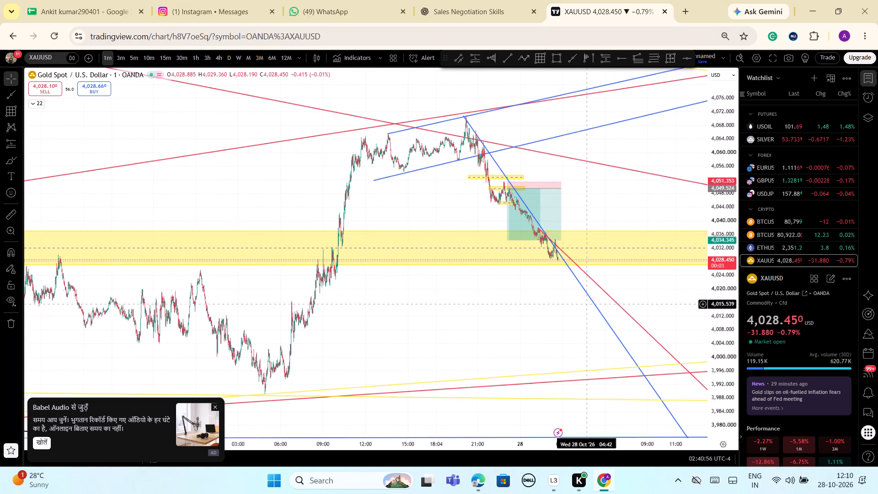
pyautogui.scroll(4, 563, 333)
pyautogui.scroll(4, 514, 338)
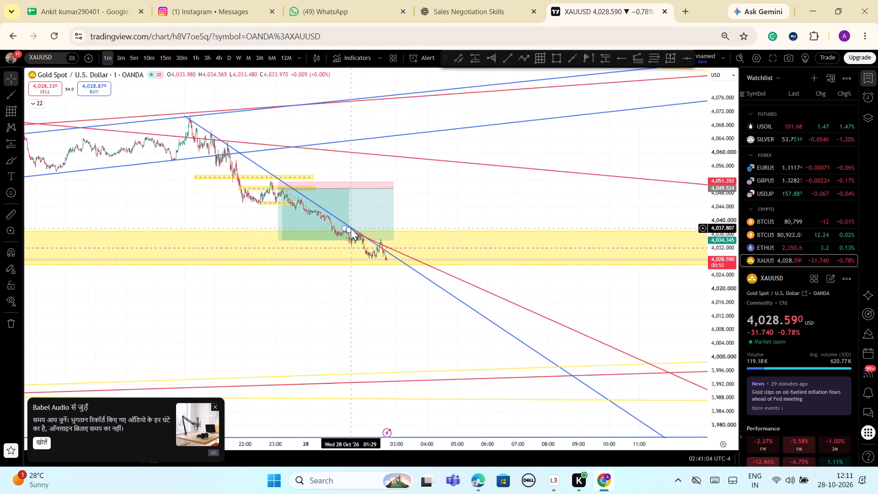
pyautogui.moveTo(349, 229); pyautogui.dragTo(382, 240)
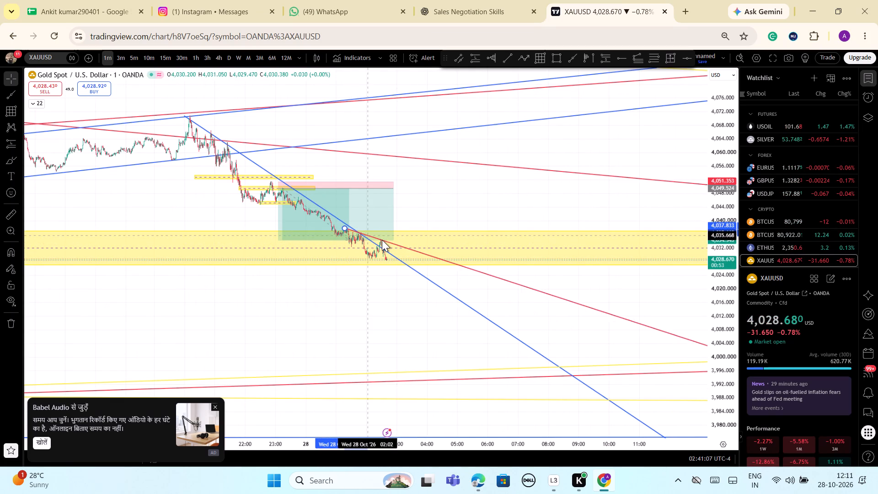
pyautogui.moveTo(382, 240); pyautogui.dragTo(383, 240)
pyautogui.click(440, 210)
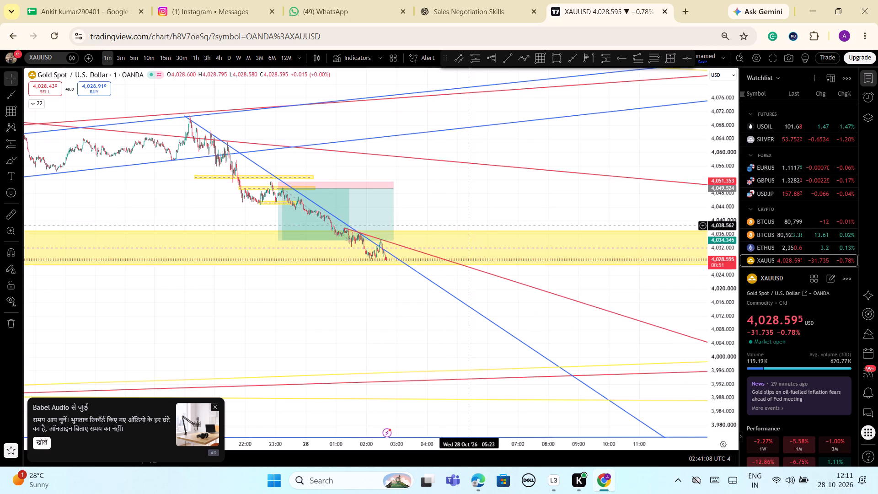
# Examine the 1-minute decline against the realigned red line, the blue channel and the support lines below.
pyautogui.scroll(-2, 511, 269)
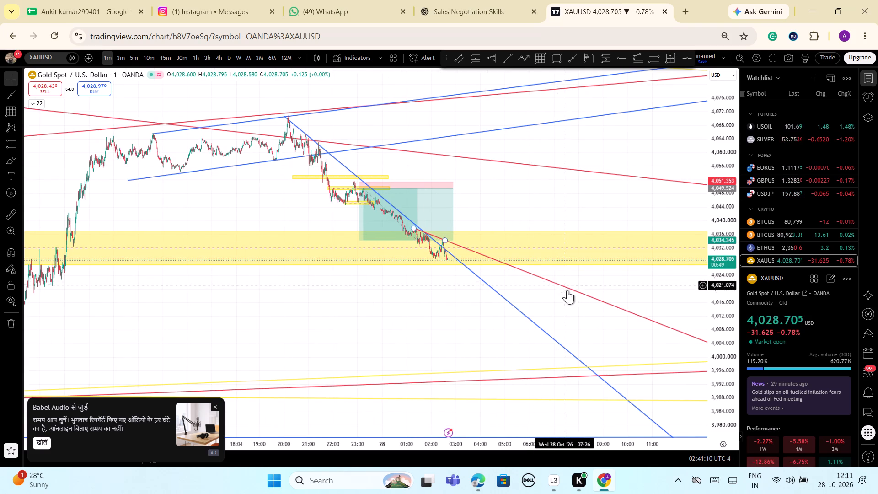
pyautogui.scroll(-2, 566, 288)
pyautogui.scroll(-1, 475, 340)
pyautogui.moveTo(475, 340); pyautogui.dragTo(483, 319)
pyautogui.scroll(3, 483, 319)
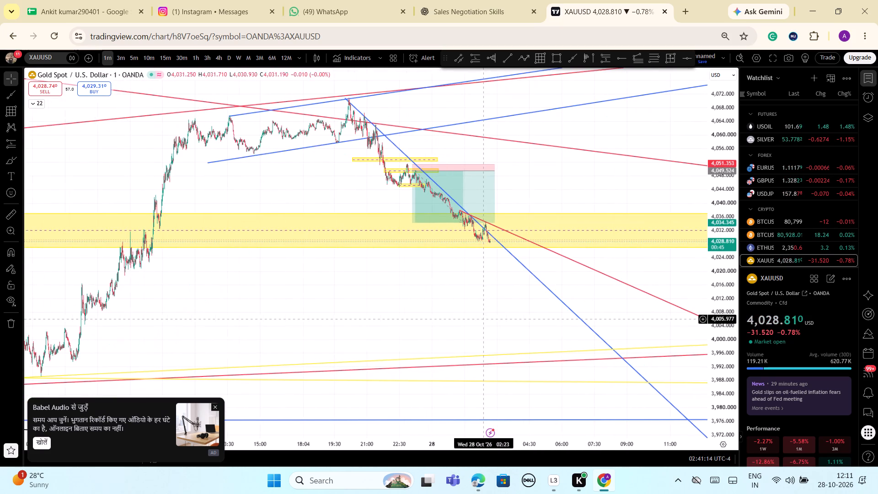
pyautogui.scroll(2, 483, 319)
pyautogui.scroll(-2, 470, 323)
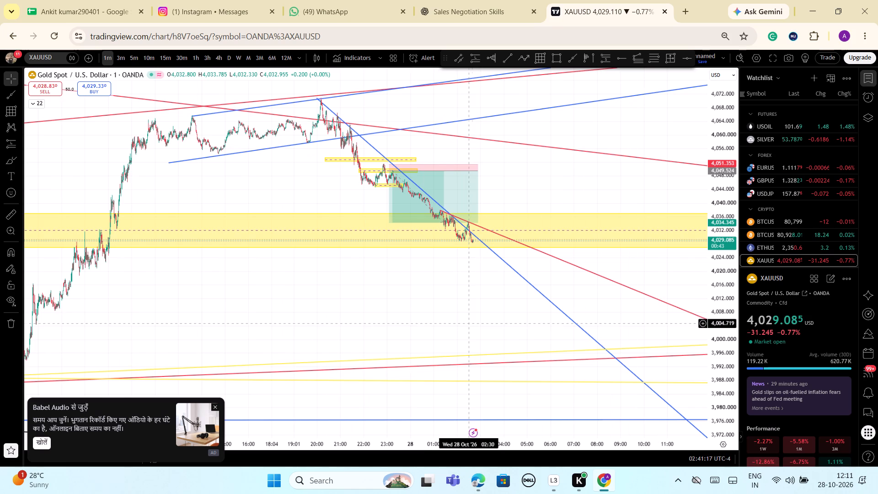
pyautogui.scroll(-2, 423, 317)
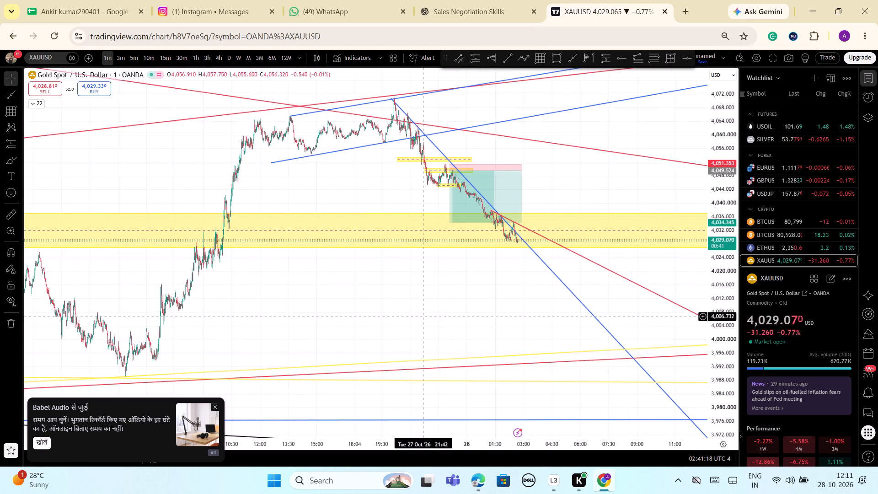
# Draw a yellow falling ray beneath the 1-minute lows, from about 4,043.3 through about 4,039.0 at 00:23 on 28 October.
pyautogui.scroll(2, 423, 317)
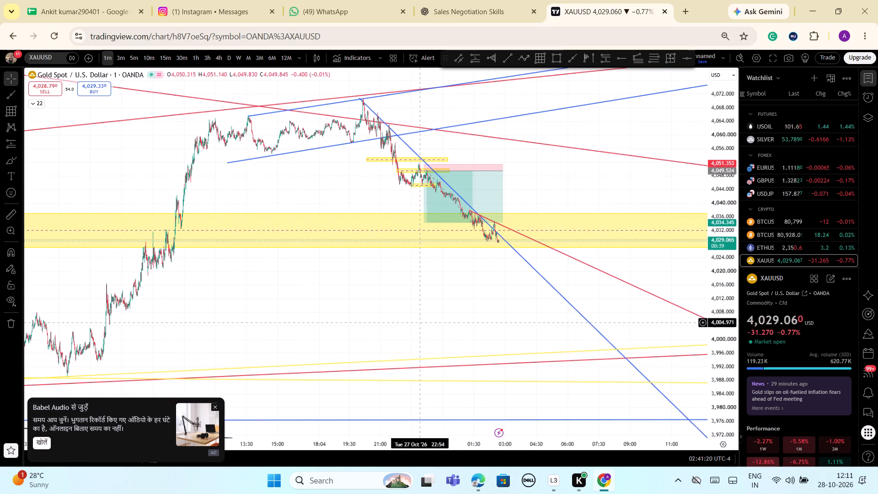
pyautogui.scroll(6, 439, 312)
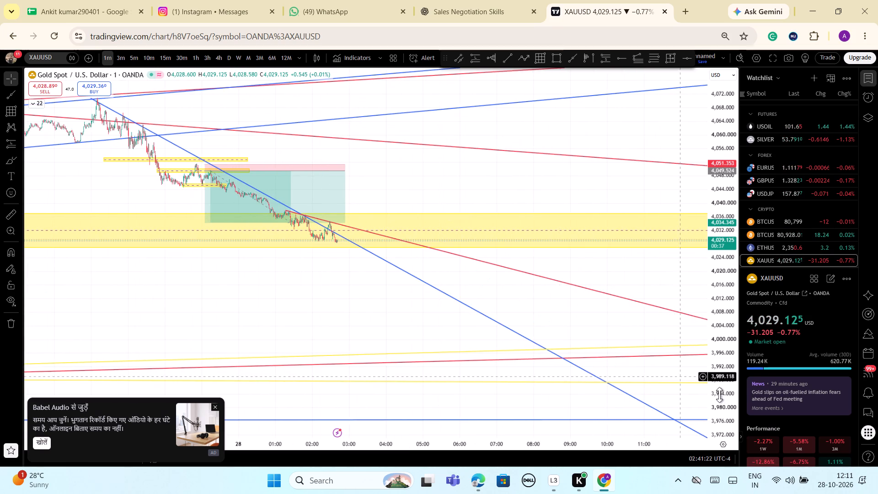
pyautogui.moveTo(723, 398); pyautogui.dragTo(669, 239)
pyautogui.scroll(5, 302, 265)
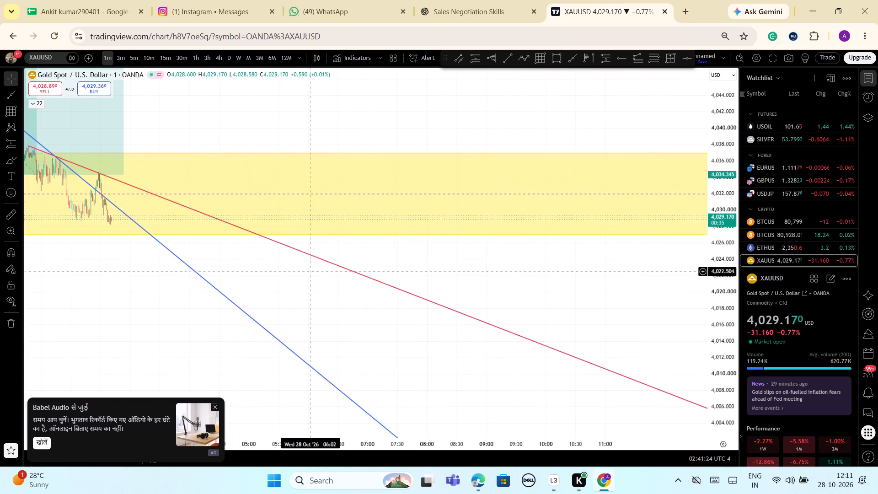
pyautogui.moveTo(170, 126); pyautogui.dragTo(299, 136)
pyautogui.scroll(2, 223, 276)
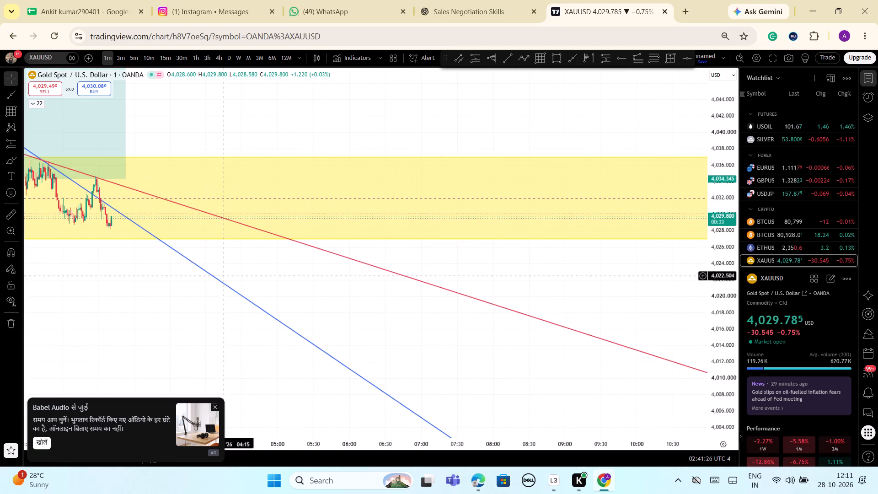
pyautogui.moveTo(108, 312); pyautogui.dragTo(386, 344)
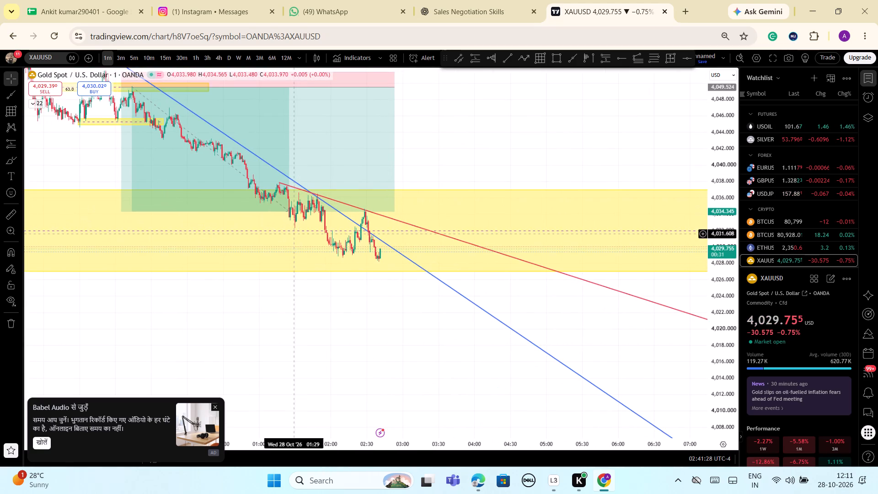
pyautogui.click(568, 58)
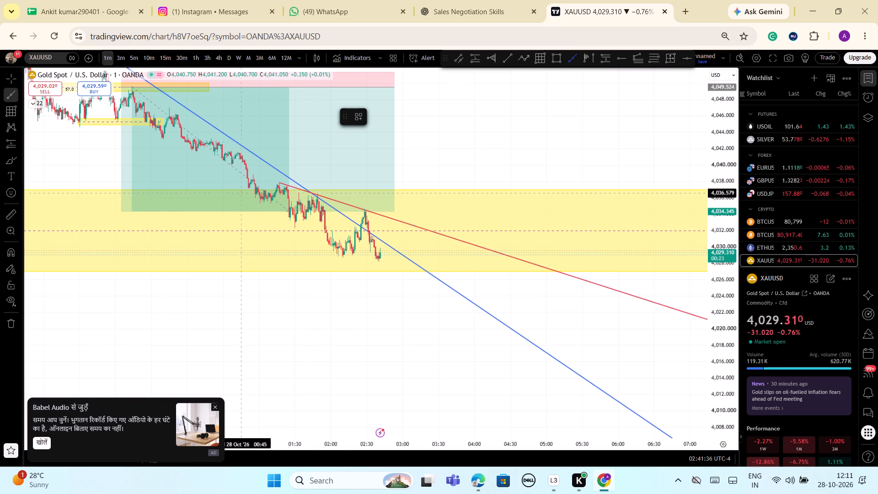
pyautogui.click(162, 138)
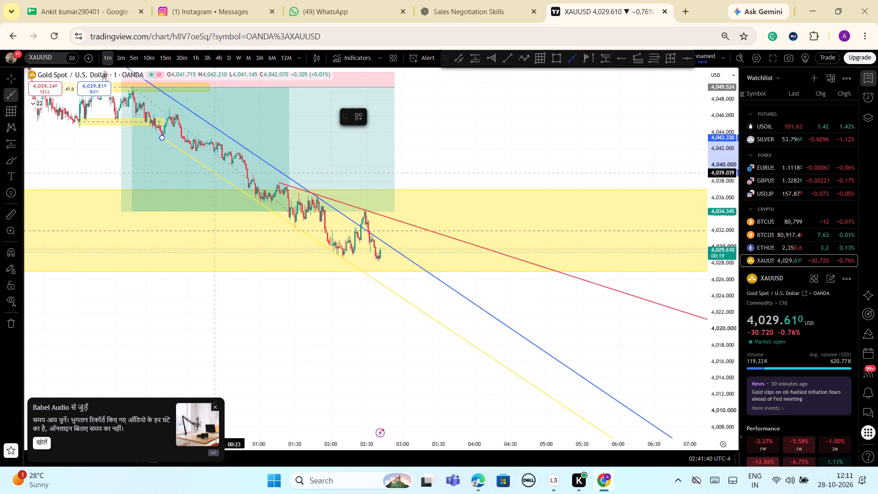
pyautogui.click(214, 173)
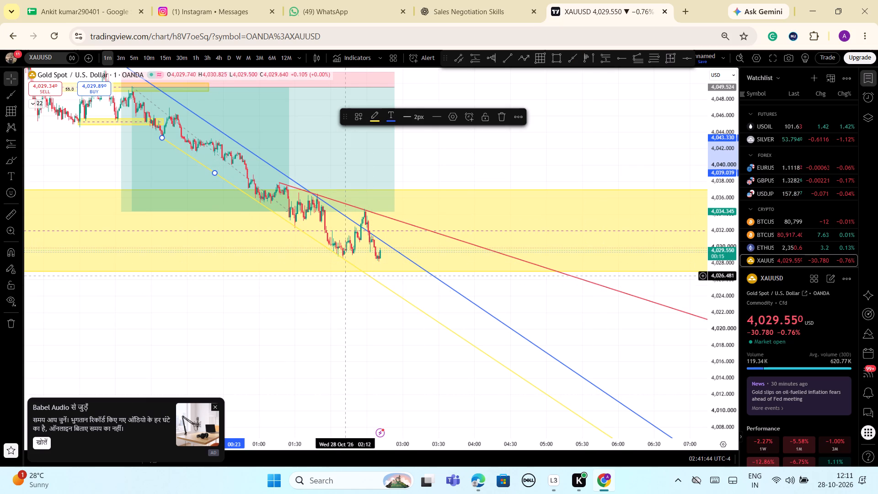
# Examine how the new yellow ray, the blue line and the red line frame the 28 October 1-minute decline.
pyautogui.scroll(-2, 377, 376)
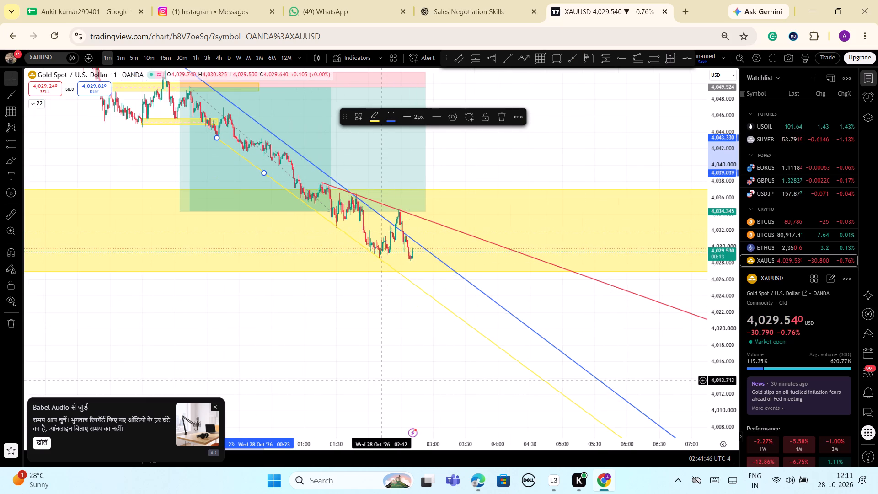
pyautogui.scroll(-2, 387, 381)
pyautogui.scroll(1, 442, 352)
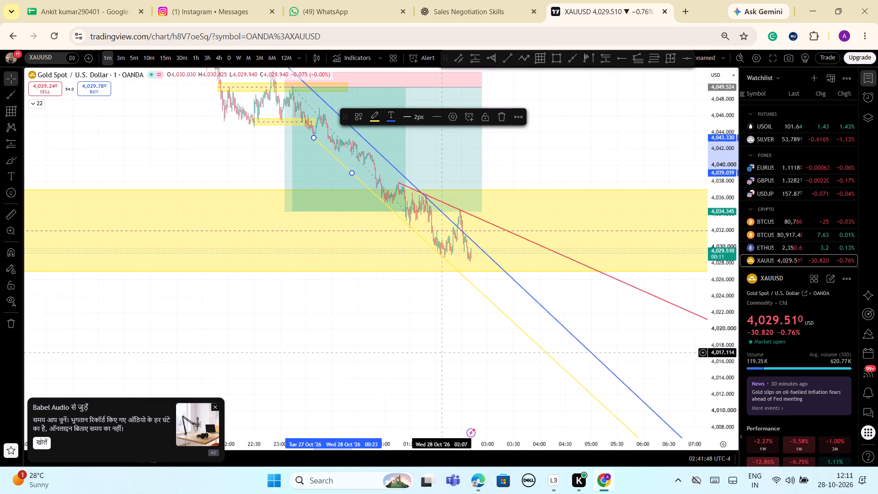
pyautogui.scroll(2, 442, 353)
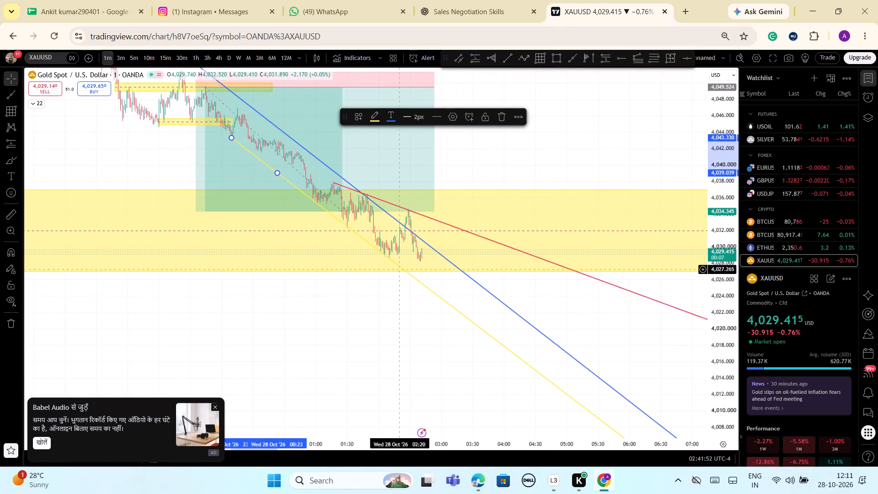
pyautogui.scroll(2, 385, 264)
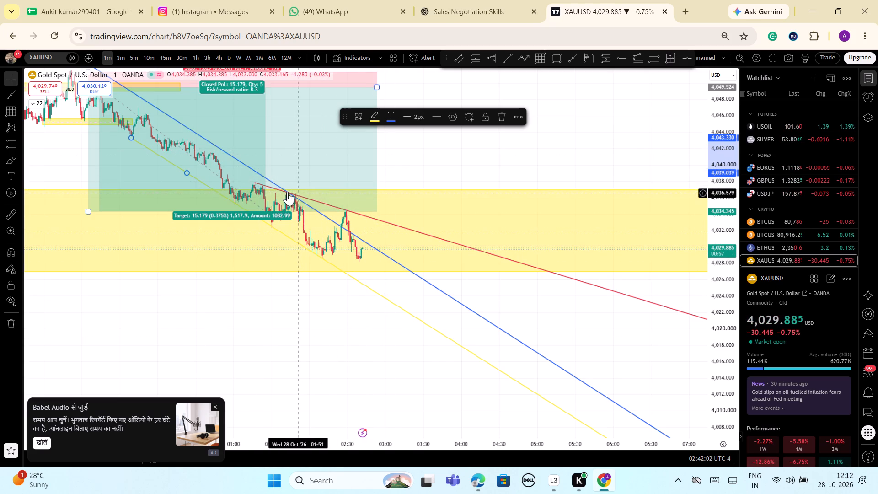
pyautogui.scroll(-1, 392, 235)
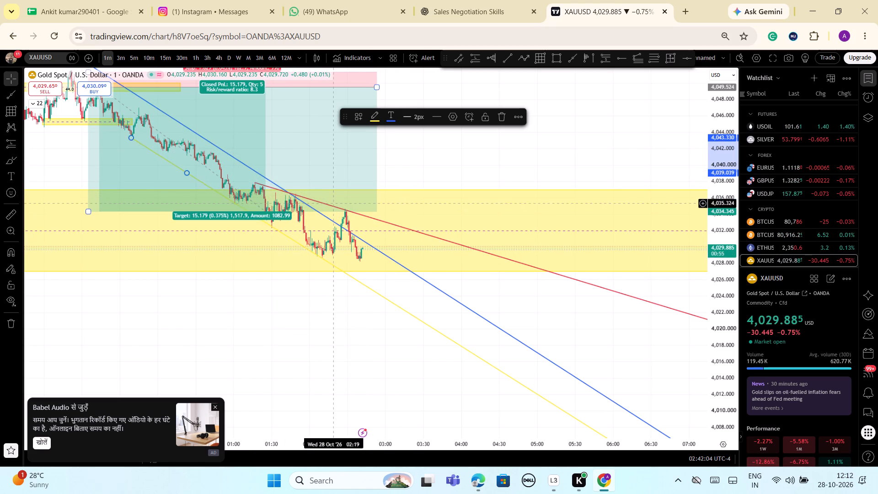
pyautogui.scroll(4, 407, 304)
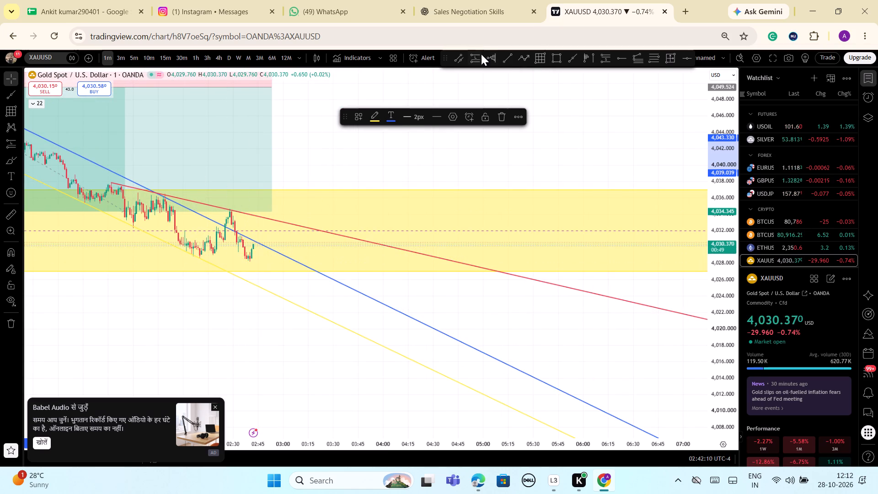
# Draw a nearly flat falling ray along the latest lows, from about 4,028.9 through about 4,028.7 at 02:27, and colour it green.
pyautogui.click(574, 60)
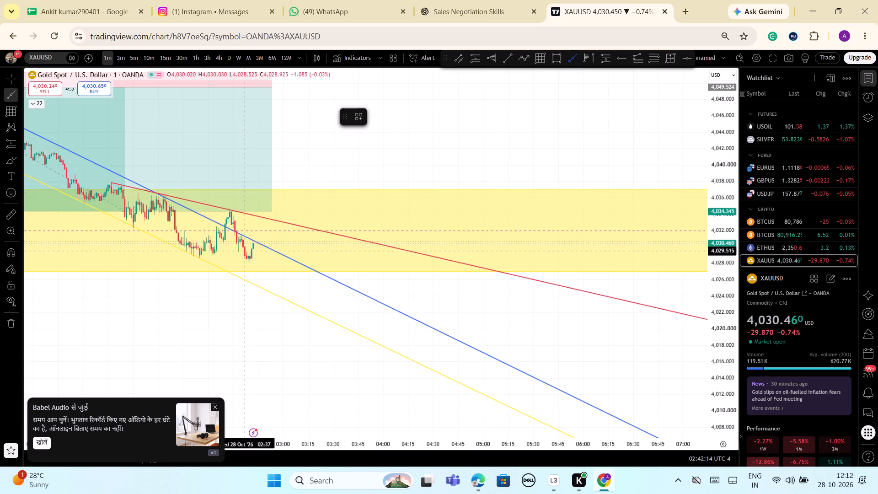
pyautogui.click(193, 256)
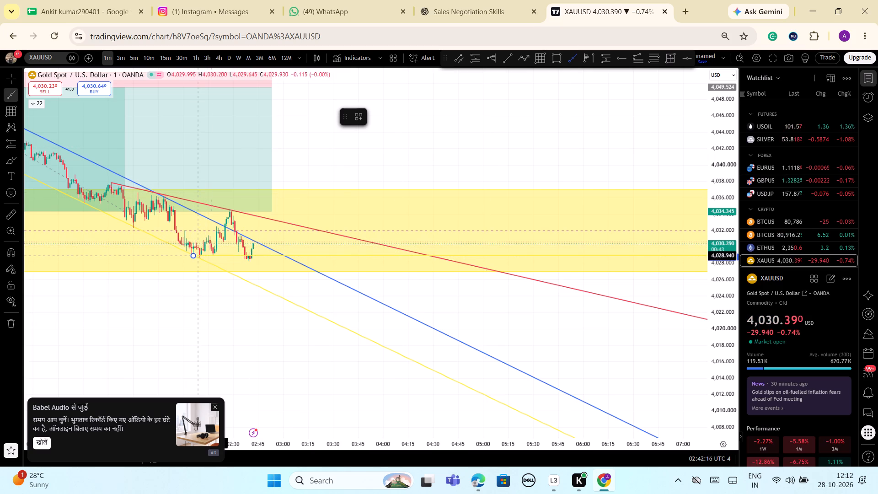
pyautogui.click(227, 258)
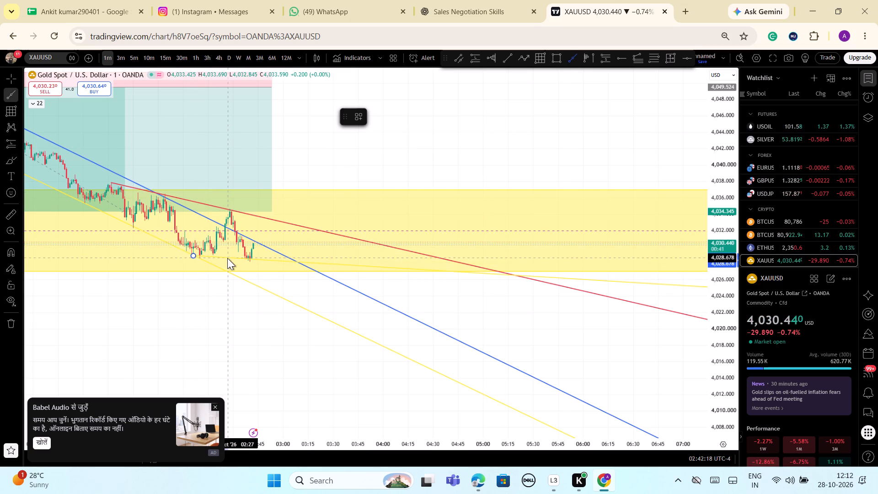
pyautogui.click(410, 156)
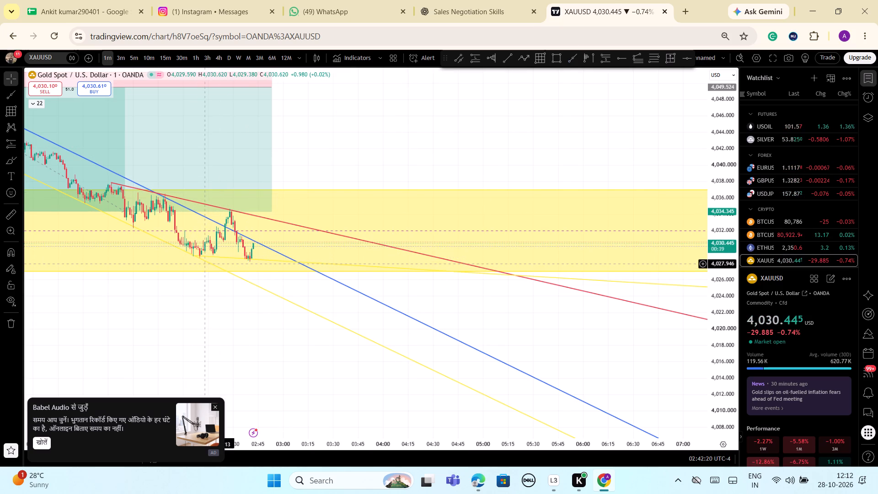
pyautogui.click(273, 260)
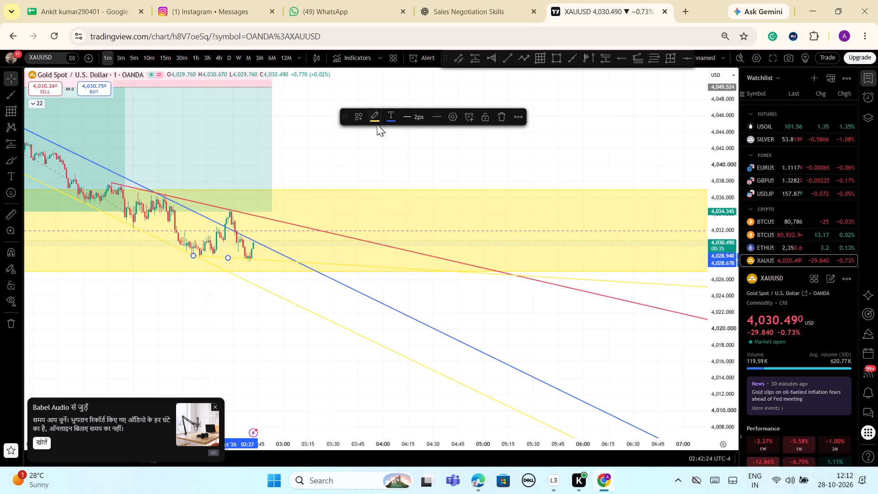
pyautogui.click(373, 118)
pyautogui.click(402, 188)
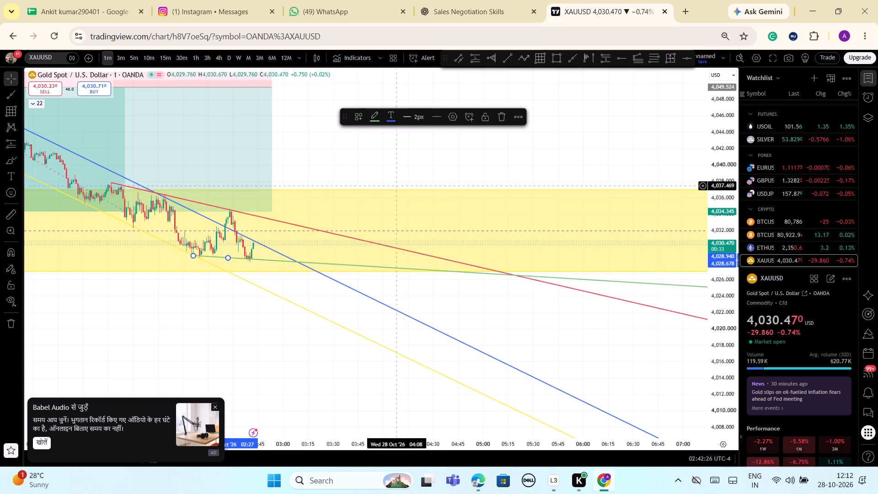
pyautogui.click(329, 160)
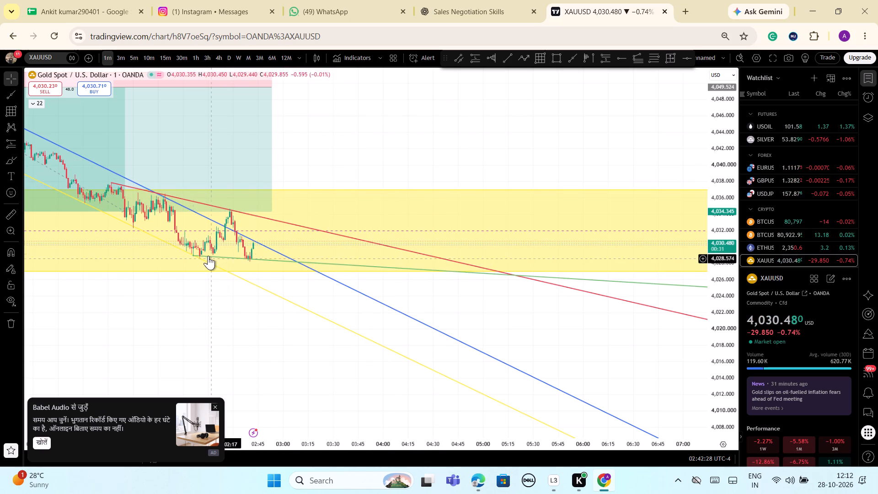
# Shift the green ray slightly earlier and lower, placing its points at about 4,028.8 and about 4,028.6 near 02:22.
pyautogui.moveTo(257, 259); pyautogui.dragTo(255, 261)
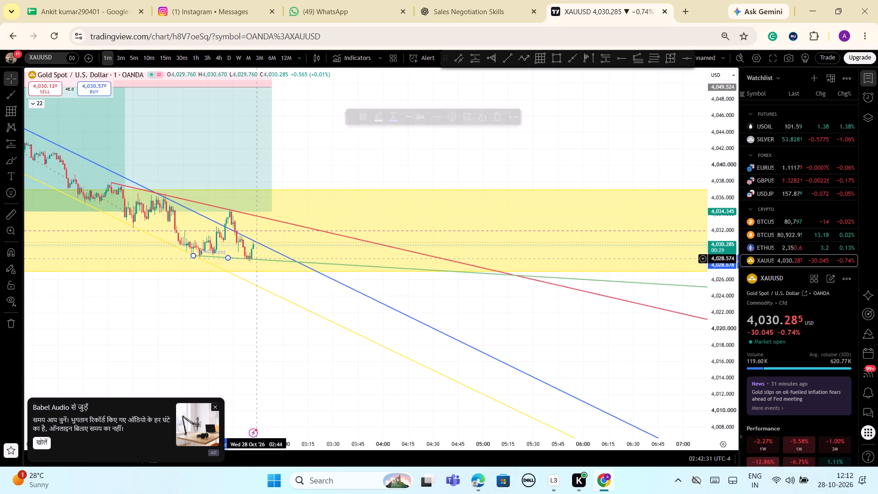
pyautogui.moveTo(255, 261); pyautogui.dragTo(247, 260)
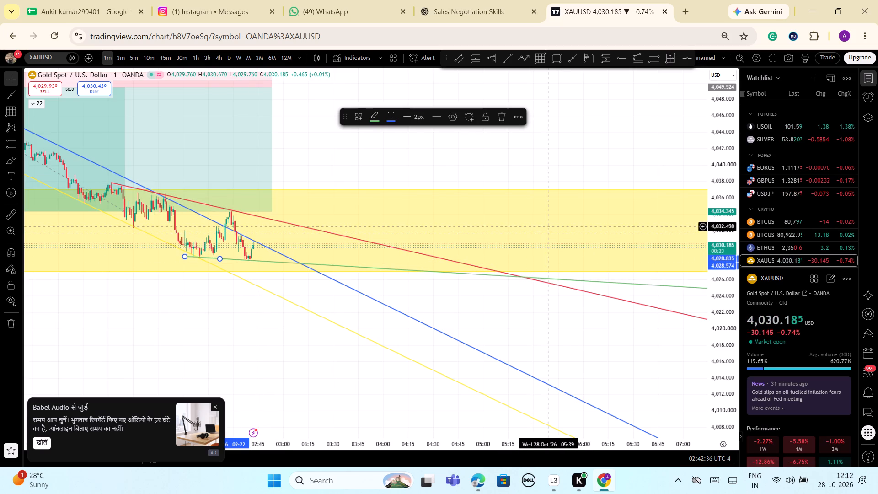
# Move the short falling red line's first point up and back along the decline to about 4,047.5, above the earlier candles.
pyautogui.scroll(-1, 563, 222)
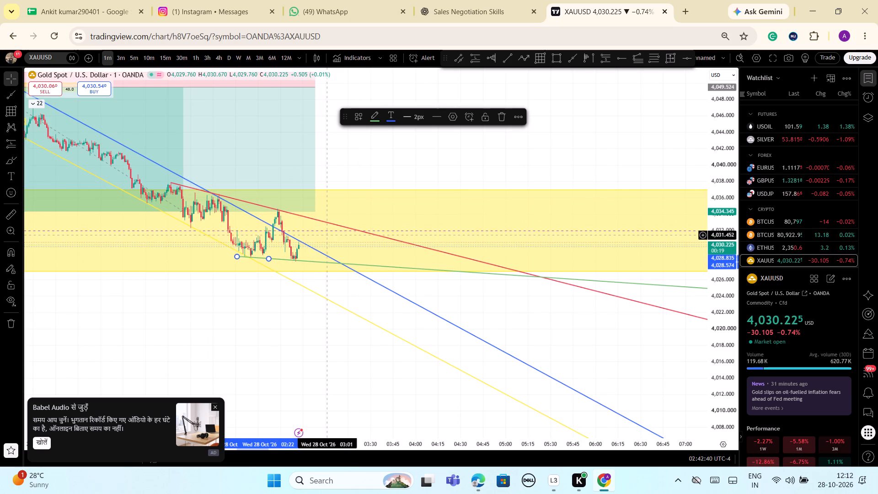
pyautogui.scroll(-1, 327, 235)
pyautogui.scroll(2, 336, 241)
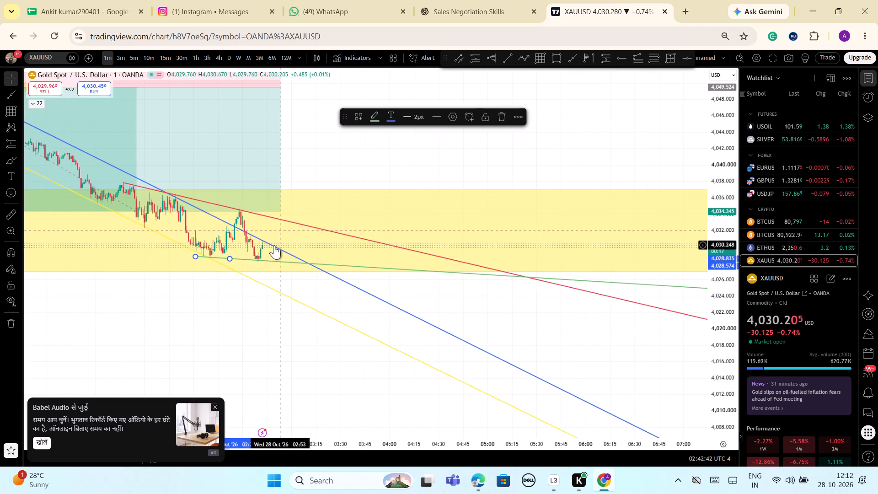
pyautogui.scroll(-2, 299, 235)
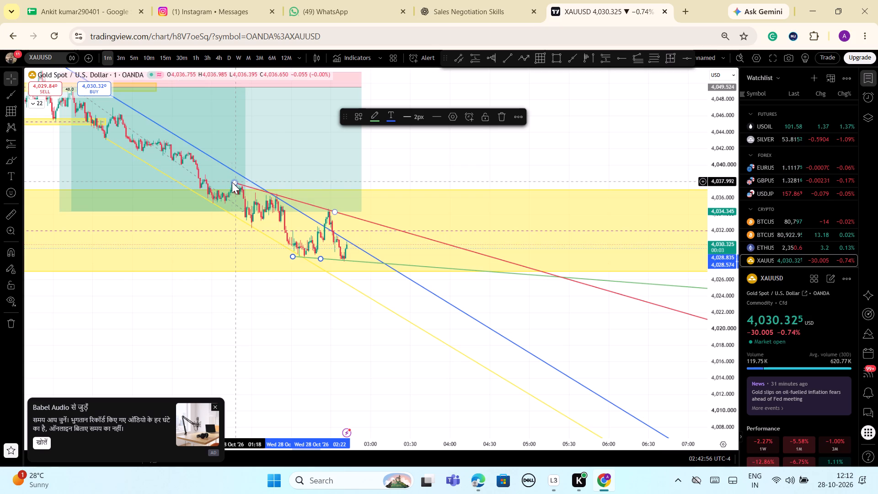
pyautogui.moveTo(234, 182); pyautogui.dragTo(216, 167)
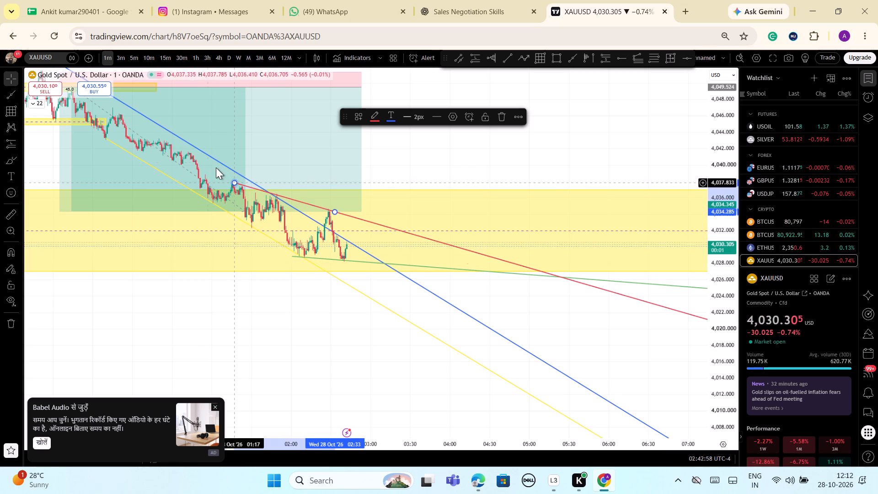
pyautogui.moveTo(216, 167); pyautogui.dragTo(158, 138)
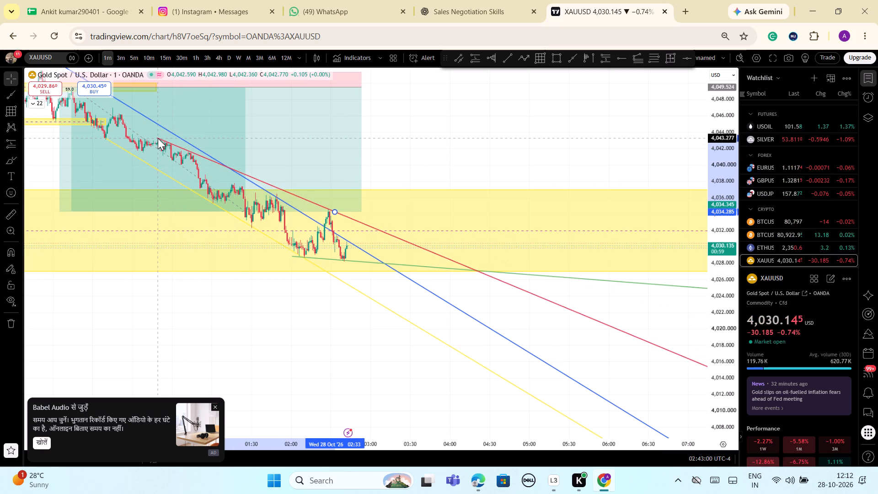
pyautogui.moveTo(158, 138); pyautogui.dragTo(132, 128)
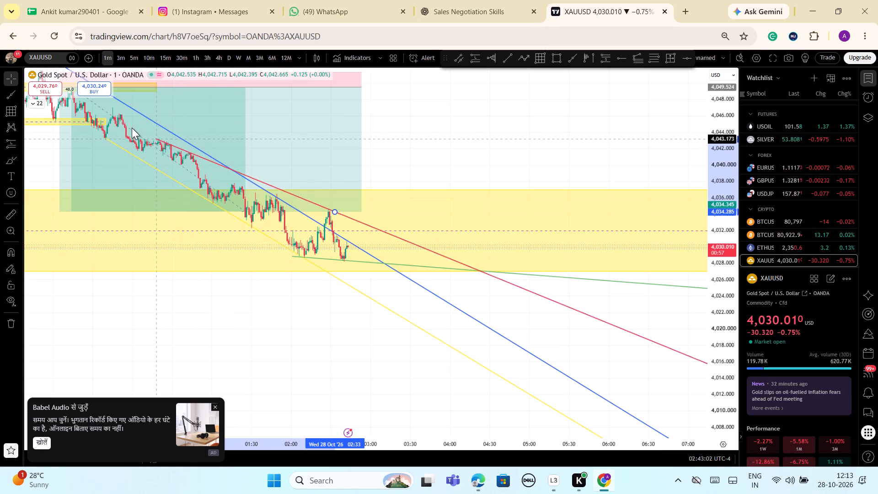
pyautogui.moveTo(132, 128); pyautogui.dragTo(103, 102)
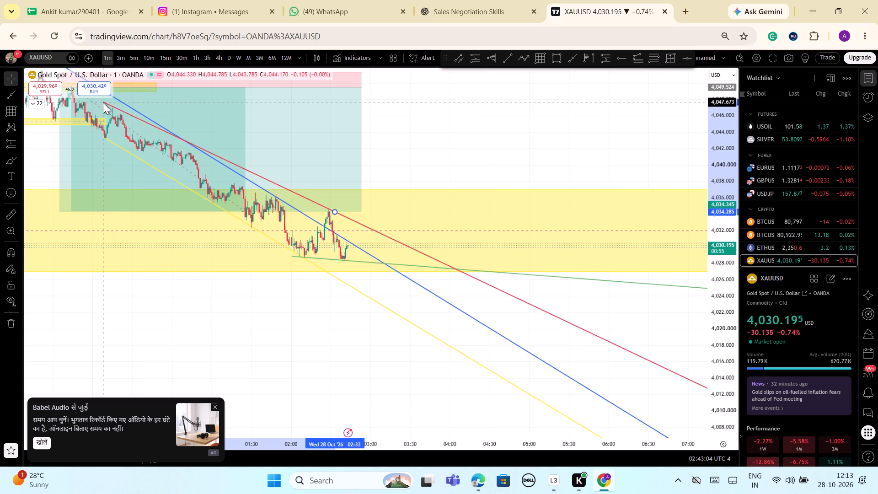
pyautogui.moveTo(103, 102); pyautogui.dragTo(103, 103)
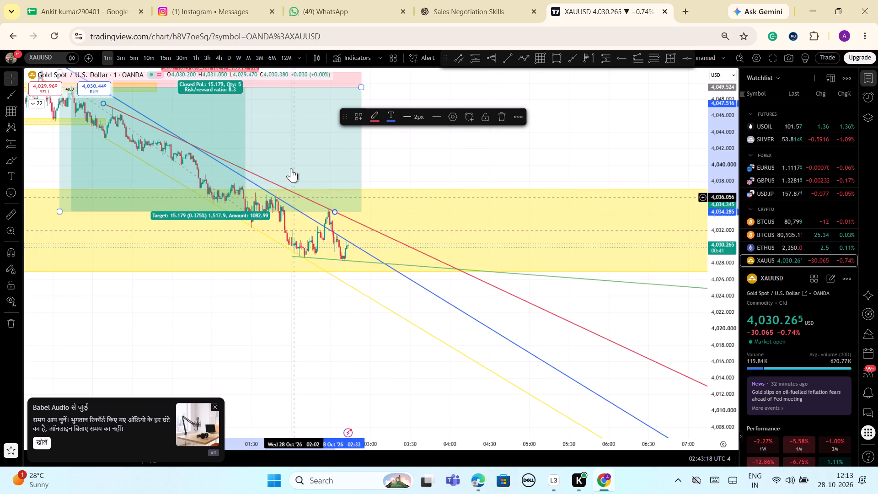
# Draw a short red trend line from the 01:15 high at about 4,037.9 down to about 4,031.5 near 03:40.
pyautogui.click(503, 55)
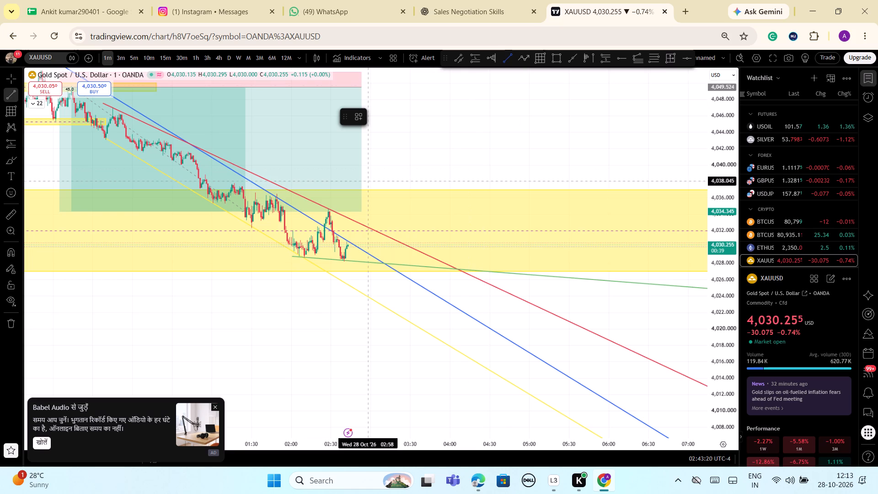
pyautogui.click(232, 183)
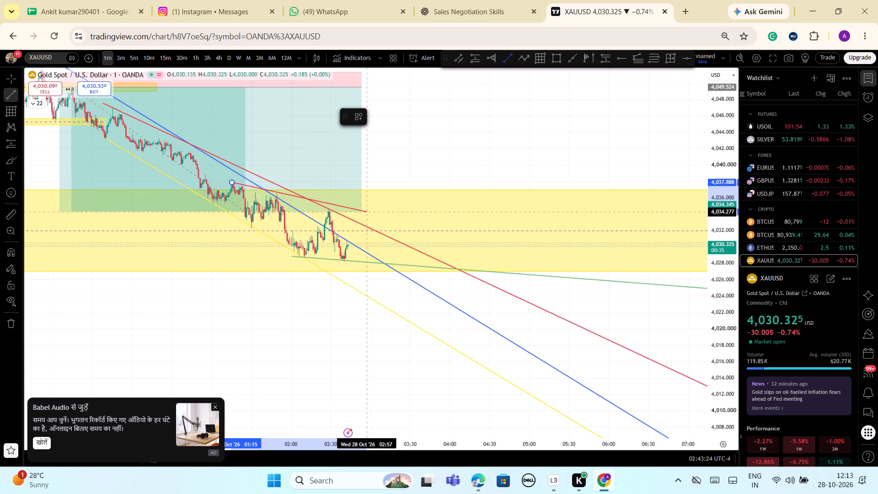
pyautogui.click(425, 234)
pyautogui.click(421, 168)
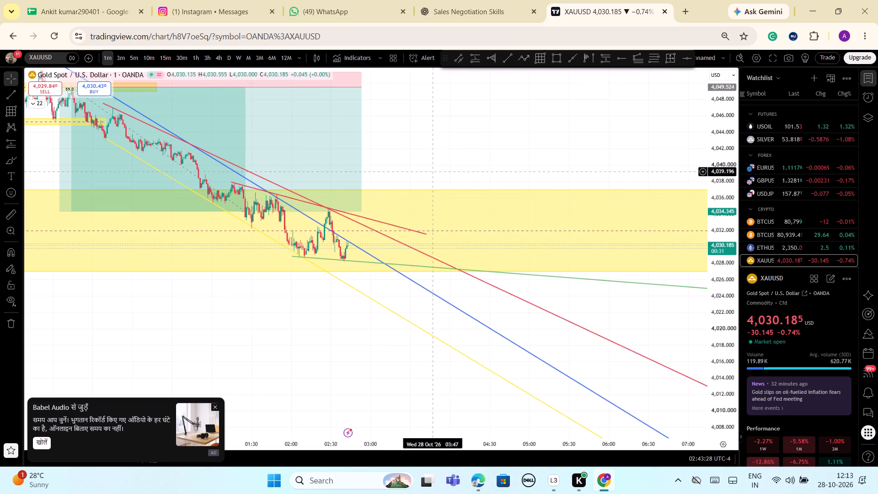
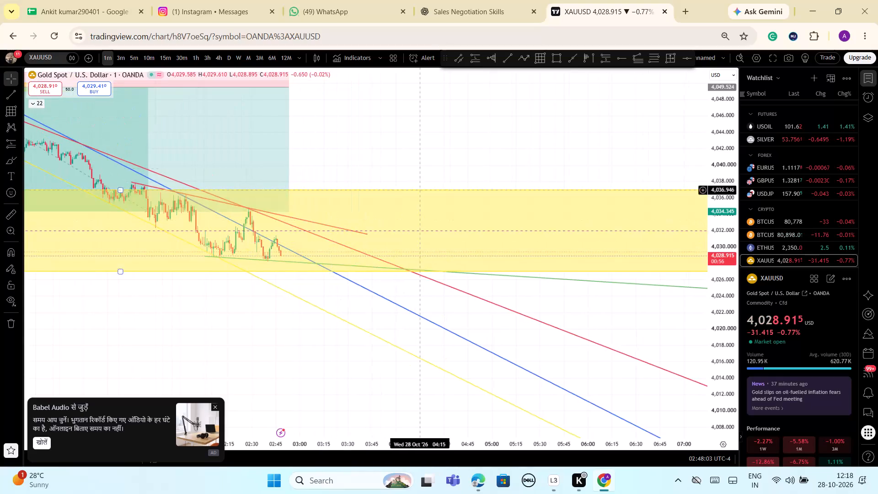
# Draw a steep falling green ray from the latest swing high at about 4,034.8 near 02:28 through about 4,029.4 at 02:56.
pyautogui.scroll(-3, 383, 169)
pyautogui.moveTo(727, 319); pyautogui.dragTo(727, 357)
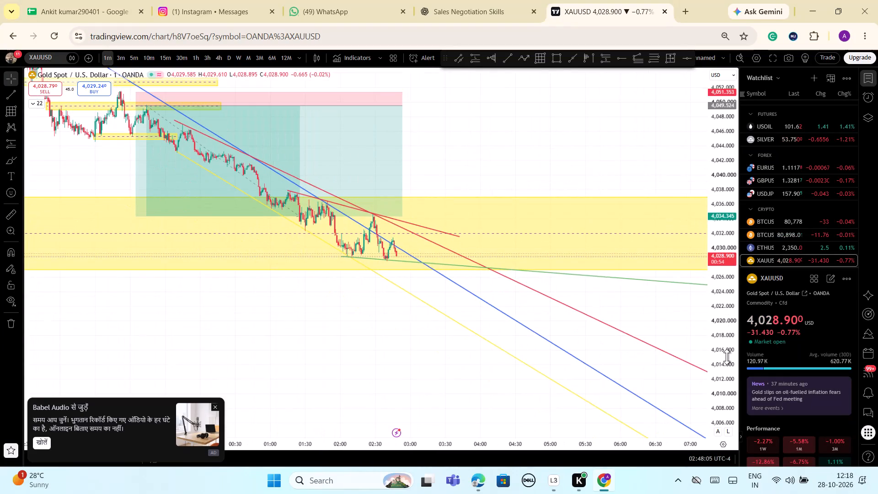
pyautogui.moveTo(727, 357); pyautogui.dragTo(727, 363)
pyautogui.scroll(3, 479, 329)
pyautogui.scroll(-2, 414, 298)
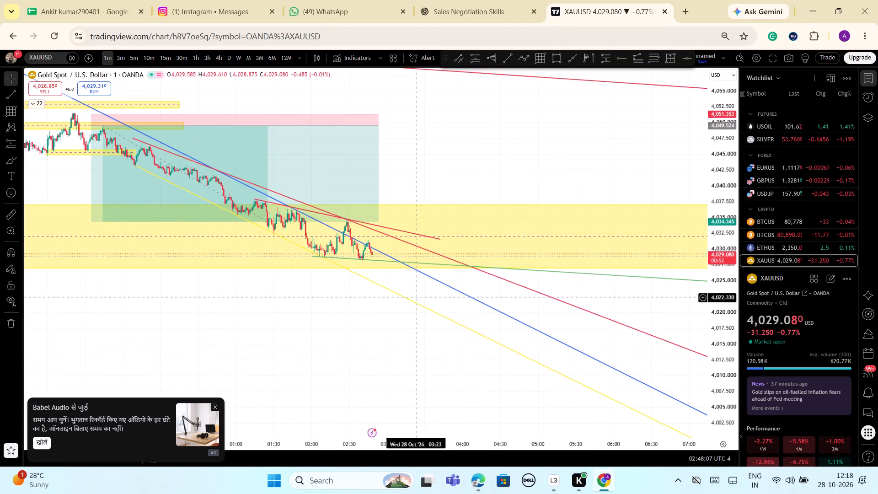
pyautogui.scroll(-1, 440, 212)
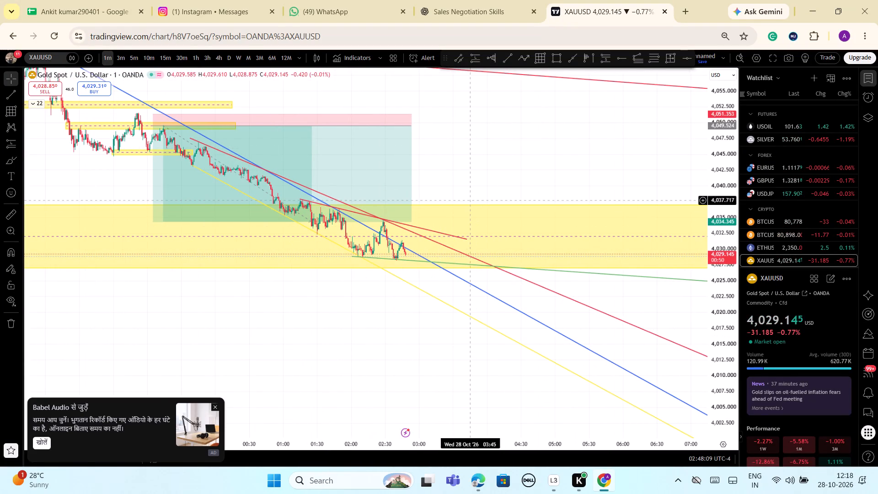
pyautogui.click(571, 62)
pyautogui.click(383, 219)
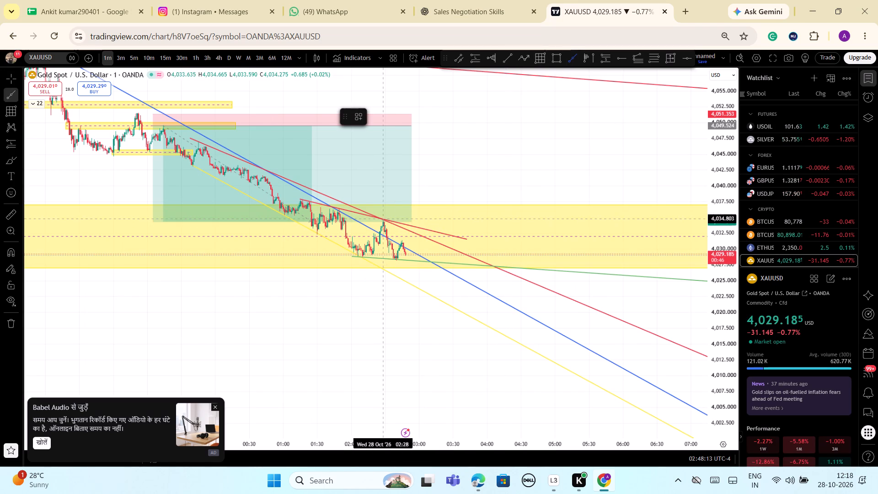
pyautogui.click(415, 254)
pyautogui.click(466, 149)
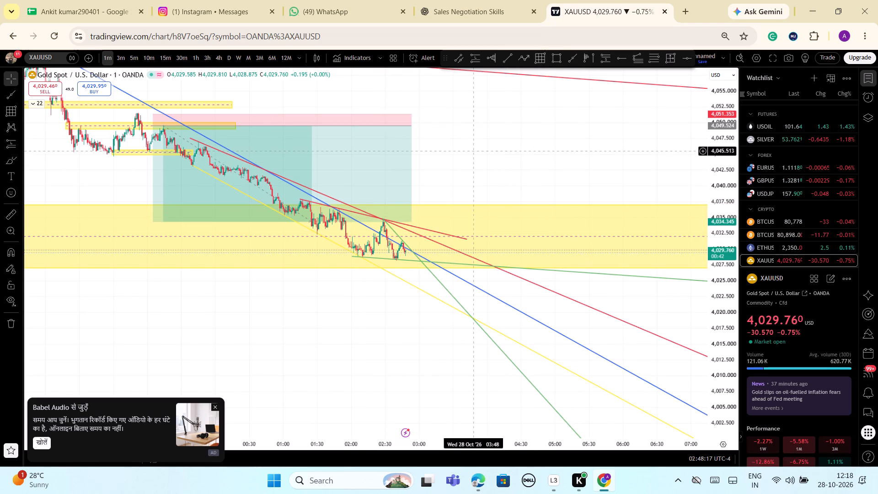
# Lower the second point of the nearly flat green ray under the lows to about 4,028.5 near 02:24.
pyautogui.scroll(3, 464, 172)
pyautogui.moveTo(410, 167); pyautogui.dragTo(463, 167)
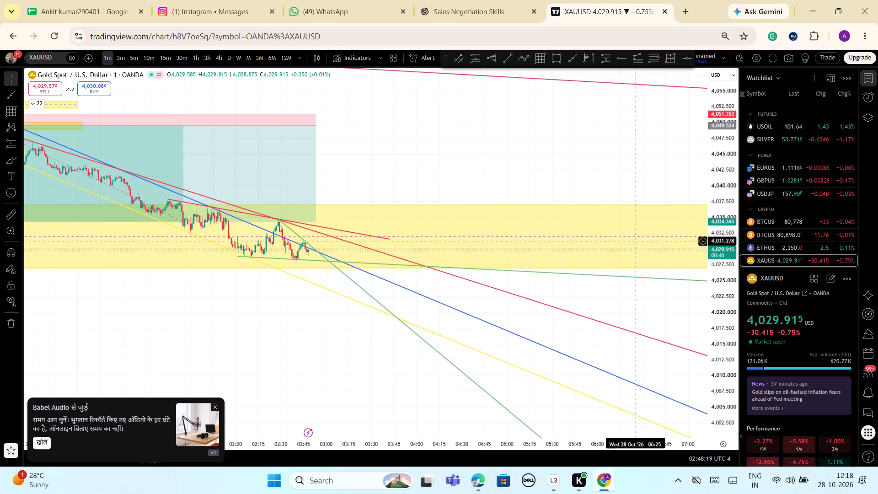
pyautogui.moveTo(723, 380); pyautogui.dragTo(723, 262)
pyautogui.scroll(2, 469, 199)
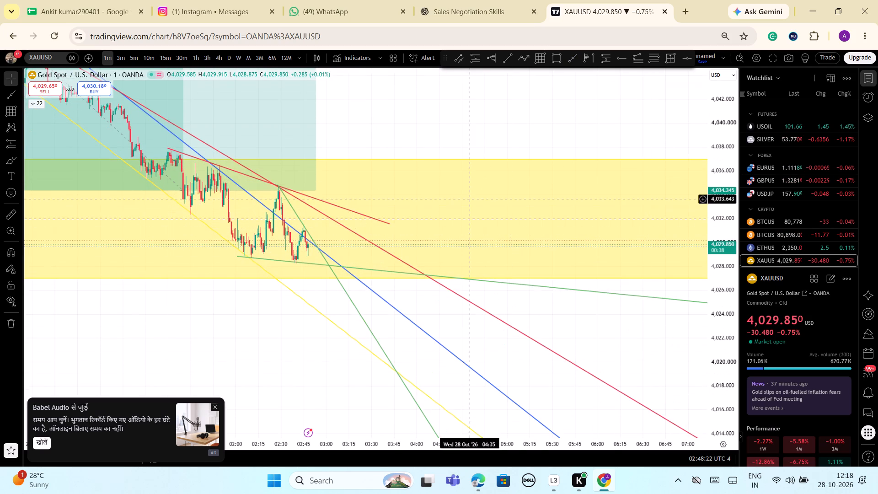
pyautogui.moveTo(306, 128); pyautogui.dragTo(514, 128)
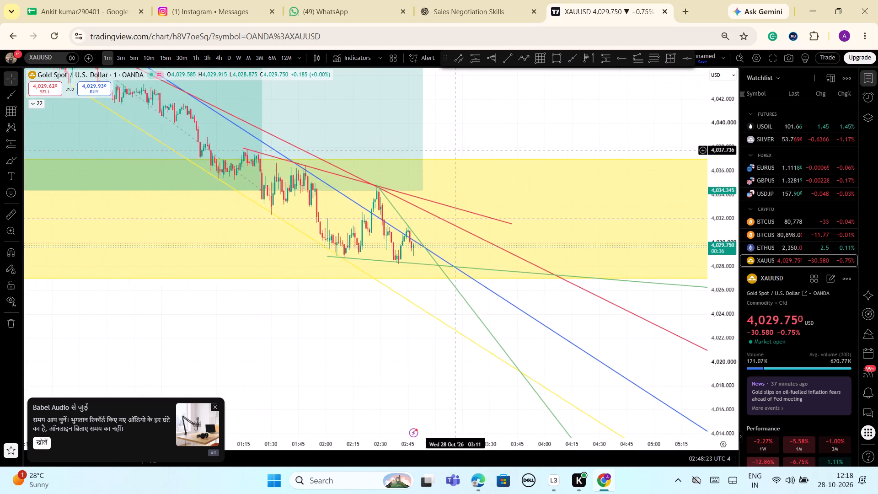
pyautogui.scroll(3, 455, 150)
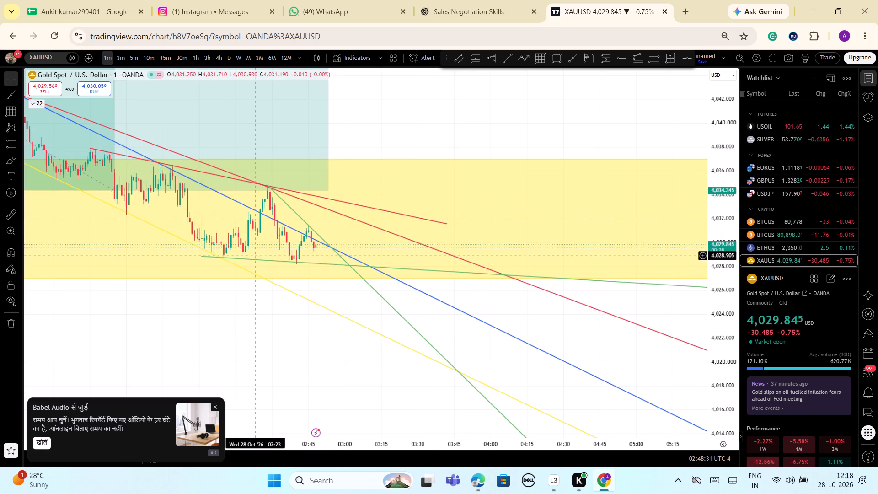
pyautogui.moveTo(253, 259); pyautogui.dragTo(258, 262)
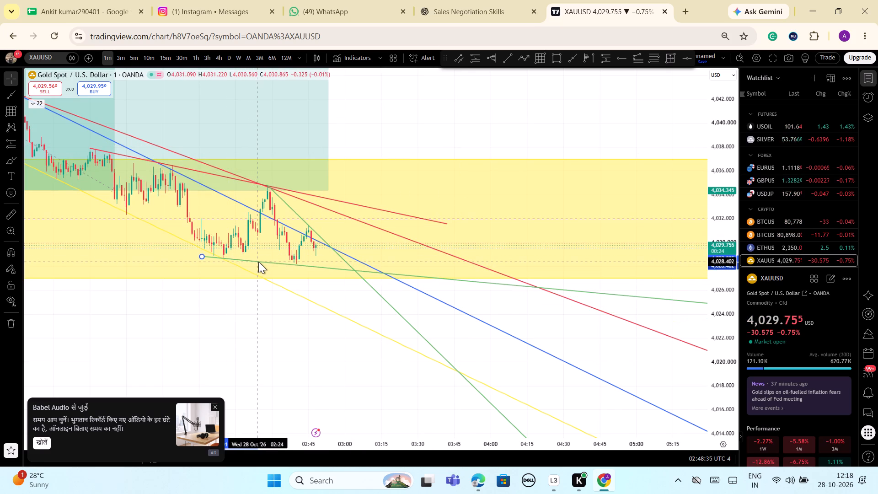
pyautogui.moveTo(258, 262); pyautogui.dragTo(259, 261)
pyautogui.click(331, 299)
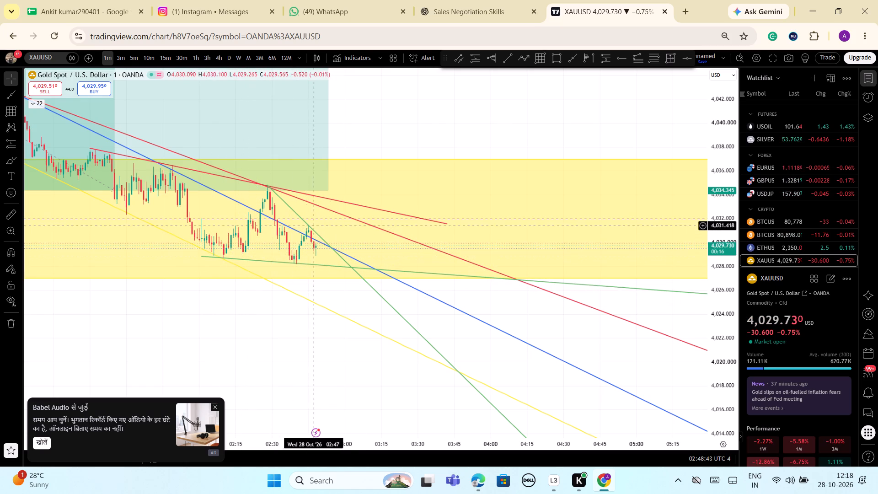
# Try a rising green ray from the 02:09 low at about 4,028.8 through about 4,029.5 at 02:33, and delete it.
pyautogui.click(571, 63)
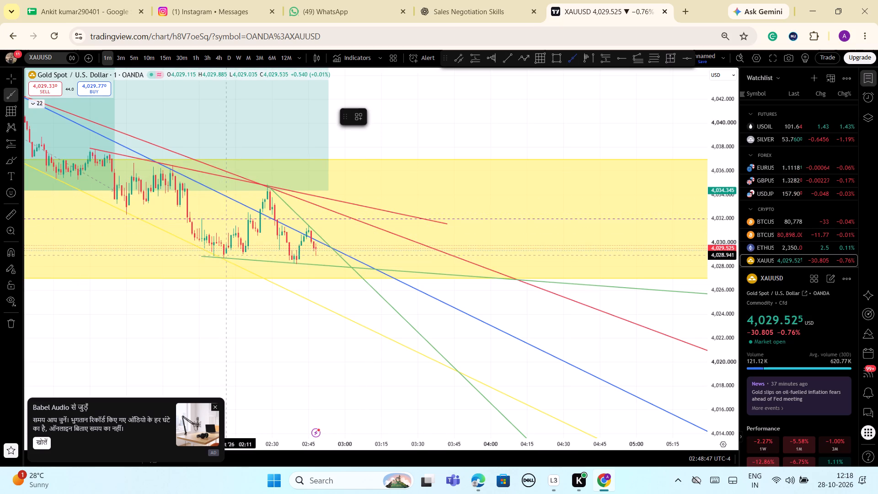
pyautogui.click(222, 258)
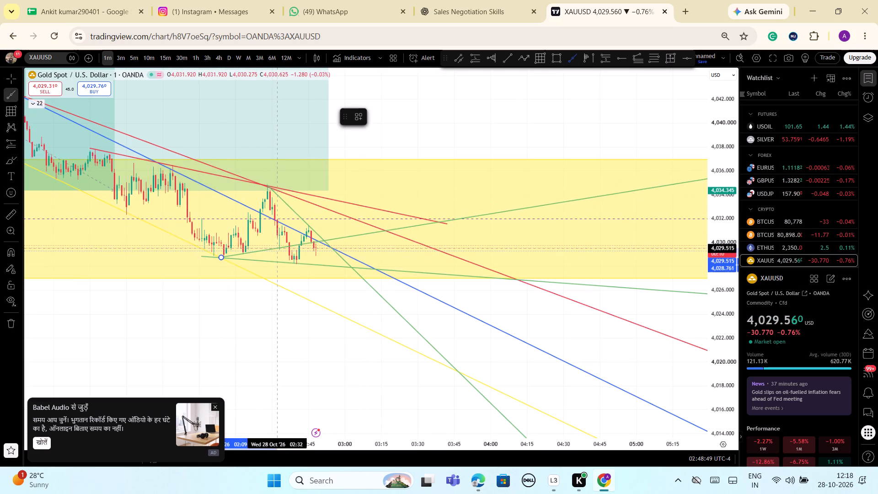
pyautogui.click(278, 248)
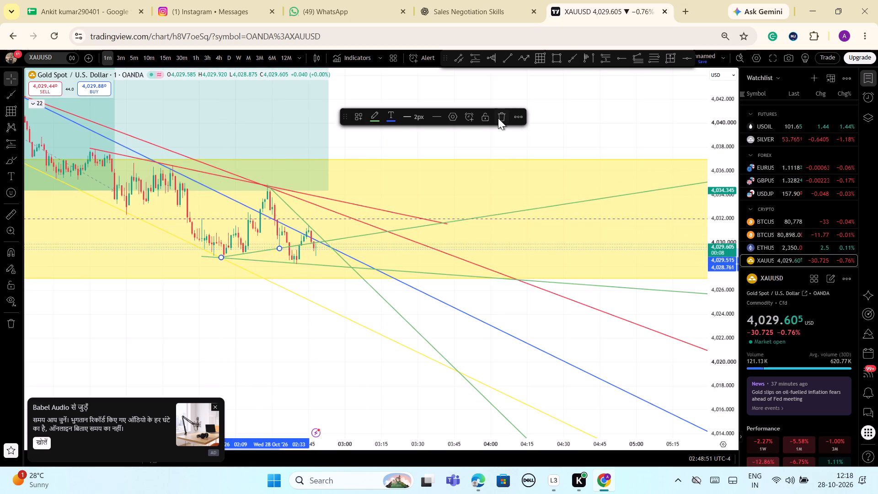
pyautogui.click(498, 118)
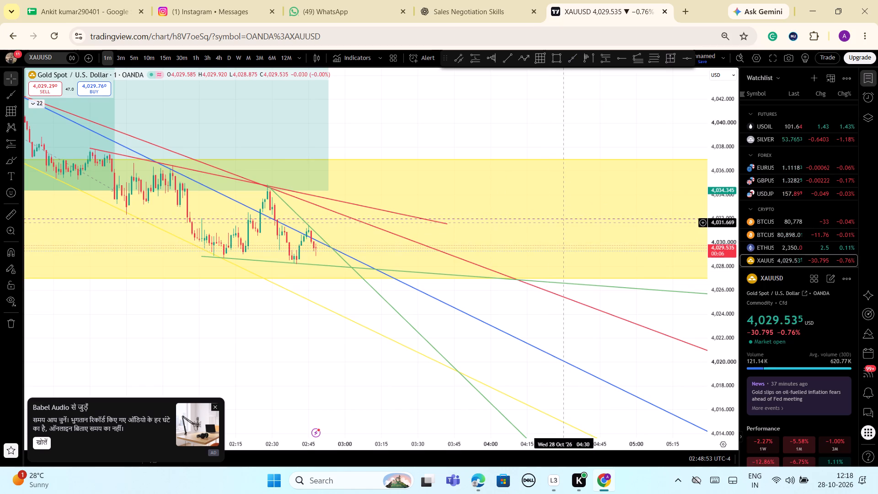
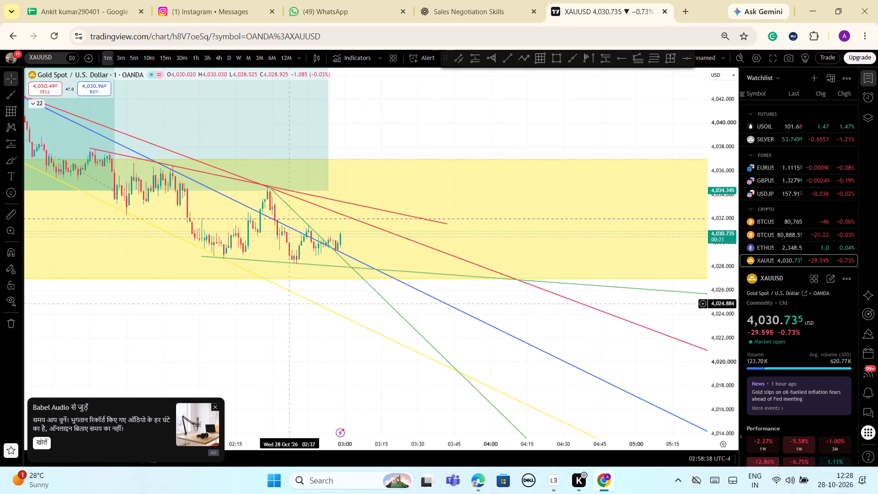
# Draw a rising green ray from the swing low at about 4,028.3 near 02:40 through about 4,029.5 near 02:58.
pyautogui.click(570, 60)
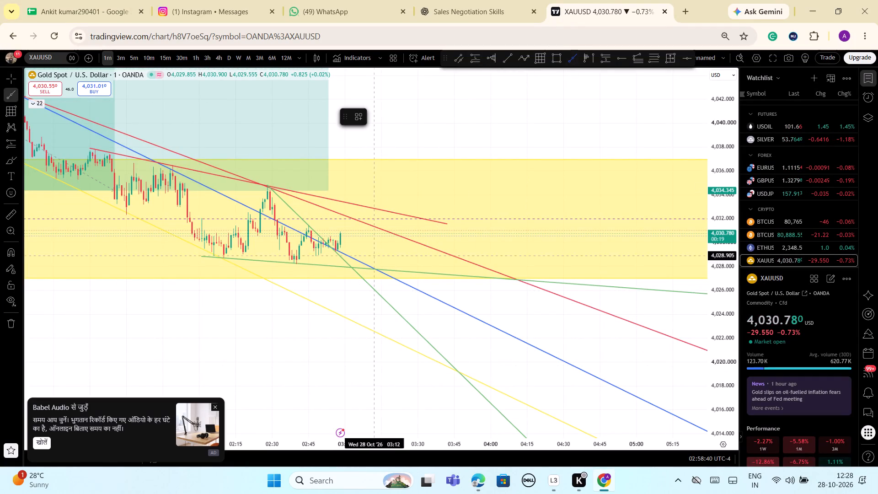
pyautogui.click(296, 263)
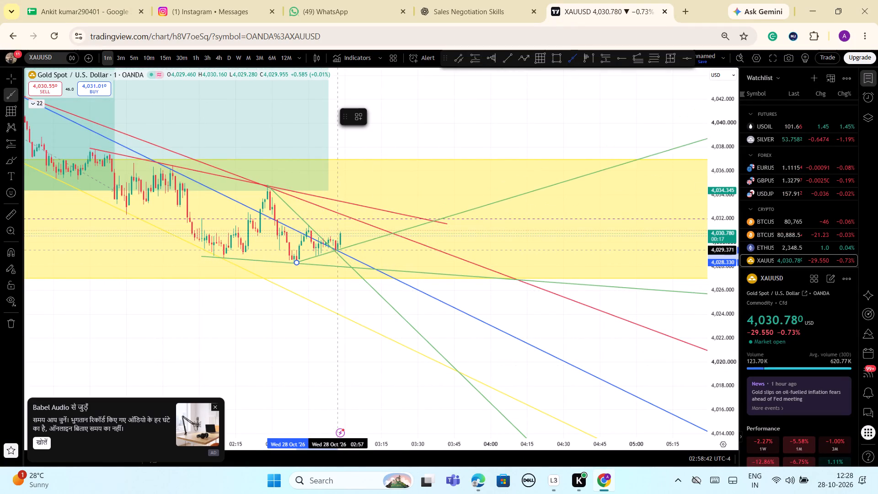
pyautogui.click(341, 248)
pyautogui.click(433, 168)
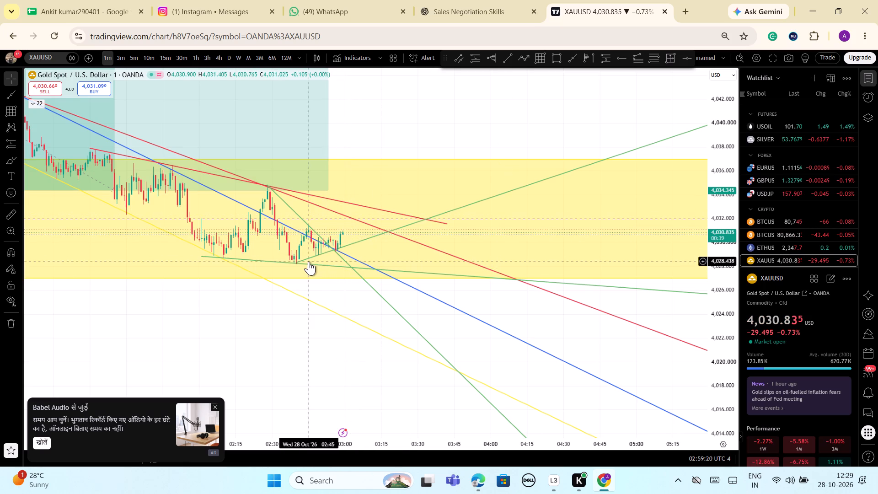
# Draw a thin rectangle zone from the 02:45 swing high at about 4,031.4 down to about 4,031.0, ending near 03:21.
pyautogui.moveTo(729, 338); pyautogui.dragTo(728, 321)
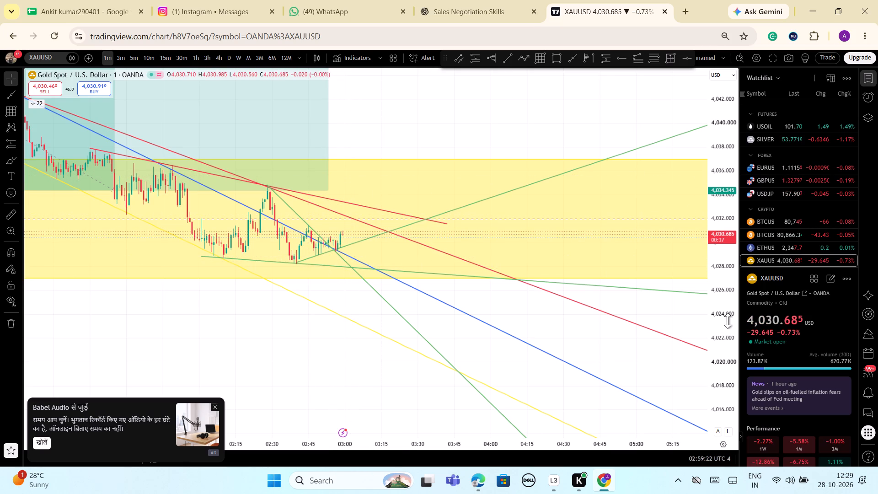
pyautogui.moveTo(728, 321); pyautogui.dragTo(713, 188)
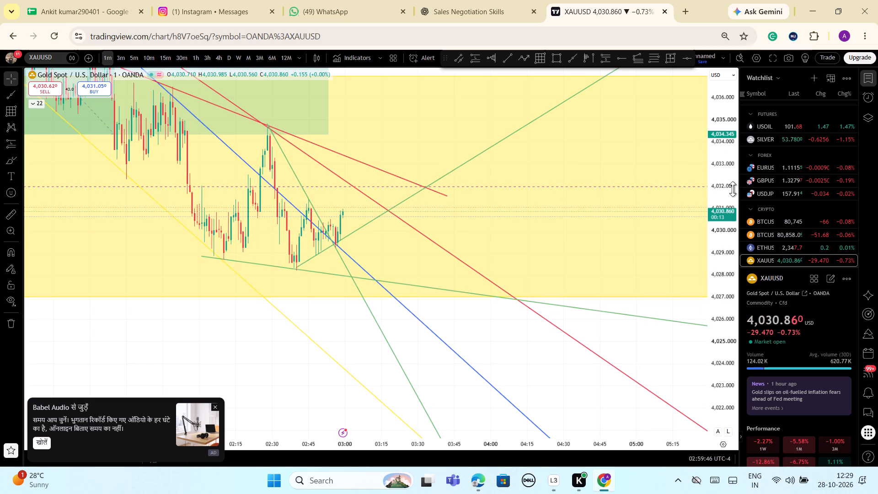
pyautogui.moveTo(733, 189); pyautogui.dragTo(725, 269)
pyautogui.click(555, 59)
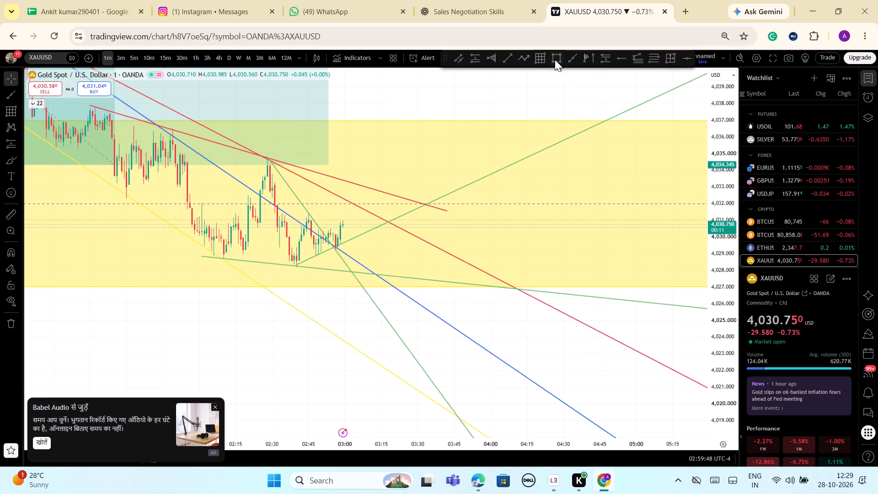
pyautogui.click(308, 213)
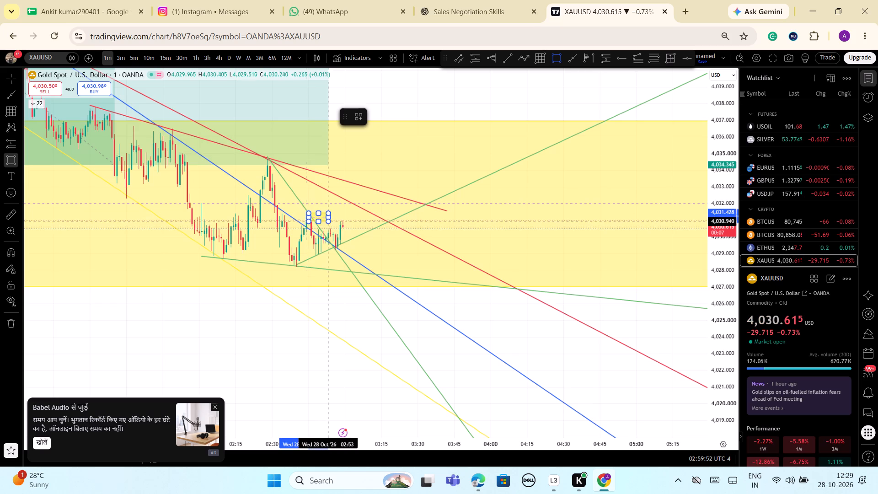
pyautogui.click(396, 220)
pyautogui.click(439, 155)
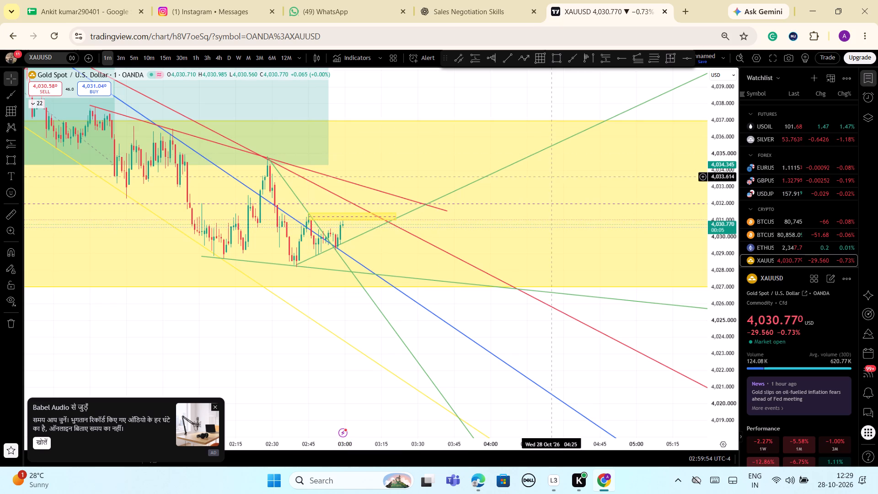
# Change the border colour of the thin zone near 4,031 to red.
pyautogui.click(353, 217)
pyautogui.click(376, 119)
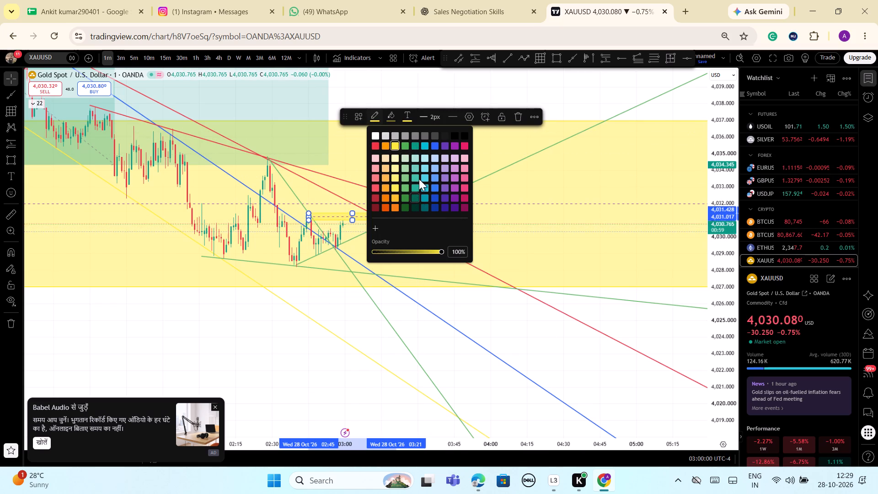
pyautogui.click(373, 144)
pyautogui.click(550, 91)
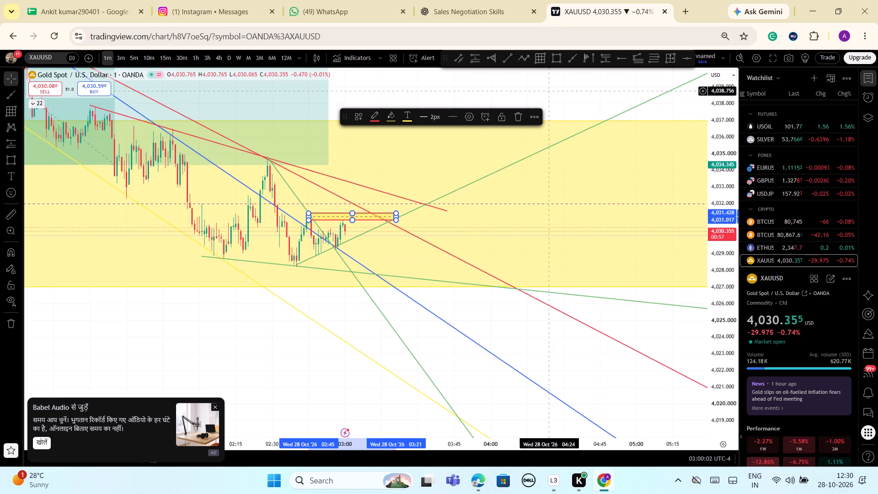
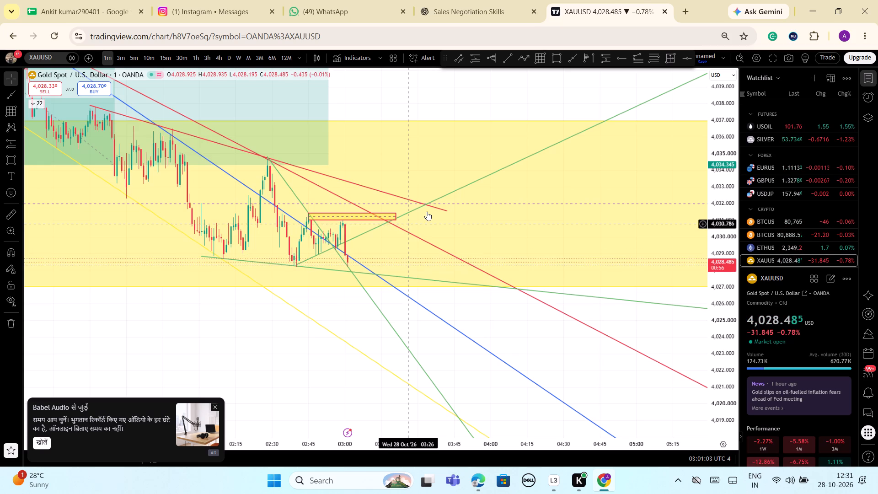
# Move the second anchor of the falling green ray from the 02:28 high to about 4,029.7 near 03:12.
pyautogui.scroll(-2, 320, 401)
pyautogui.moveTo(720, 303); pyautogui.dragTo(729, 331)
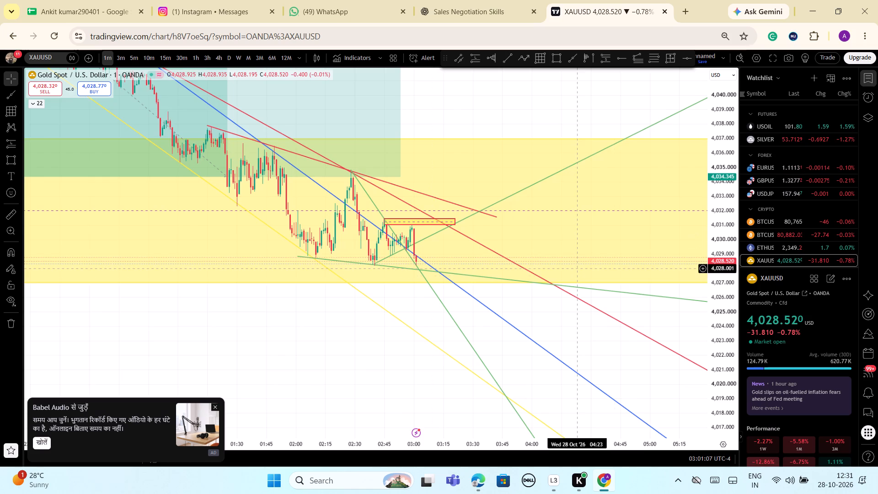
pyautogui.scroll(-1, 625, 276)
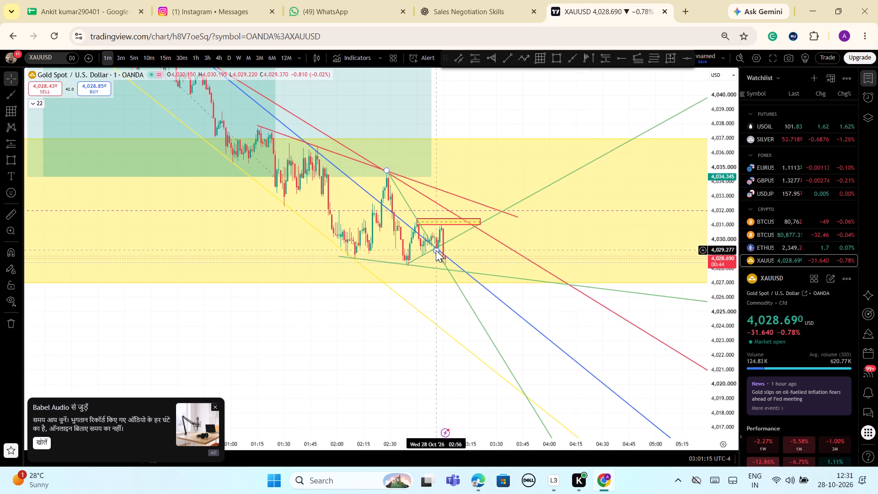
pyautogui.moveTo(436, 250); pyautogui.dragTo(463, 244)
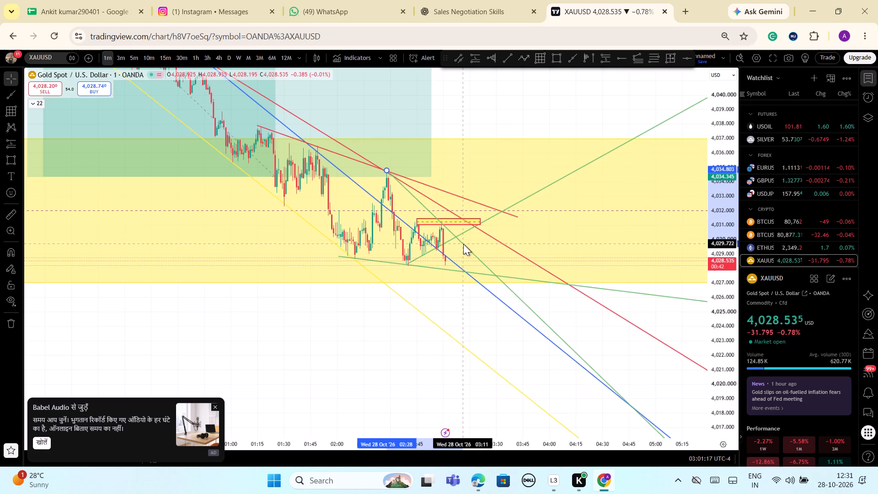
pyautogui.moveTo(463, 244); pyautogui.dragTo(464, 244)
pyautogui.click(599, 90)
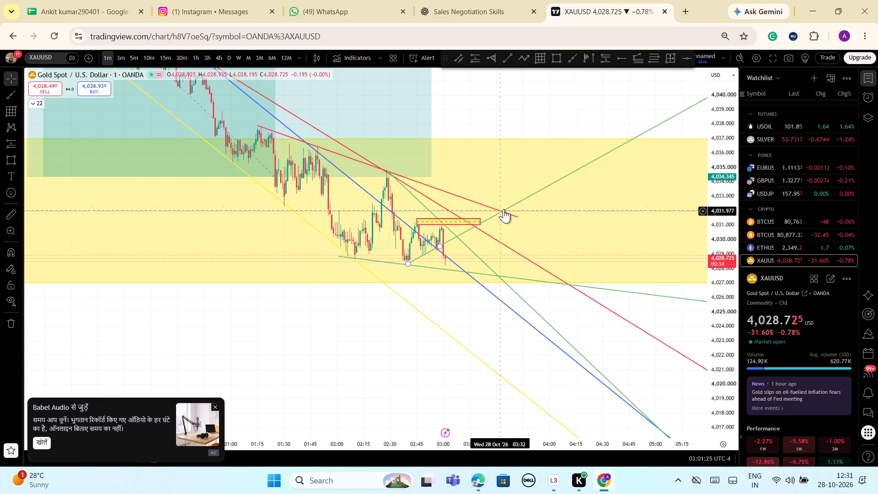
# Delete the rising green ray that starts at the swing low near 02:40.
pyautogui.click(537, 192)
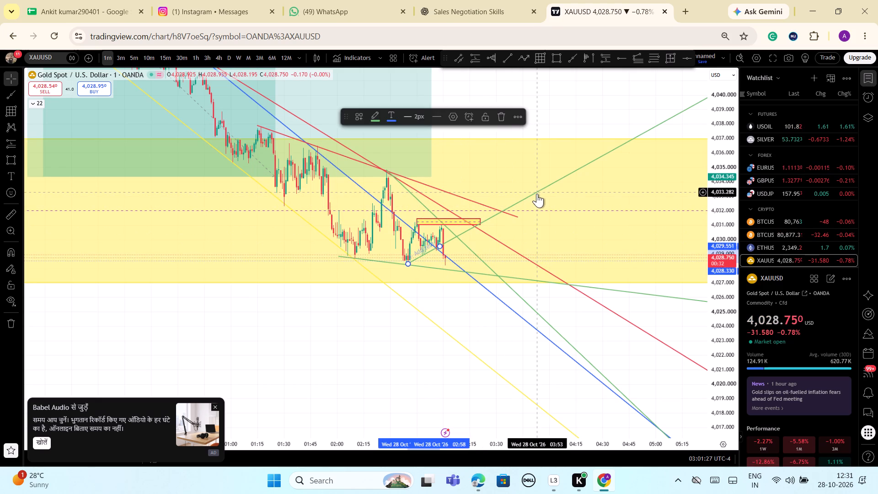
pyautogui.click(501, 117)
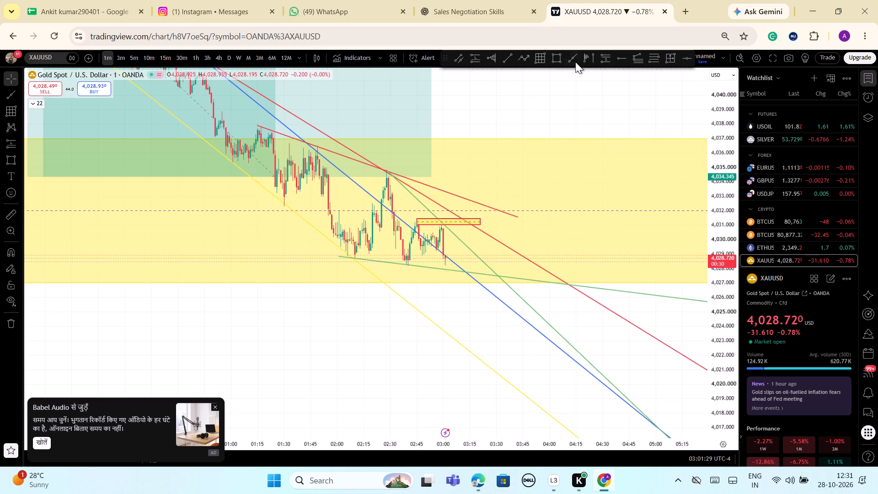
# Draw a falling green ray from the 02:45 swing high at about 4,031.5 through about 4,030.1 near 03:26.
pyautogui.click(571, 59)
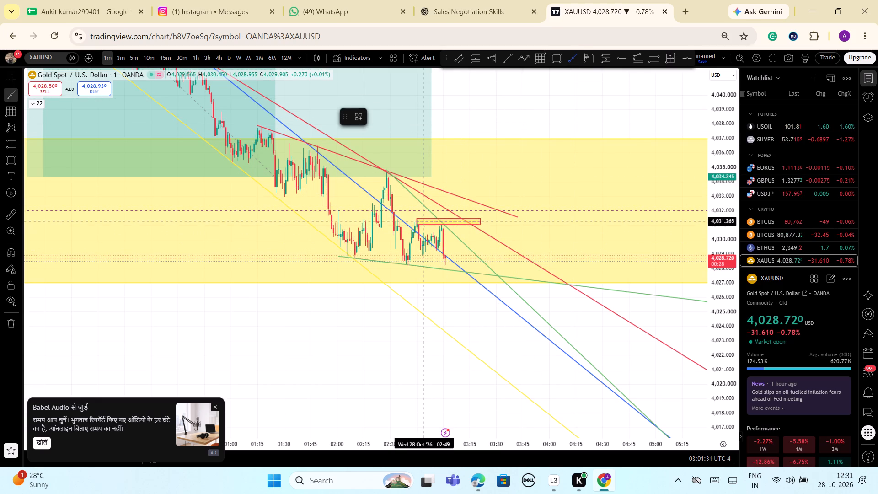
pyautogui.click(416, 218)
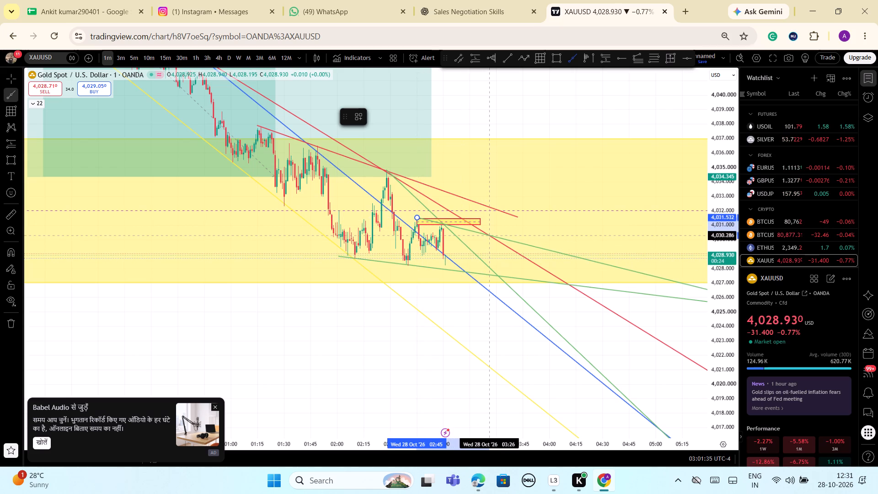
pyautogui.click(488, 237)
pyautogui.click(556, 125)
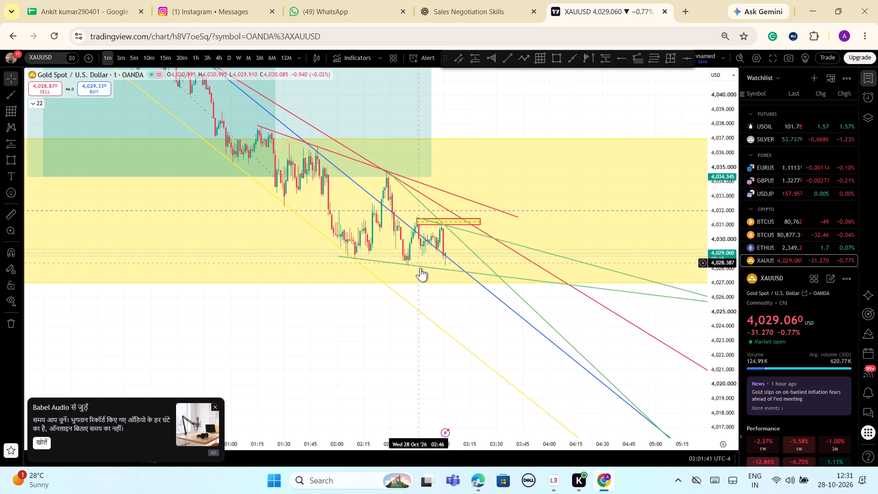
# Move the second anchor of the lower green ray starting near 02:01 to about 4,028.3 near 02:36.
pyautogui.moveTo(383, 262); pyautogui.dragTo(384, 263)
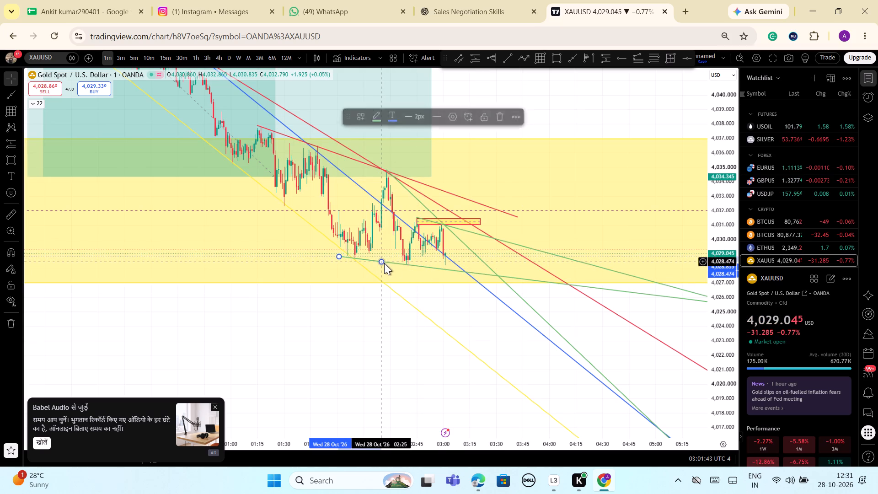
pyautogui.moveTo(384, 263); pyautogui.dragTo(400, 266)
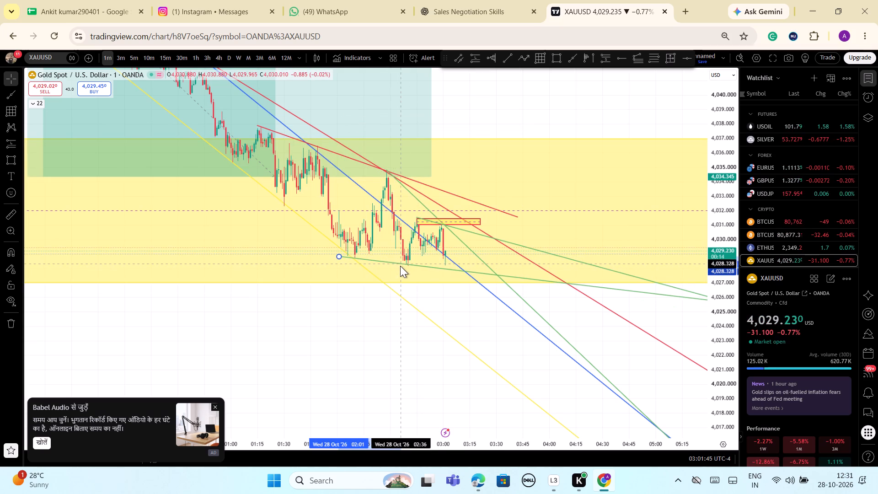
pyautogui.moveTo(400, 266); pyautogui.dragTo(401, 265)
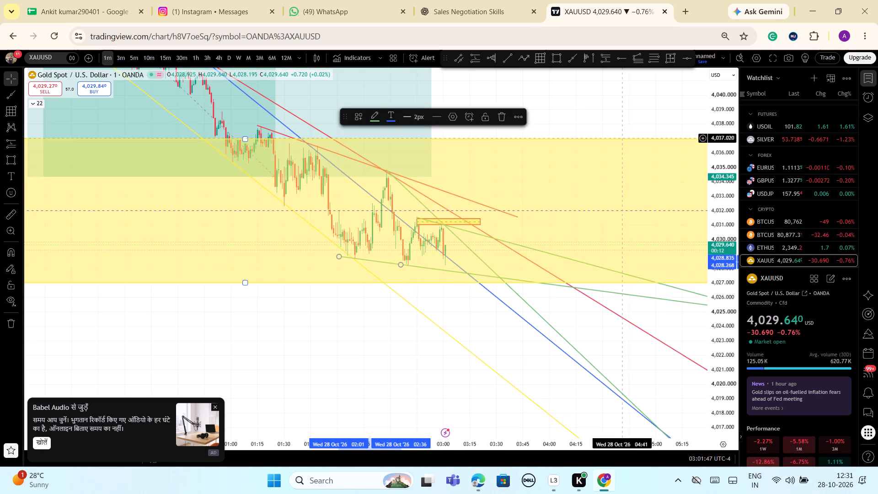
pyautogui.click(573, 121)
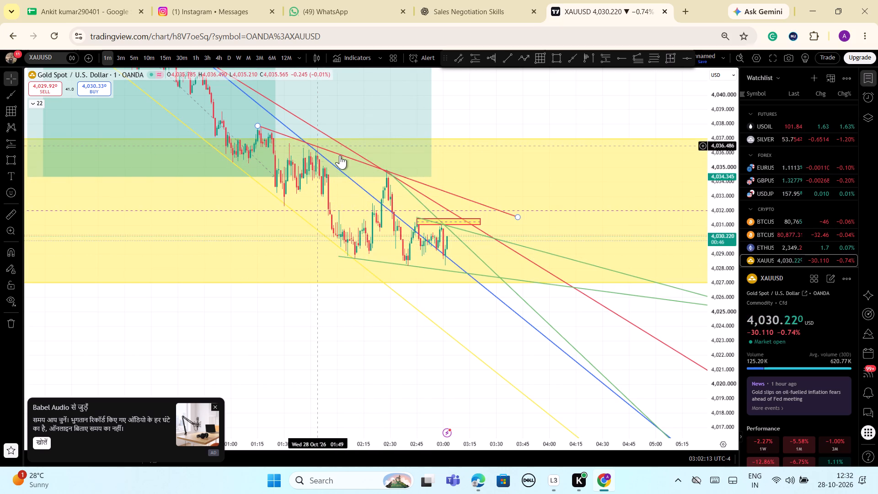
# Examine the 1-minute price action around the converging green rays and the thin red-bordered zone at different scales.
pyautogui.scroll(1, 514, 376)
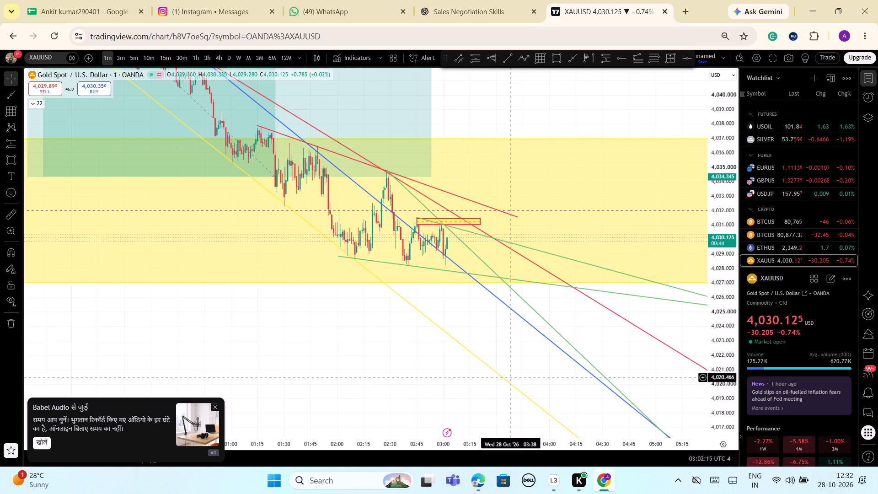
pyautogui.scroll(1, 518, 375)
pyautogui.moveTo(728, 345); pyautogui.dragTo(737, 394)
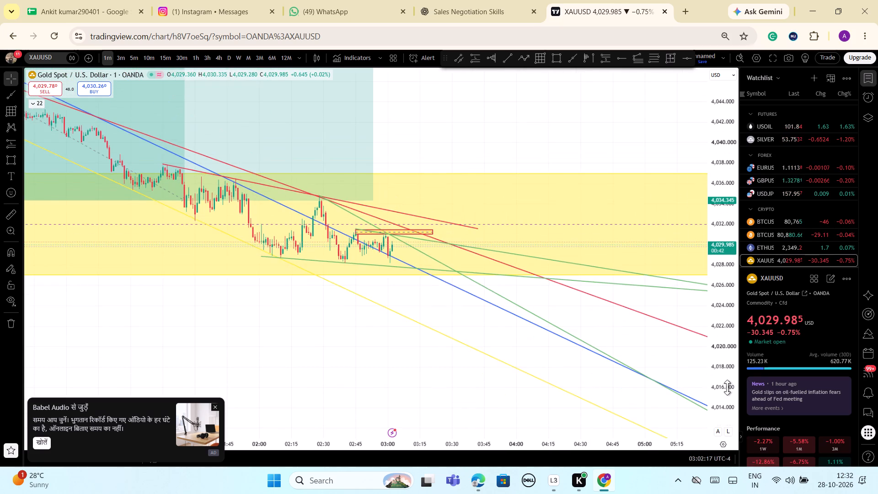
pyautogui.scroll(-1, 617, 332)
pyautogui.moveTo(717, 377); pyautogui.dragTo(691, 238)
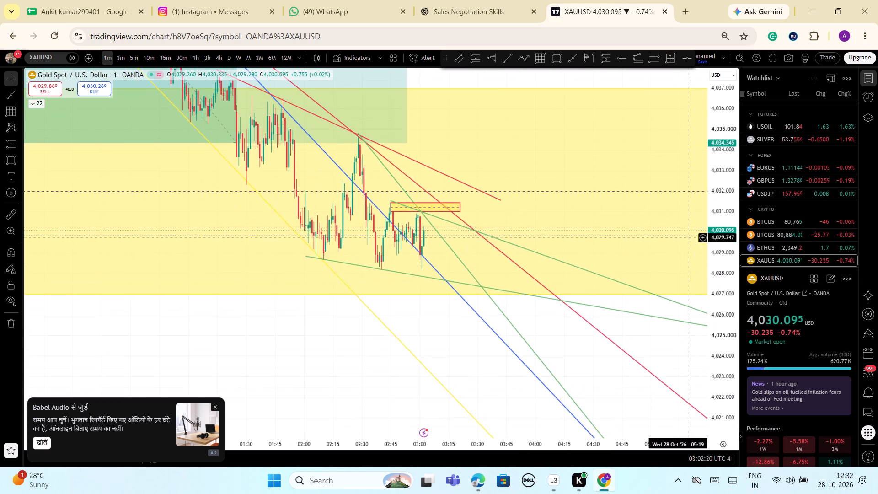
pyautogui.scroll(3, 497, 273)
pyautogui.scroll(3, 594, 317)
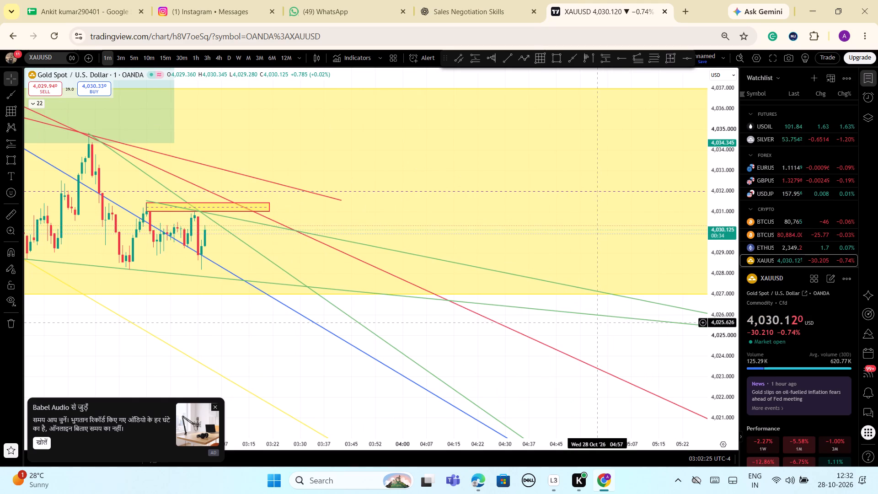
pyautogui.moveTo(723, 210); pyautogui.dragTo(727, 298)
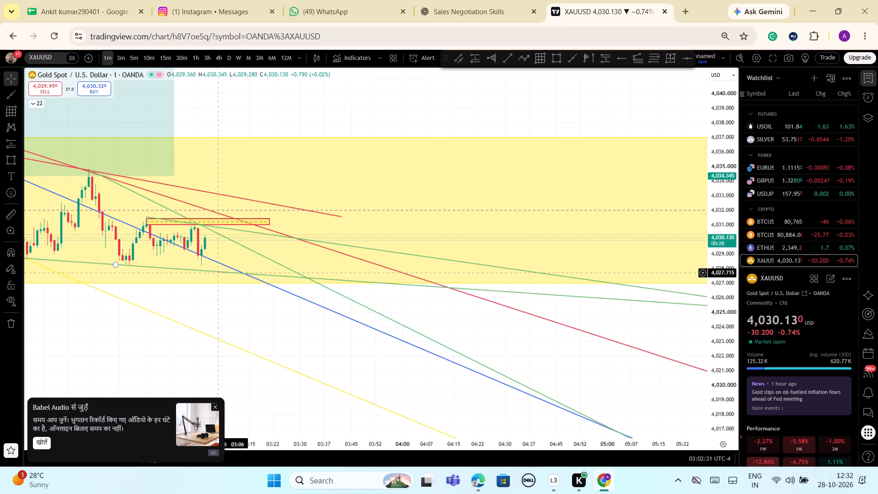
pyautogui.moveTo(728, 116); pyautogui.dragTo(735, 187)
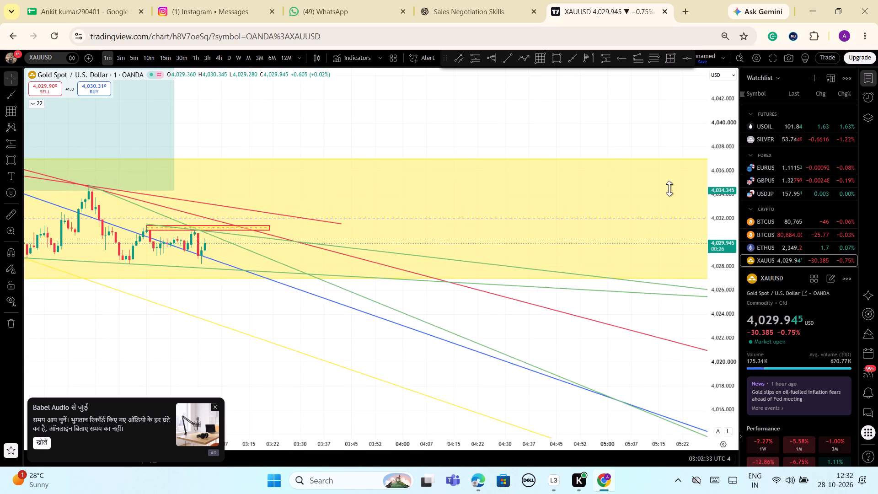
pyautogui.scroll(-8, 534, 188)
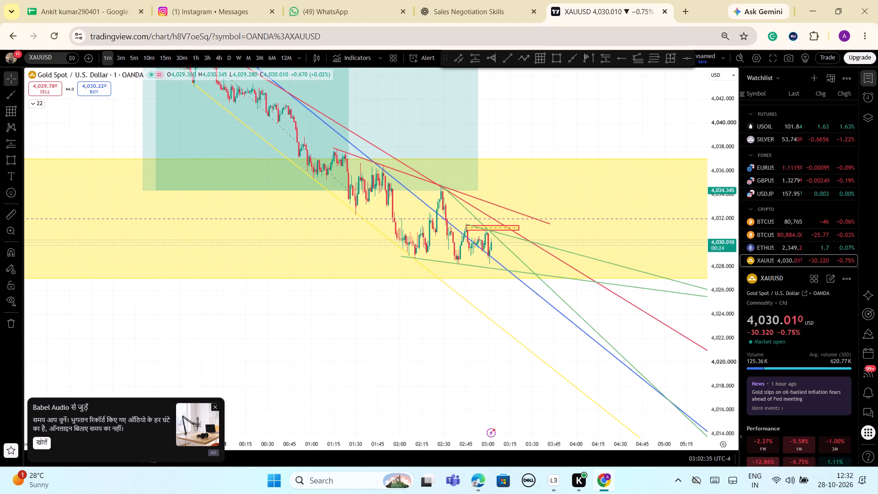
# Switch to the 15-minute timeframe and examine the latest decline into the yellow zone against the drawn rays.
pyautogui.click(172, 59)
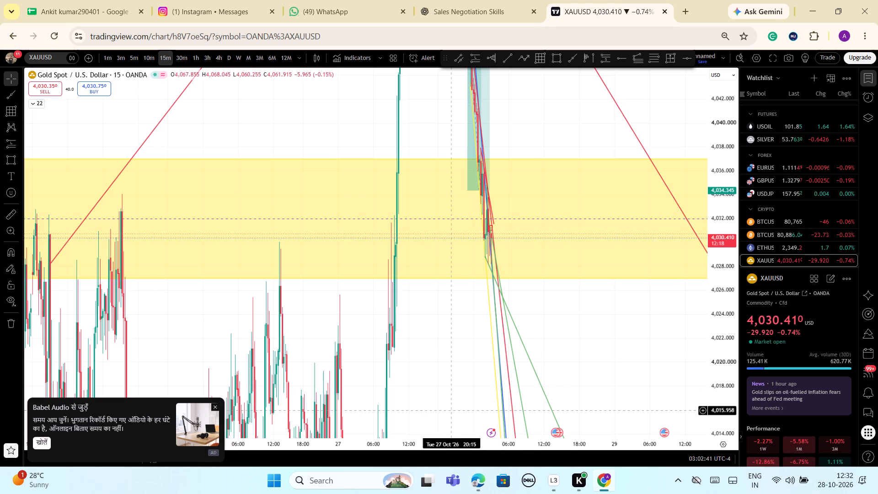
pyautogui.click(403, 420)
pyautogui.scroll(2, 541, 317)
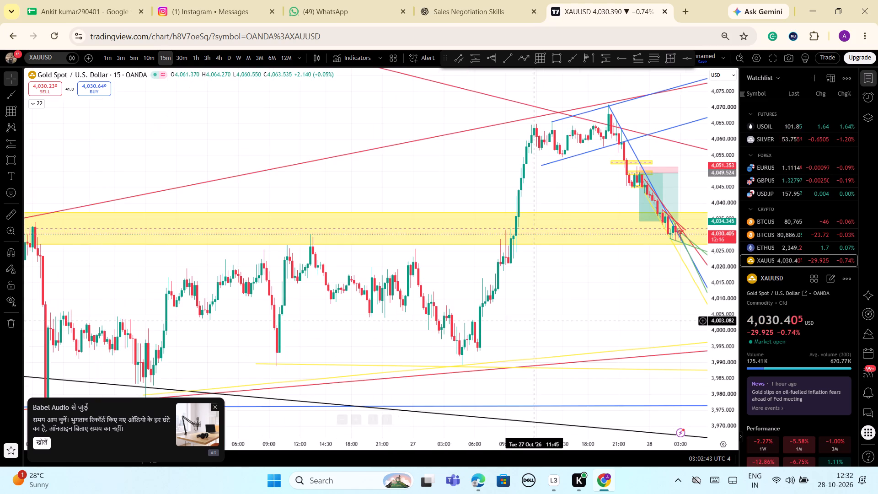
pyautogui.moveTo(575, 307); pyautogui.dragTo(460, 284)
pyautogui.moveTo(730, 409); pyautogui.dragTo(728, 366)
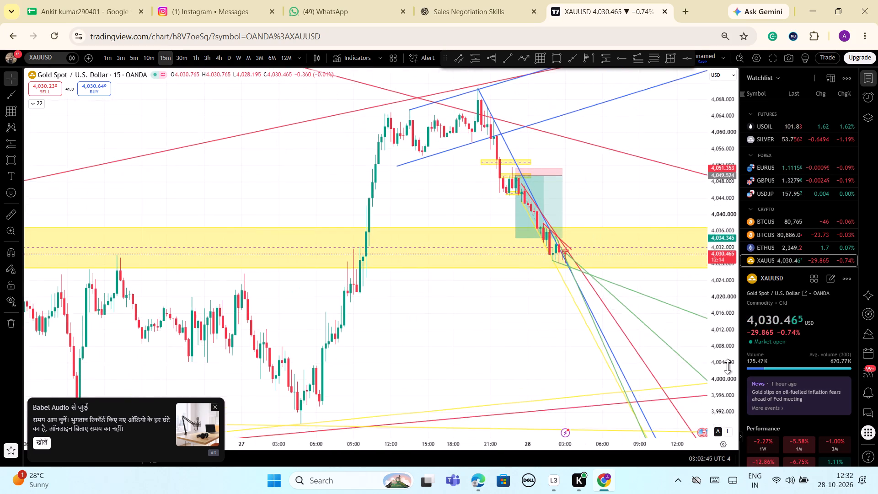
pyautogui.moveTo(728, 366); pyautogui.dragTo(725, 354)
pyautogui.scroll(2, 718, 350)
pyautogui.moveTo(728, 252); pyautogui.dragTo(733, 354)
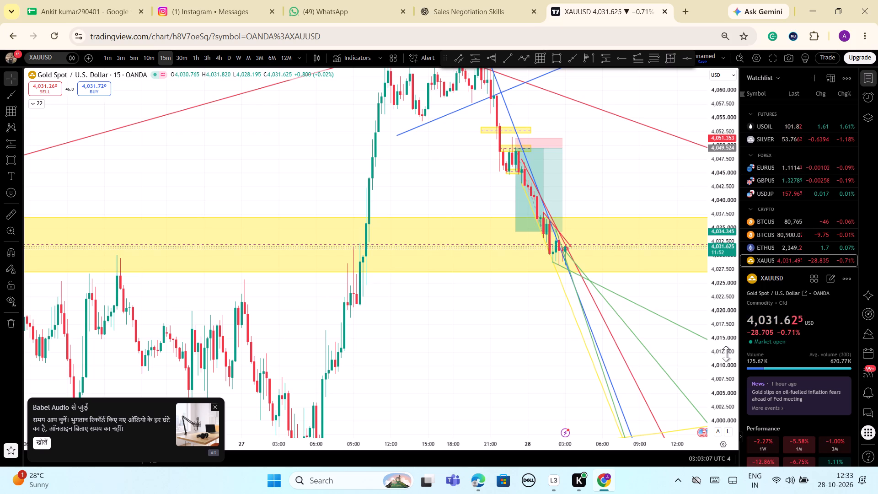
pyautogui.scroll(3, 523, 308)
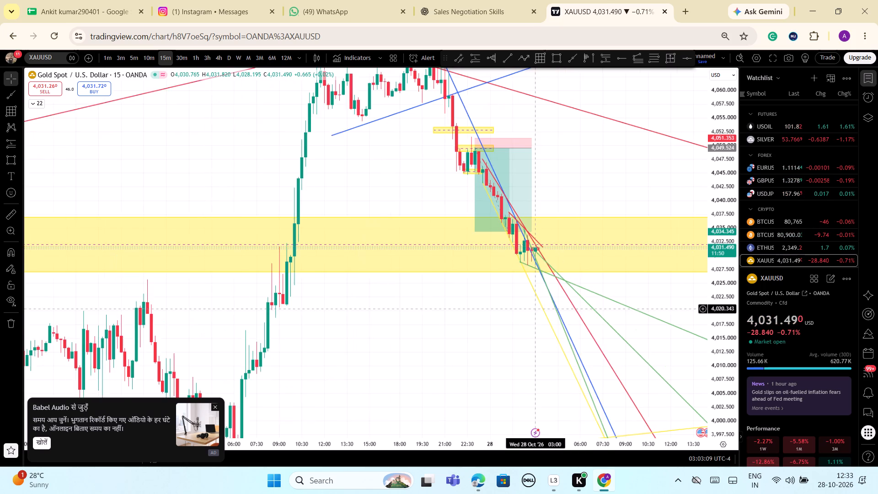
pyautogui.scroll(6, 536, 309)
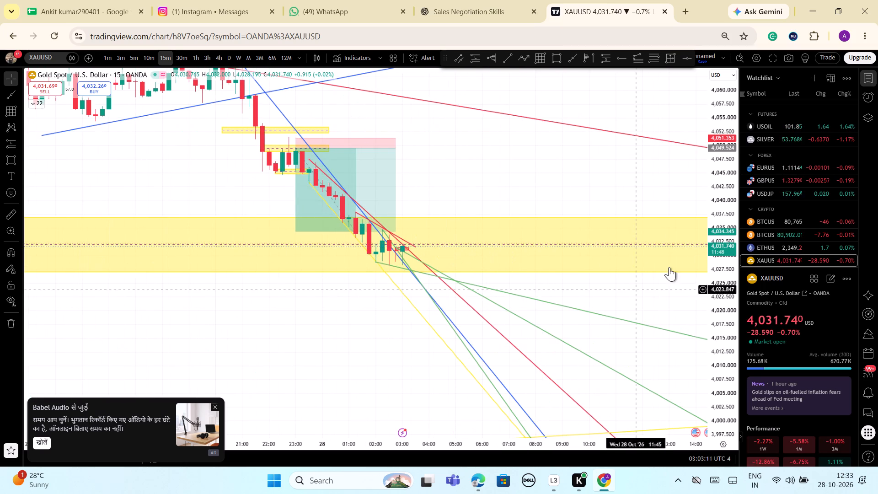
pyautogui.moveTo(442, 201); pyautogui.dragTo(481, 193)
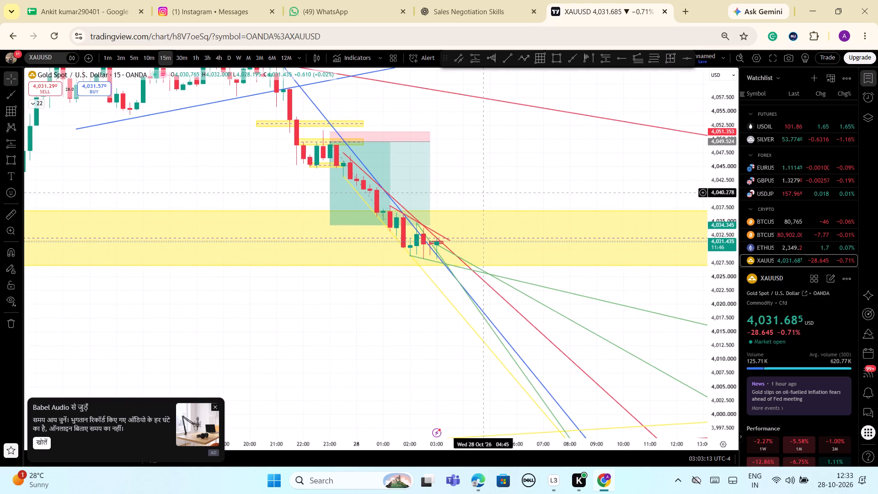
pyautogui.scroll(3, 489, 193)
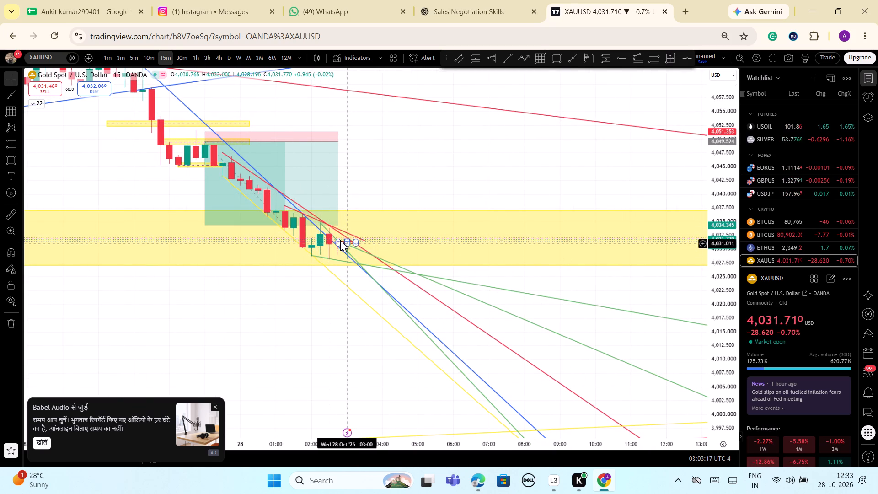
pyautogui.scroll(-2, 501, 250)
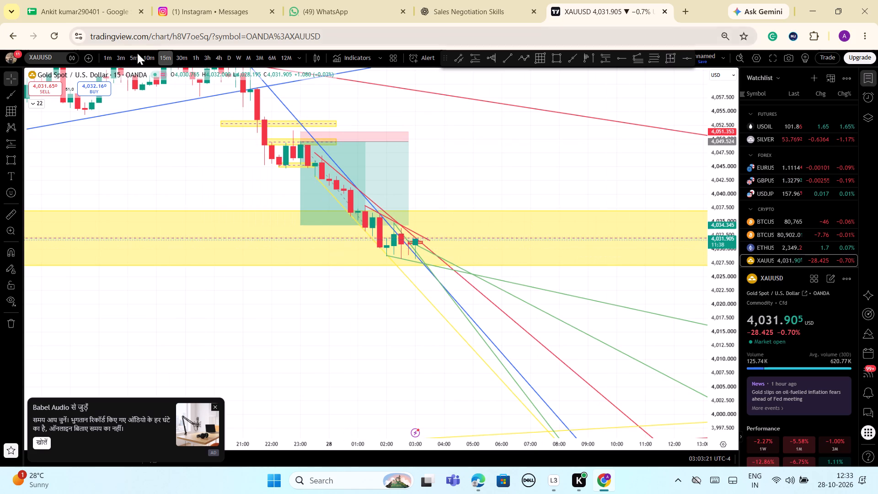
# Return to the 1-minute timeframe and examine the latest candles around the thin red-bordered zone near 4,031.
pyautogui.click(110, 60)
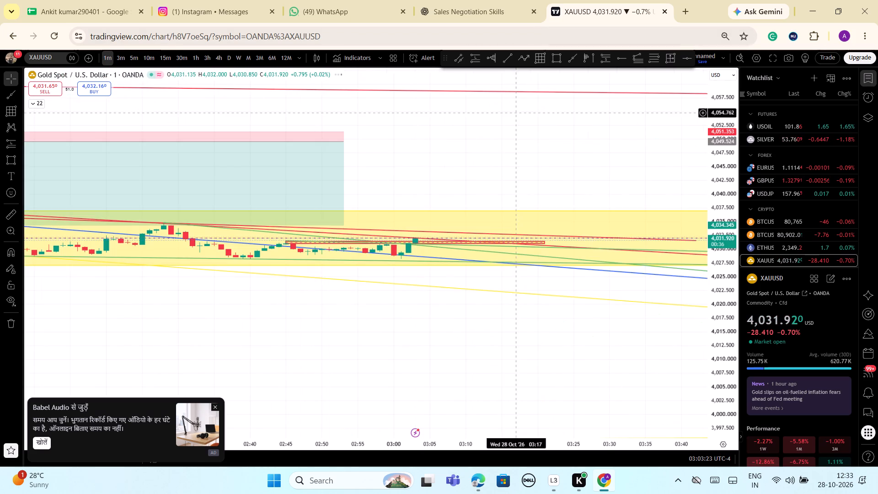
pyautogui.scroll(-1, 594, 154)
pyautogui.moveTo(721, 378); pyautogui.dragTo(679, 127)
pyautogui.scroll(-3, 592, 189)
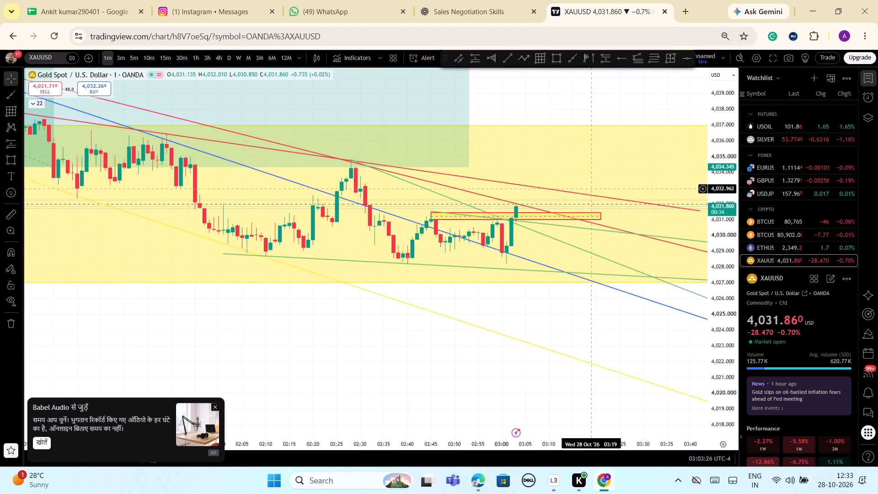
pyautogui.scroll(-1, 593, 202)
pyautogui.moveTo(568, 325); pyautogui.dragTo(578, 369)
pyautogui.scroll(-3, 580, 366)
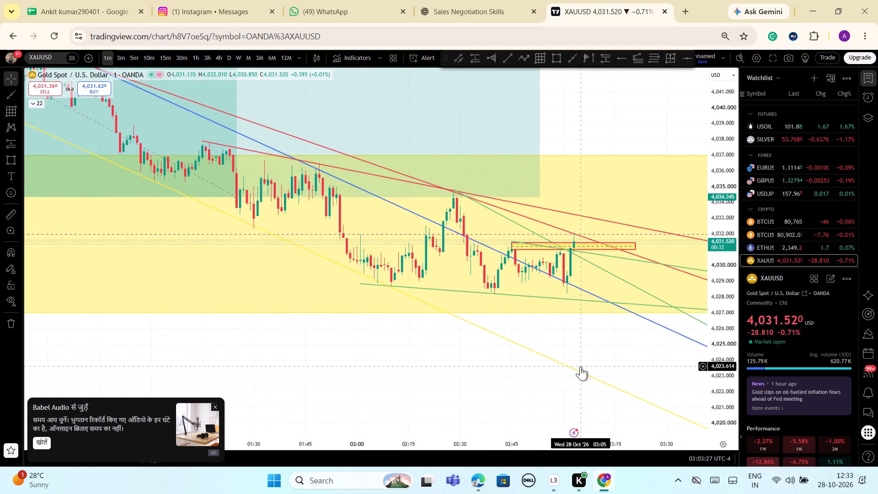
pyautogui.moveTo(730, 378); pyautogui.dragTo(716, 287)
pyautogui.click(605, 266)
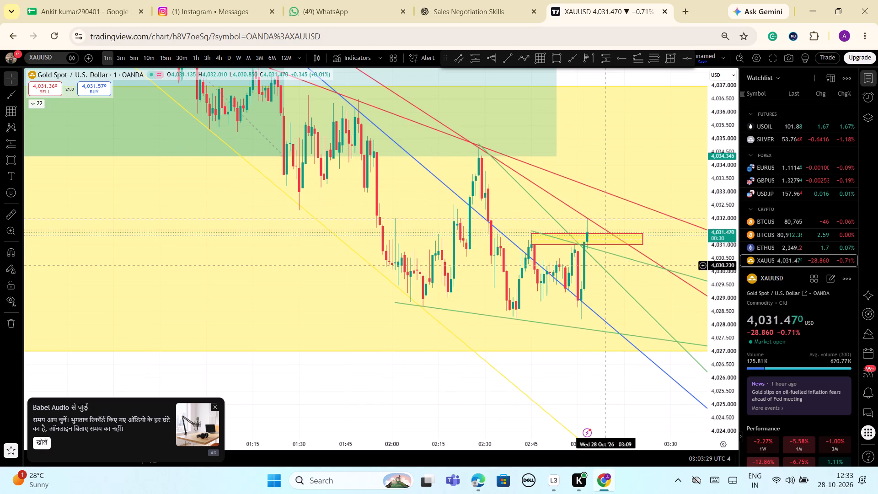
pyautogui.click(607, 268)
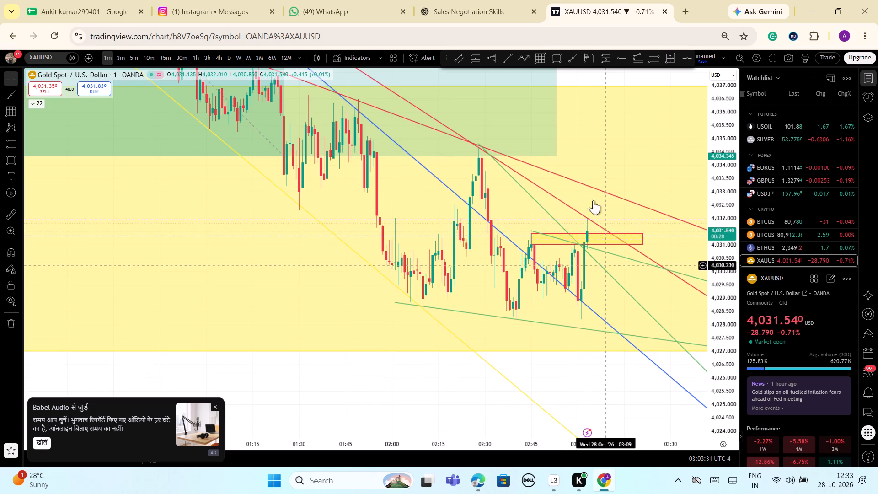
# Delete the two descending green rays, one from the 02:28 peak and one starting at 02:45 by the thin red-bordered zone.
pyautogui.click(551, 216)
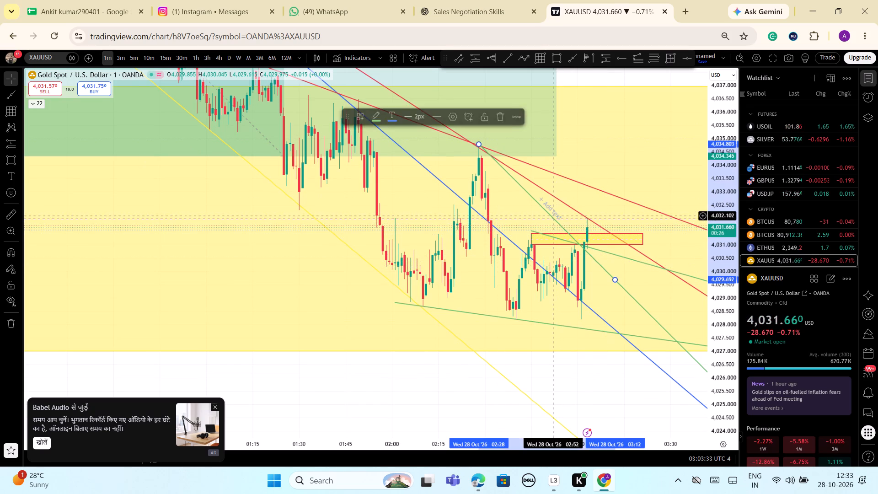
pyautogui.click(498, 117)
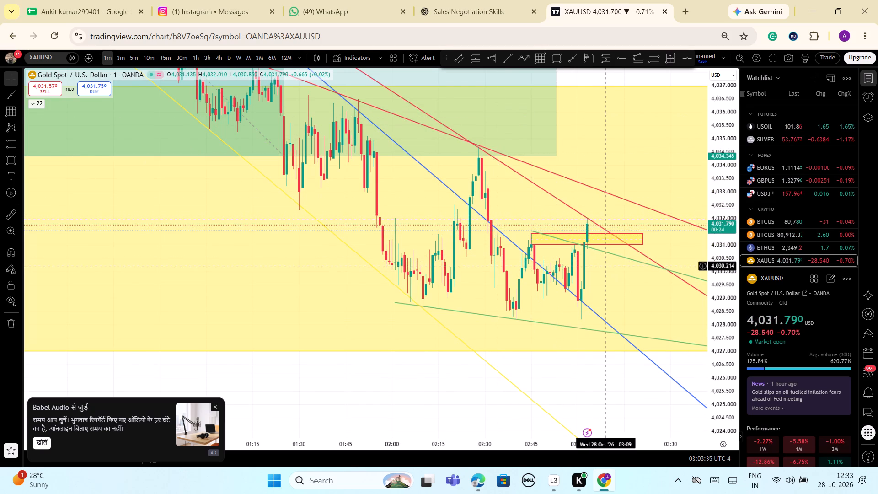
pyautogui.scroll(-1, 606, 266)
pyautogui.moveTo(724, 316); pyautogui.dragTo(715, 377)
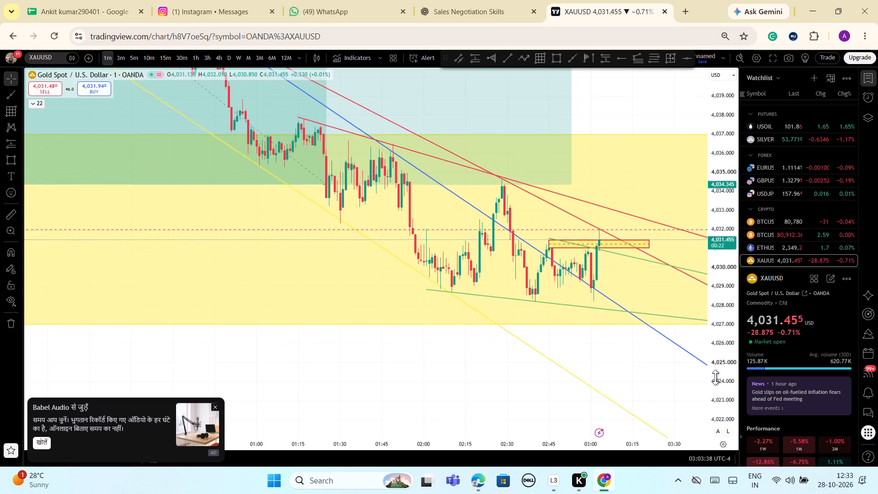
pyautogui.moveTo(715, 377); pyautogui.dragTo(715, 378)
pyautogui.click(633, 257)
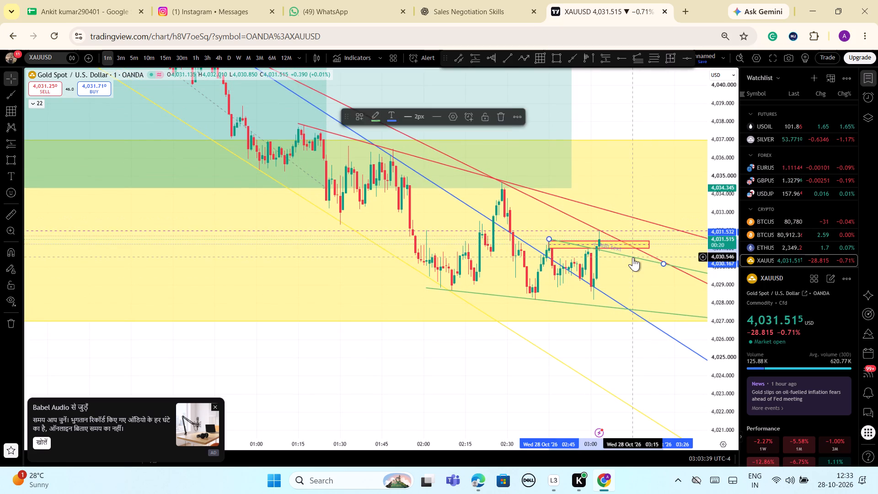
pyautogui.click(498, 115)
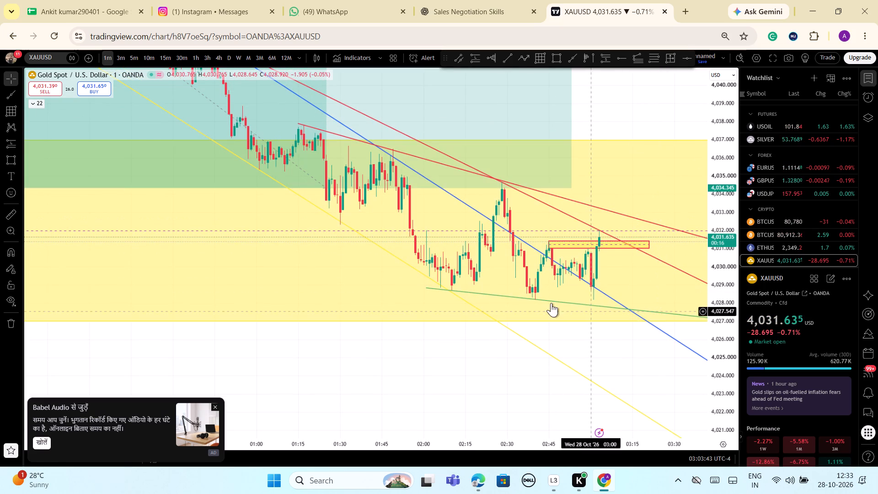
# Draw a nearly horizontal ray from the 02:40 low at about 4,028.2 through about 03:17.
pyautogui.scroll(1, 677, 309)
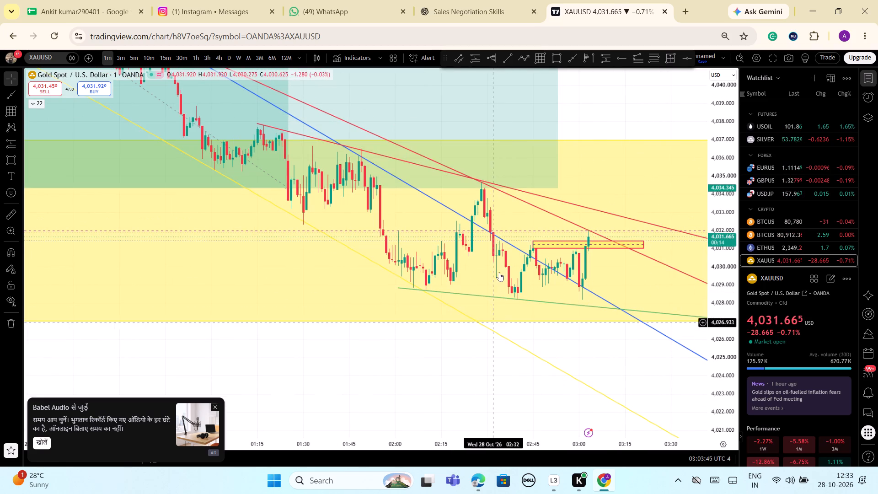
pyautogui.click(573, 59)
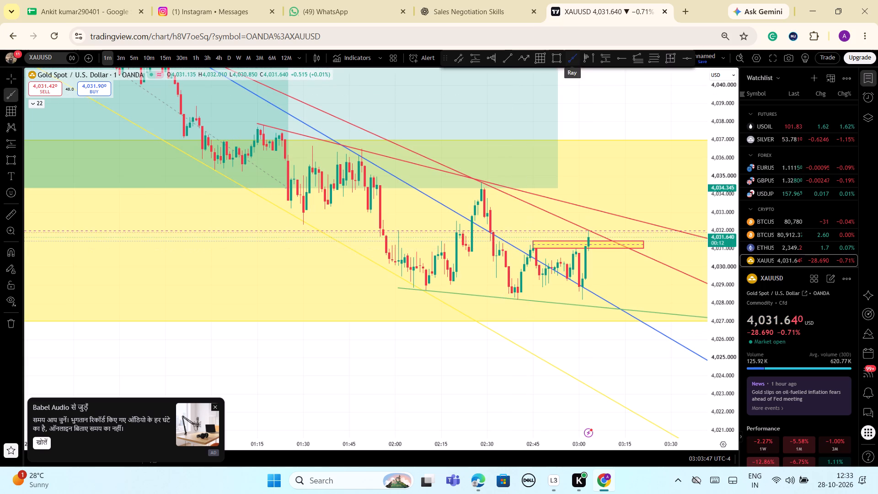
pyautogui.click(517, 299)
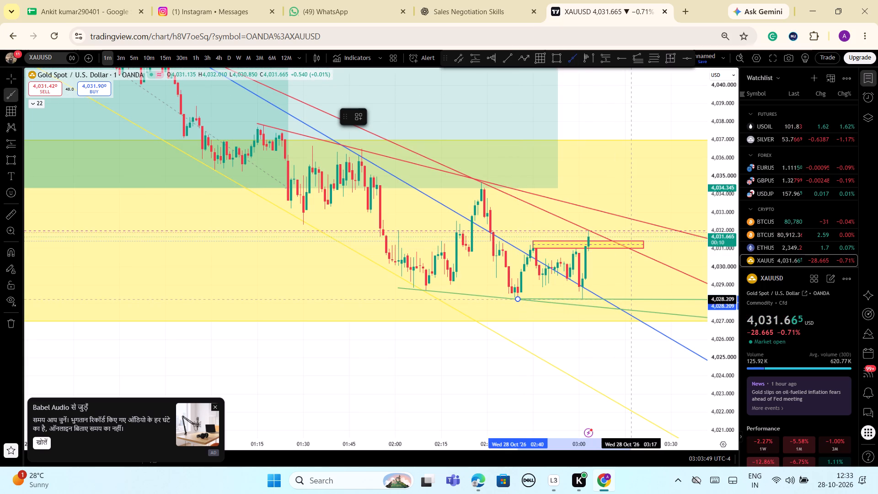
pyautogui.click(631, 300)
pyautogui.click(628, 124)
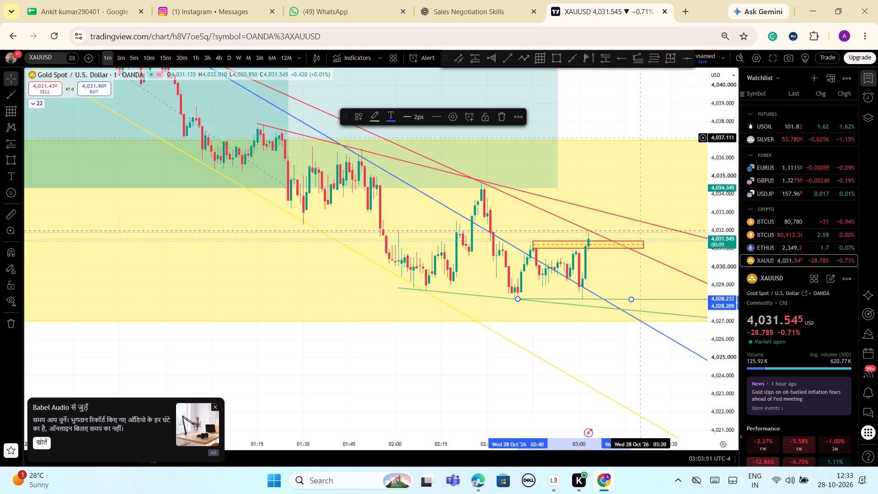
pyautogui.moveTo(725, 259); pyautogui.dragTo(722, 300)
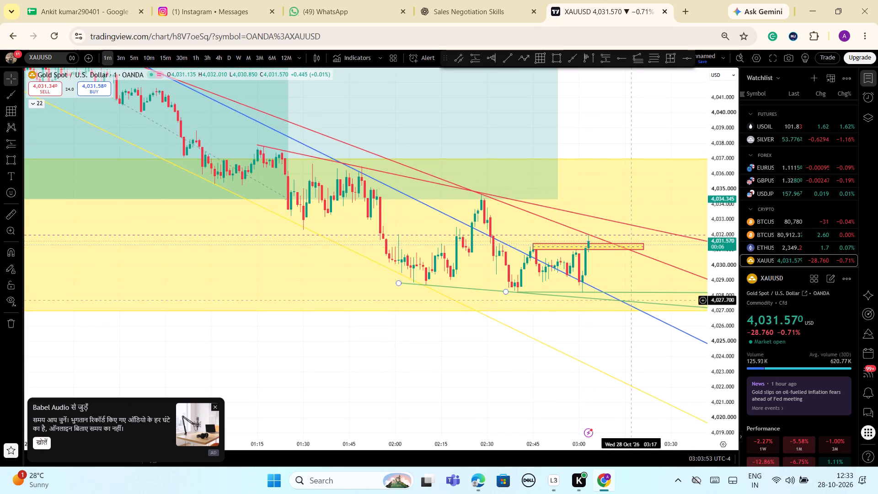
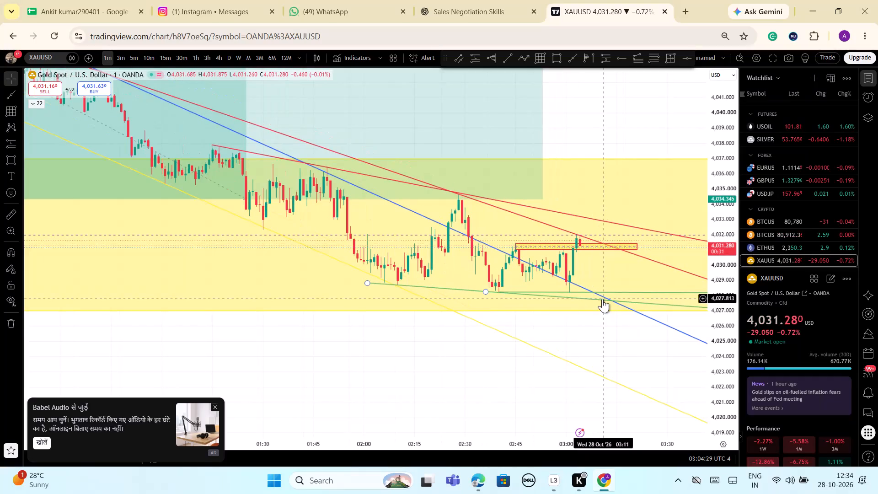
# Examine the latest 1-minute candles around the thin red-bordered zone against the red, blue and green rays.
pyautogui.scroll(4, 602, 299)
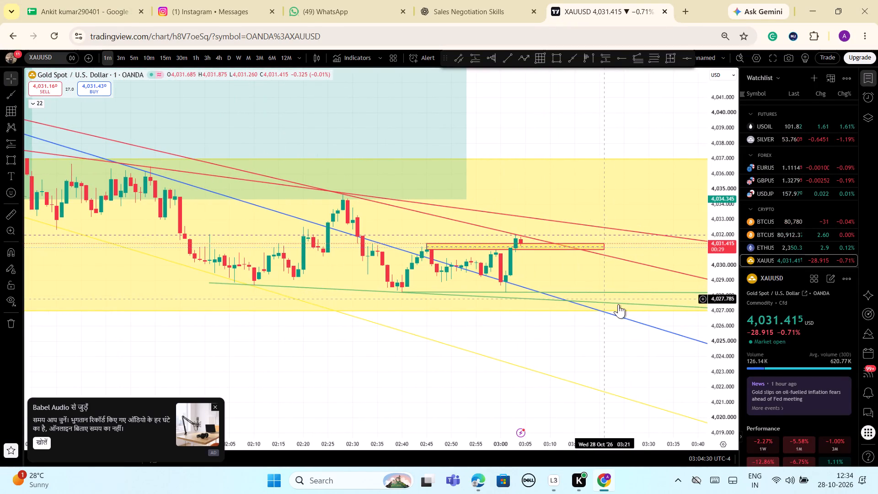
pyautogui.moveTo(729, 396); pyautogui.dragTo(727, 343)
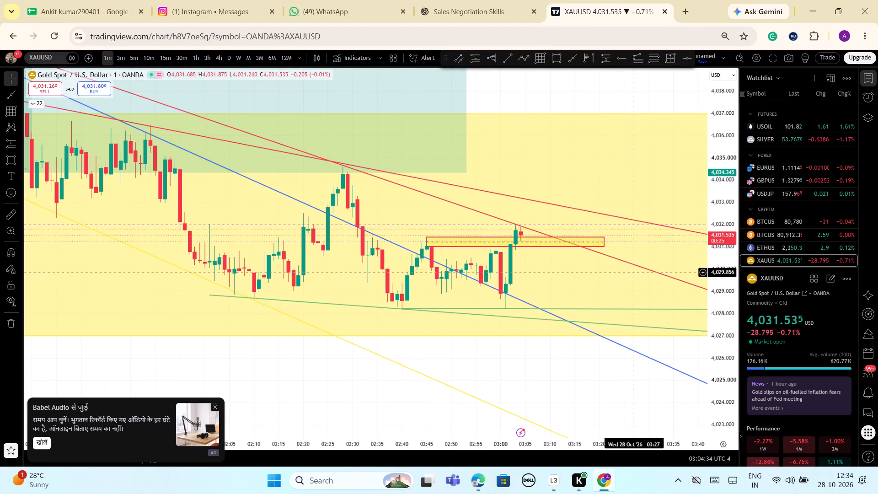
pyautogui.scroll(-4, 633, 273)
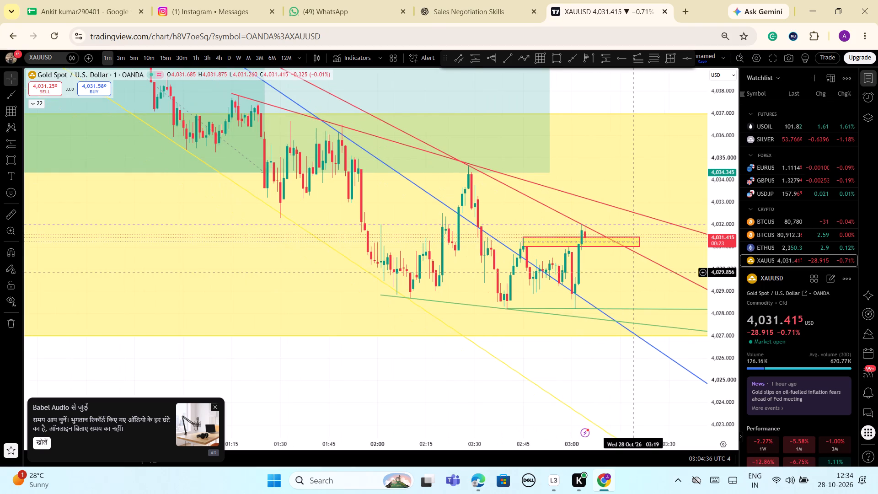
pyautogui.moveTo(722, 328); pyautogui.dragTo(729, 381)
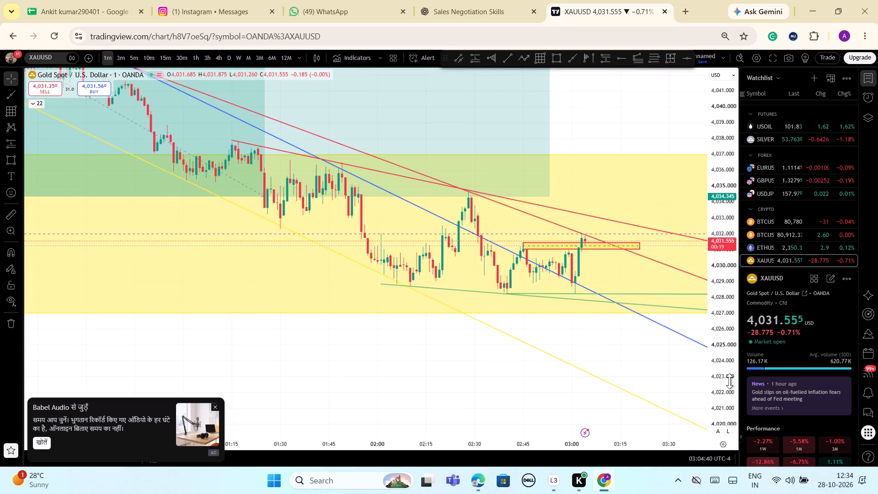
pyautogui.scroll(-1, 634, 331)
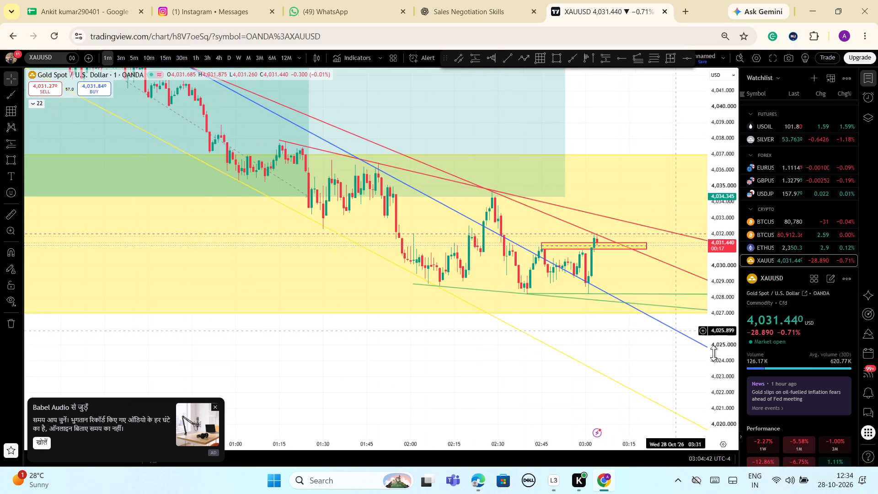
pyautogui.moveTo(730, 376); pyautogui.dragTo(735, 404)
pyautogui.scroll(-1, 724, 400)
pyautogui.scroll(2, 724, 400)
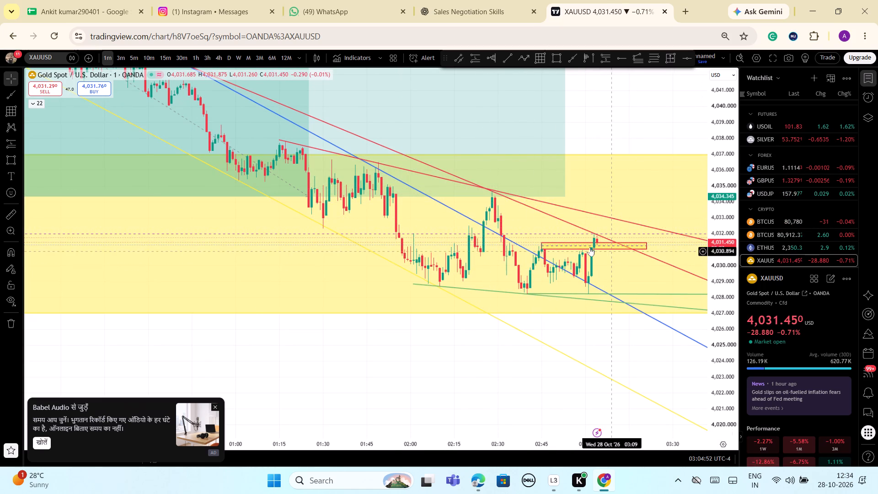
pyautogui.scroll(-1, 545, 239)
pyautogui.scroll(-1, 616, 250)
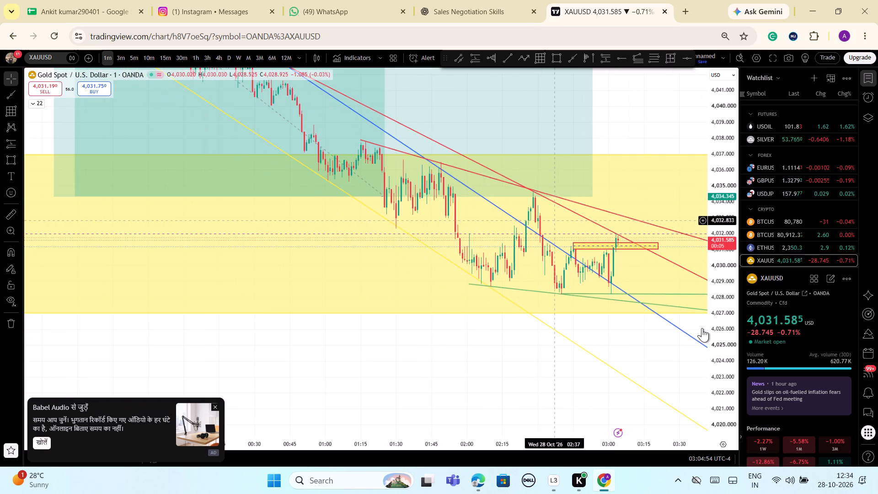
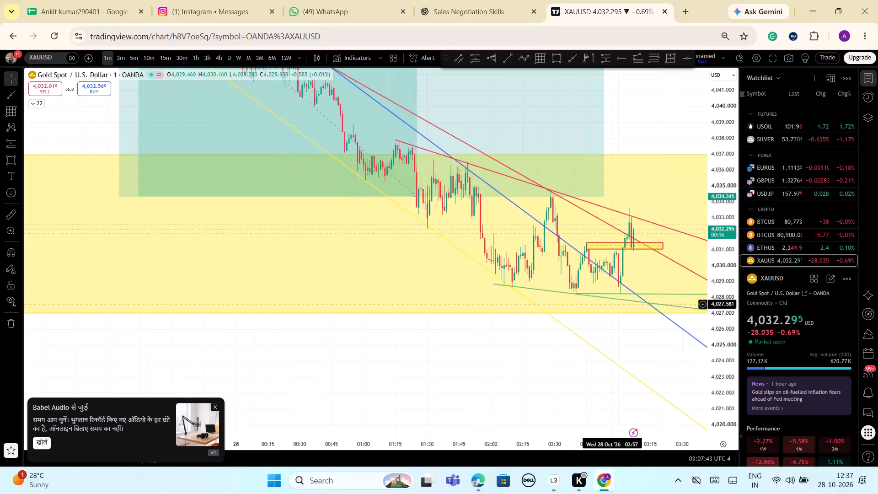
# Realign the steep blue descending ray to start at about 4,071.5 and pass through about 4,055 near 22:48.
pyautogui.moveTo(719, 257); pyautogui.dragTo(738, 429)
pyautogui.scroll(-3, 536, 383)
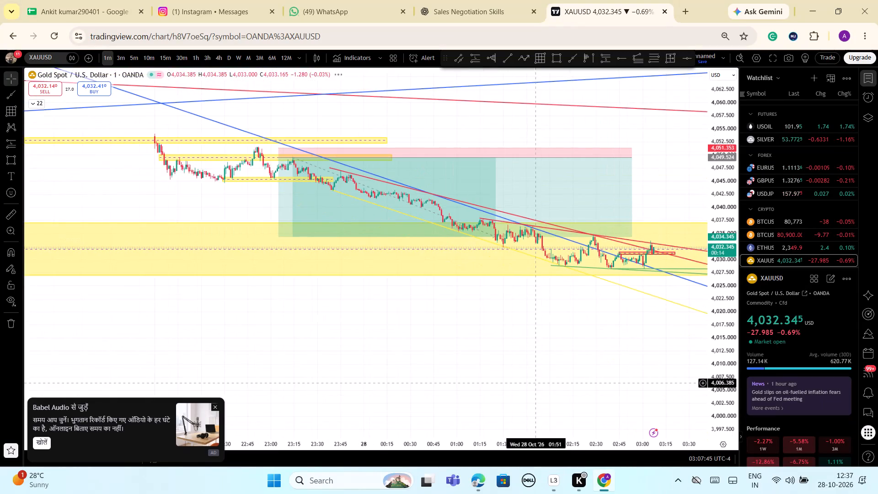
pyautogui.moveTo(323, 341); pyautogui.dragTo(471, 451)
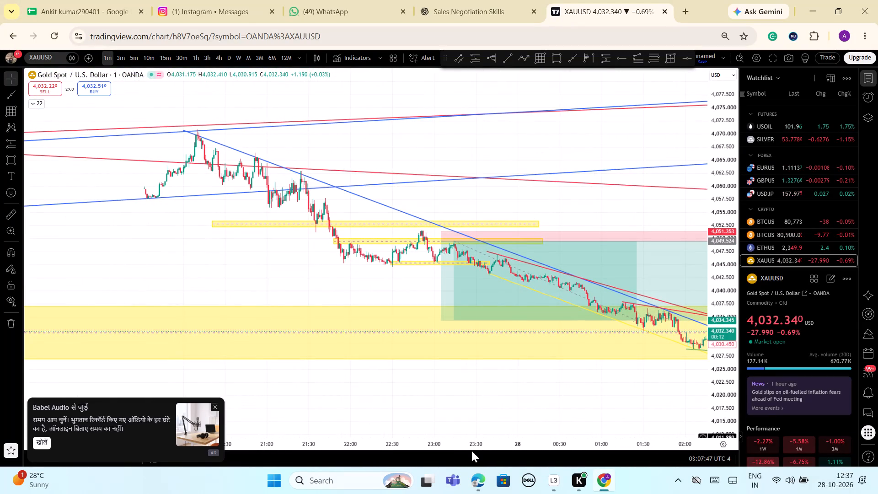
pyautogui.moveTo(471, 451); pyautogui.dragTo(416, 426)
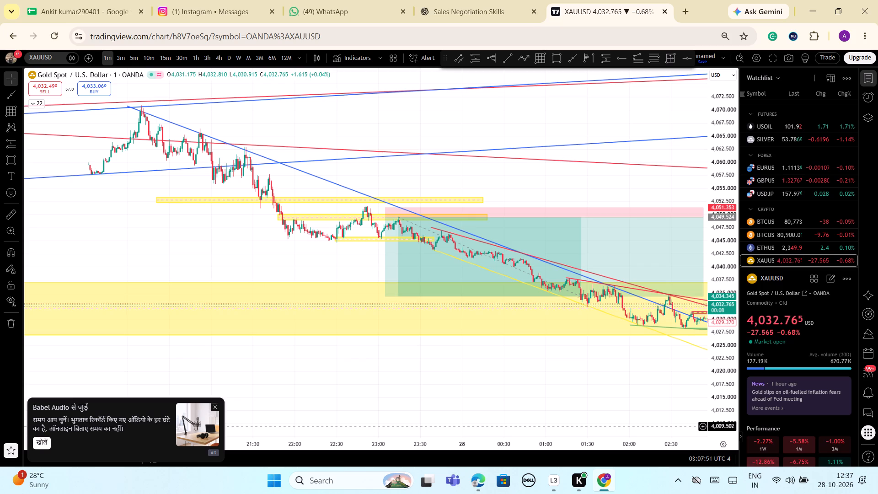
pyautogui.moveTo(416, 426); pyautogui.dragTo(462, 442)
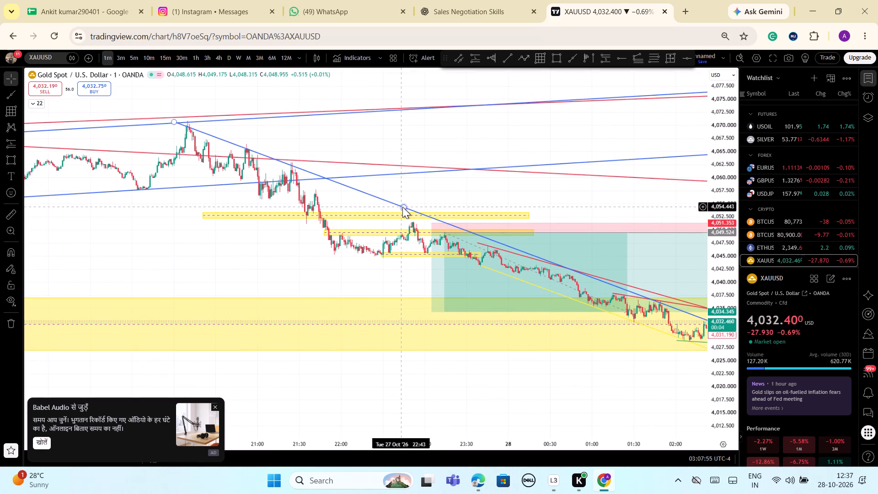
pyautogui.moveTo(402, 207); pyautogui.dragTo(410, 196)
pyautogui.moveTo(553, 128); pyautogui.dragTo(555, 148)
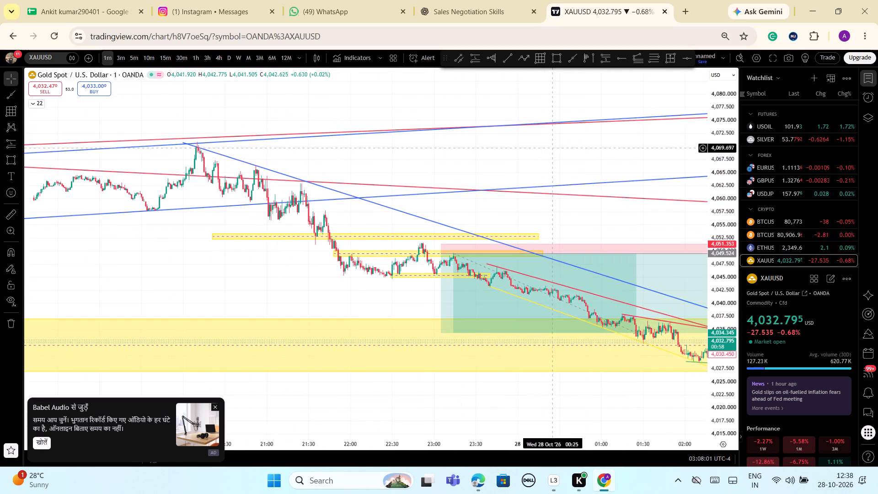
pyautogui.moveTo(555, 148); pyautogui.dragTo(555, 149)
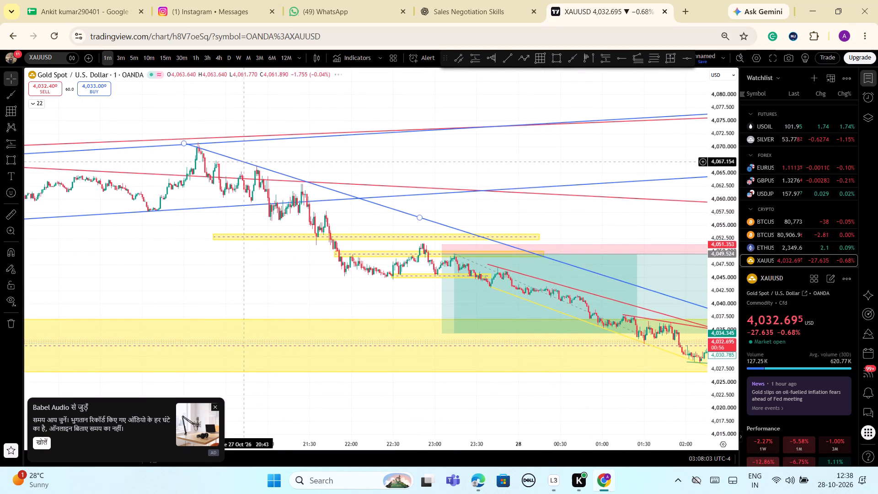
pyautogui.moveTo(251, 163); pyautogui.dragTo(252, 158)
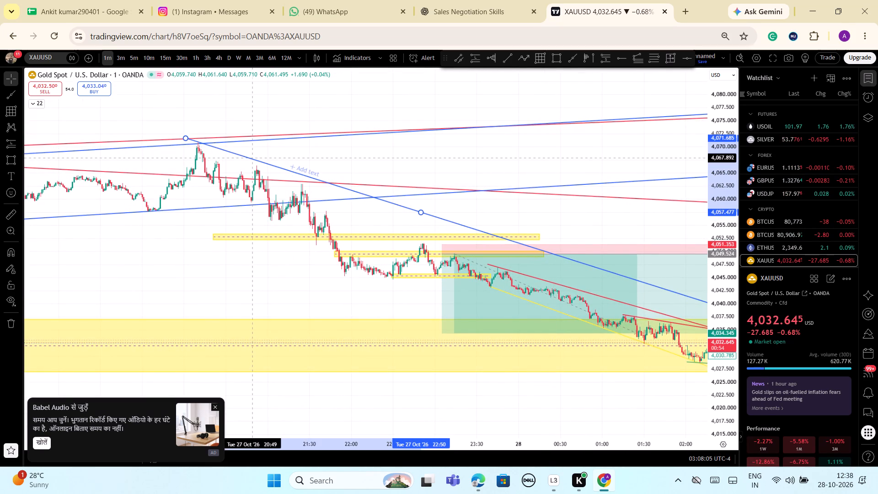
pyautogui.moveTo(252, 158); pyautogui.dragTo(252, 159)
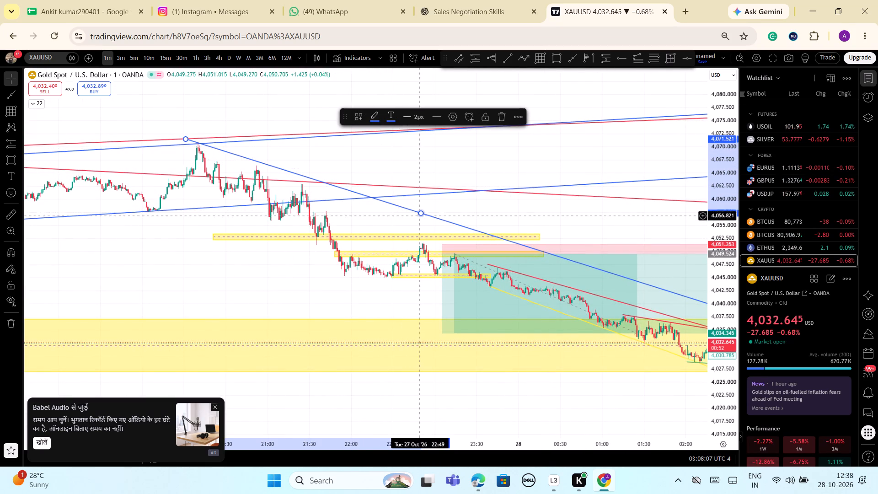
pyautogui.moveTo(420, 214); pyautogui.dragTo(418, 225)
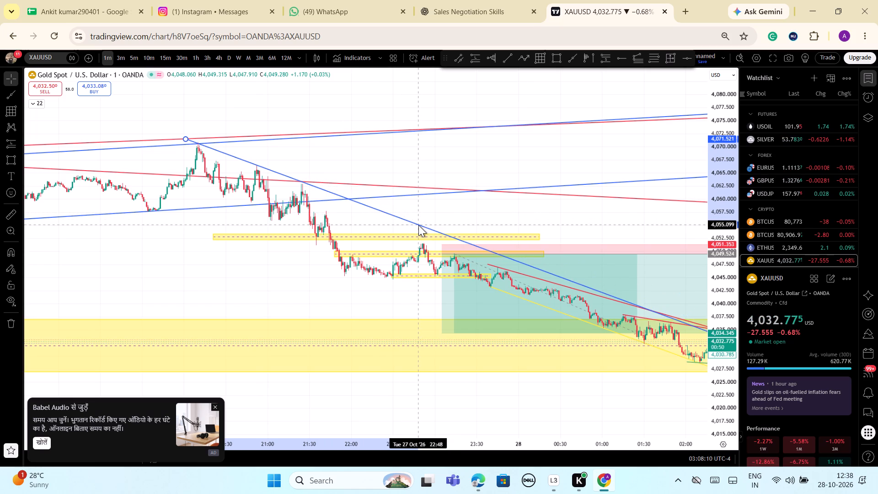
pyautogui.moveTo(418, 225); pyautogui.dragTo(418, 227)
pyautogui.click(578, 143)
# Delete the steep blue descending ray from the 1-minute chart.
pyautogui.moveTo(600, 150); pyautogui.dragTo(487, 148)
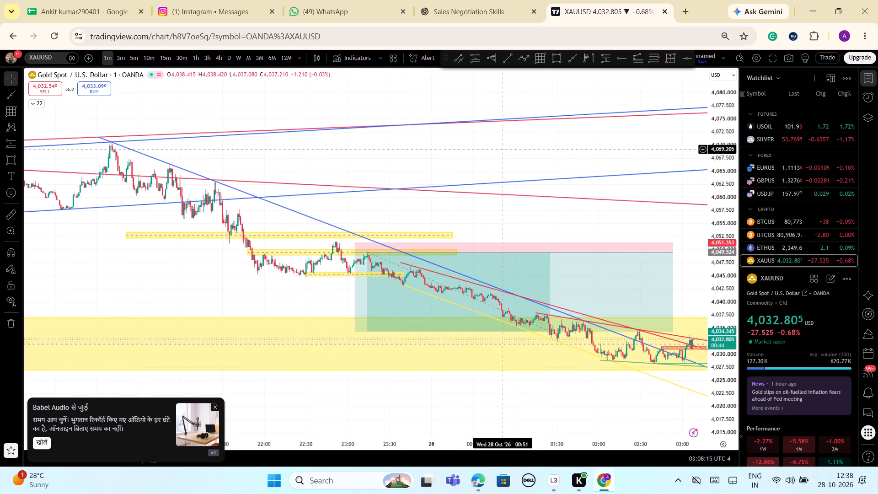
pyautogui.moveTo(487, 148); pyautogui.dragTo(463, 148)
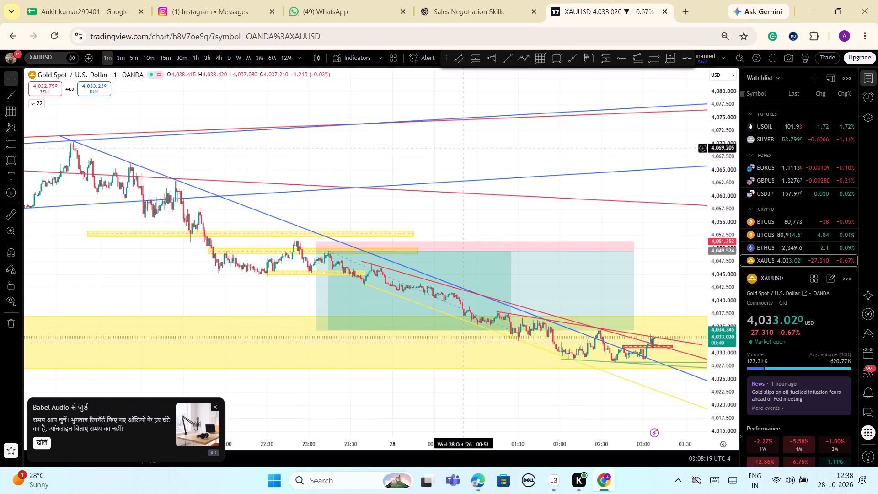
pyautogui.moveTo(463, 148); pyautogui.dragTo(463, 149)
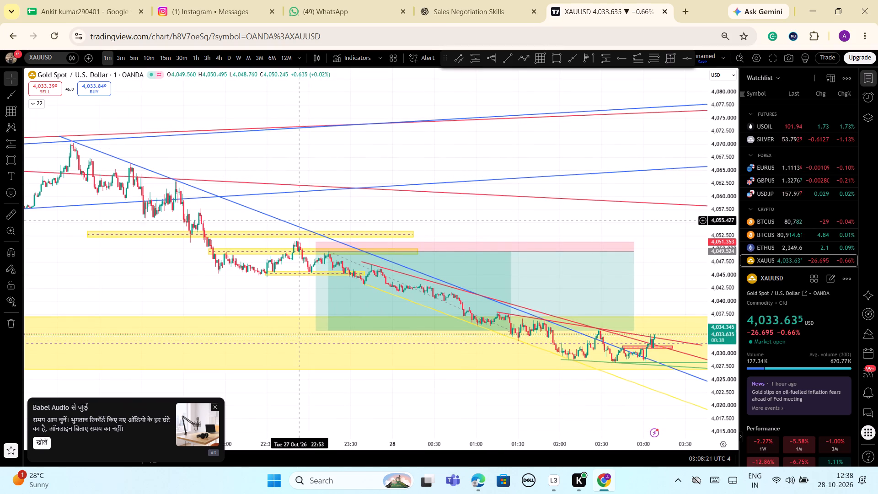
pyautogui.click(268, 215)
pyautogui.click(499, 121)
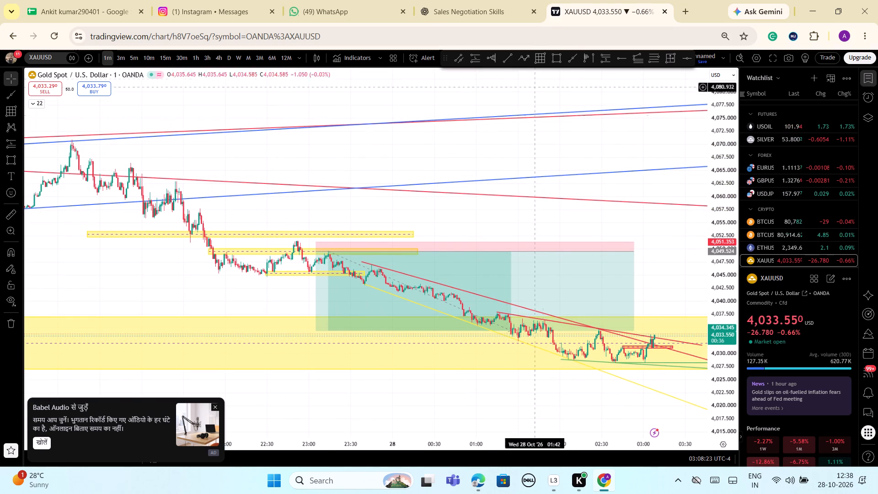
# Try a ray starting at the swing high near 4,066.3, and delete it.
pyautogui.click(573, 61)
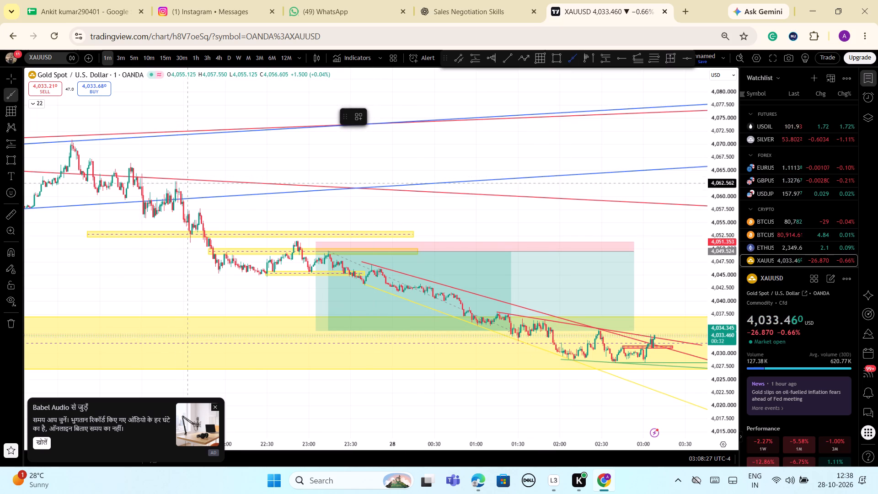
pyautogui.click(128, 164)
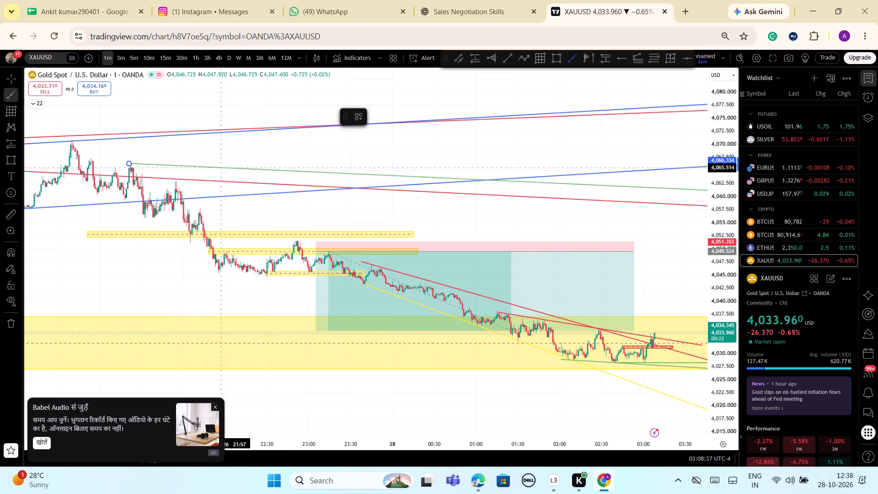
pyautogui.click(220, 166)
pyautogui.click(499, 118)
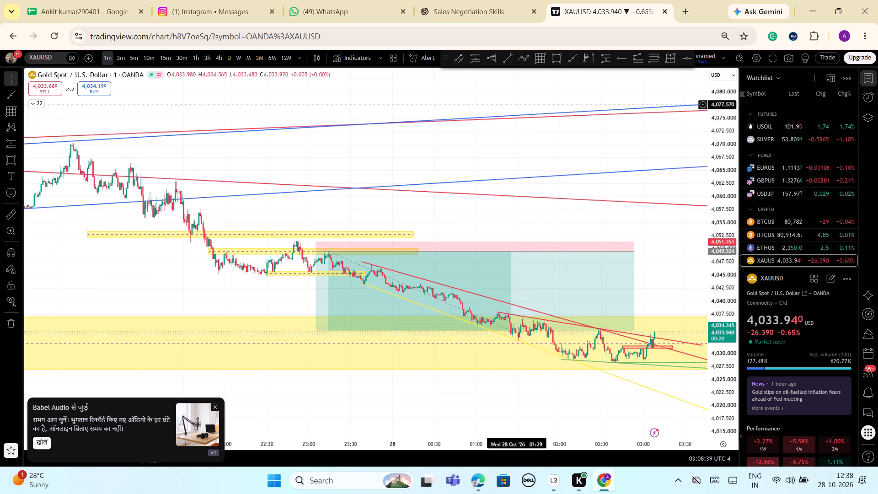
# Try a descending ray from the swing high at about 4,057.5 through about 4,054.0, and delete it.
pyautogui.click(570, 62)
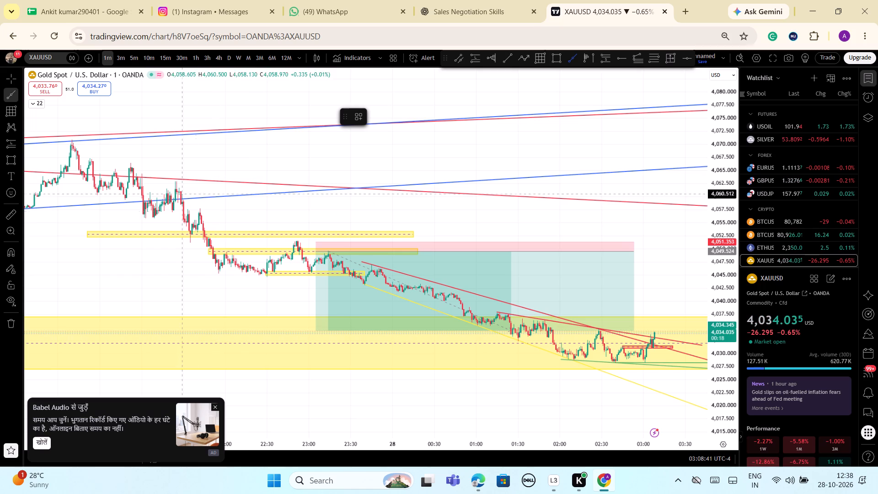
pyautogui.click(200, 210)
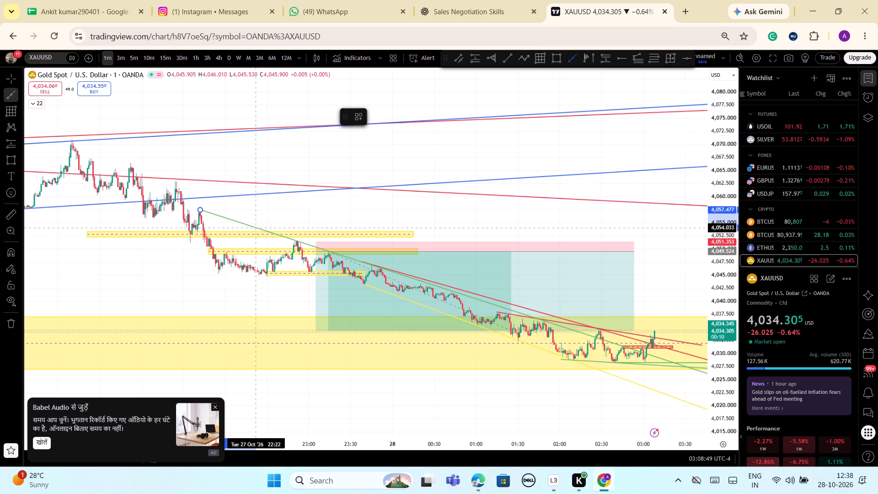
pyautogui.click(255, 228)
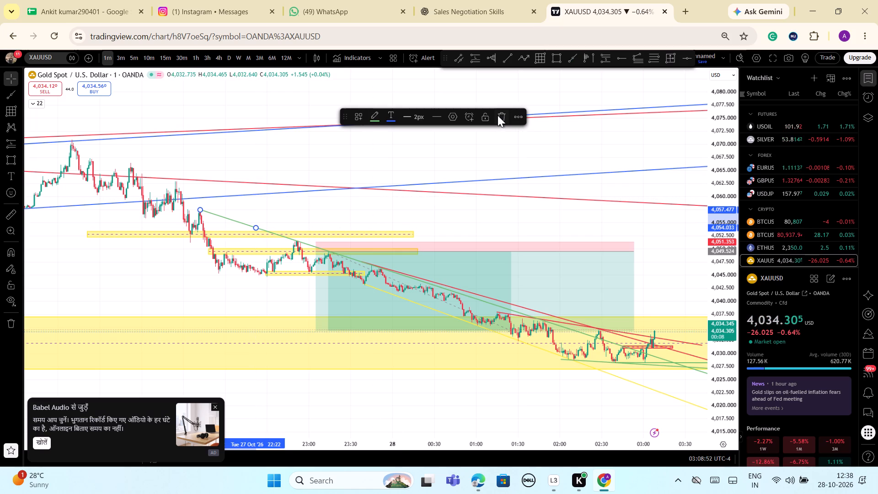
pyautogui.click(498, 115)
# Draw a gently descending green ray from about 4,036.6 through the following swing high near 01:58 at about 4,036.
pyautogui.click(573, 60)
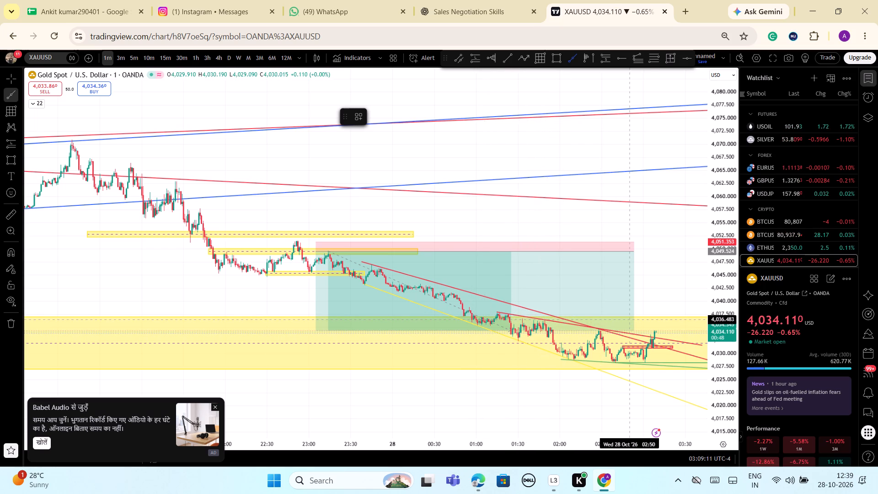
pyautogui.click(522, 319)
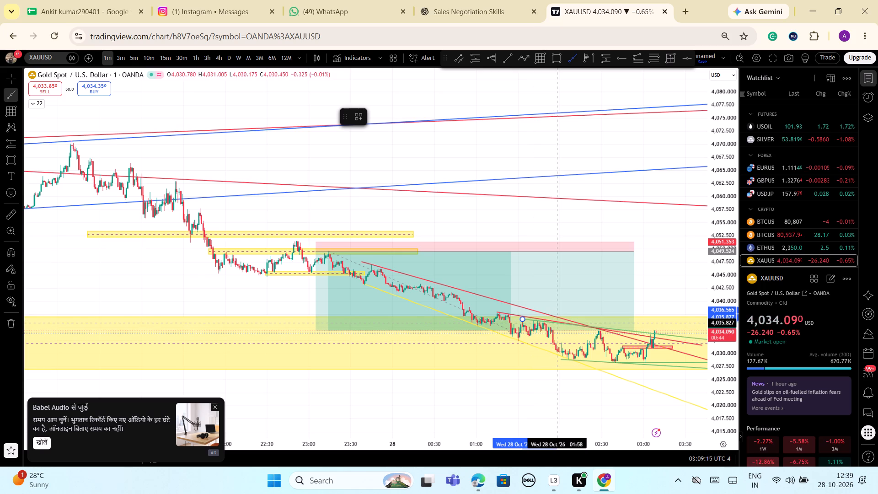
pyautogui.click(557, 321)
pyautogui.click(636, 250)
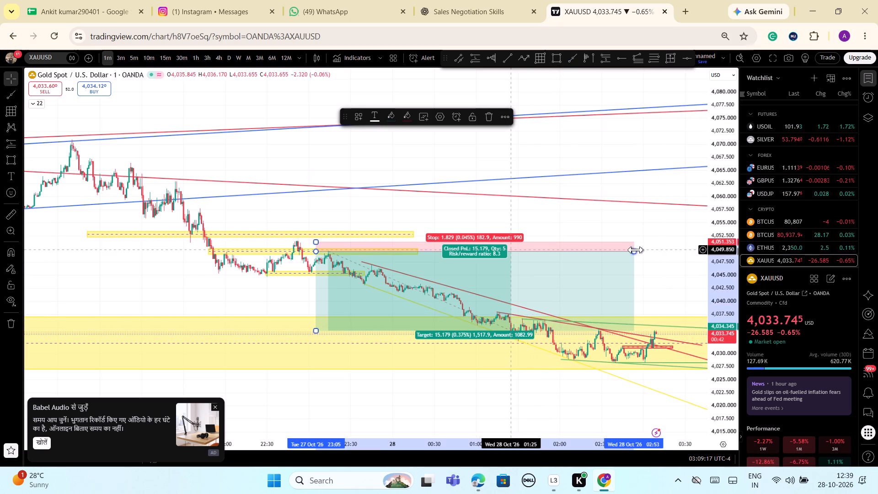
# Place a short position at the latest candle with entry at about 4,035.27 and stop at about 4,037.05.
pyautogui.scroll(-1, 598, 256)
pyautogui.moveTo(610, 225); pyautogui.dragTo(554, 220)
pyautogui.moveTo(726, 419); pyautogui.dragTo(704, 320)
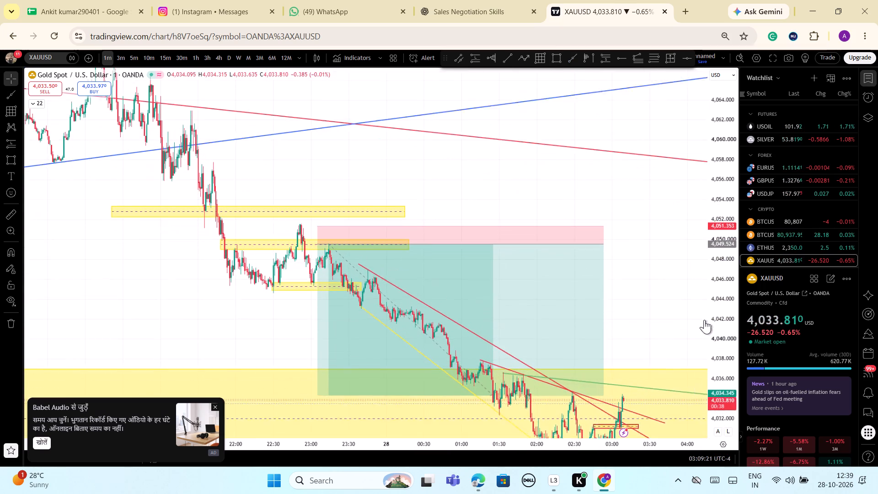
pyautogui.moveTo(704, 320); pyautogui.dragTo(703, 392)
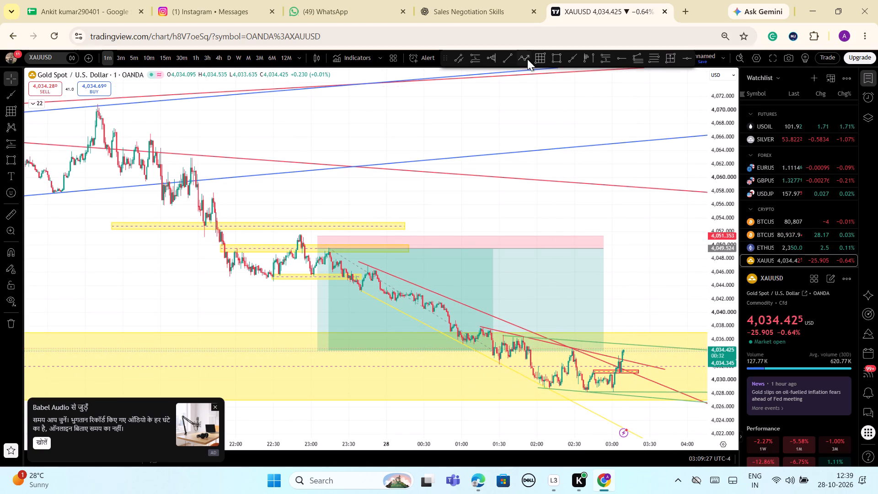
pyautogui.click(607, 56)
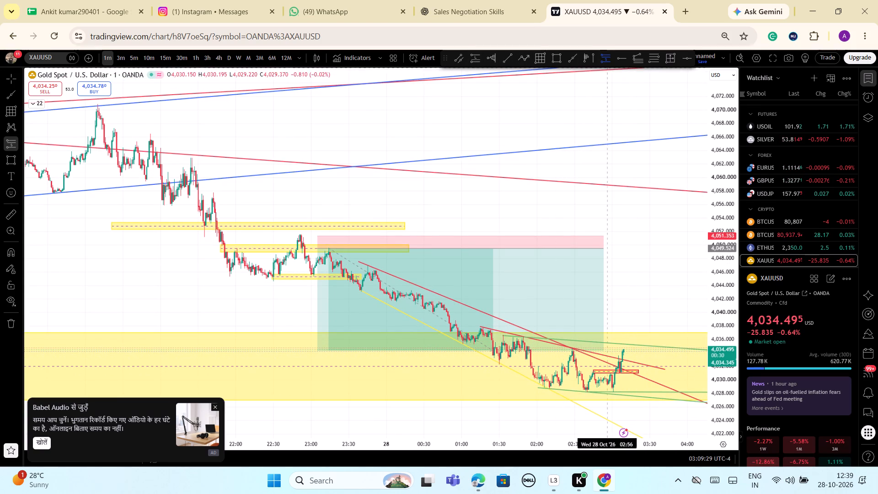
pyautogui.click(624, 344)
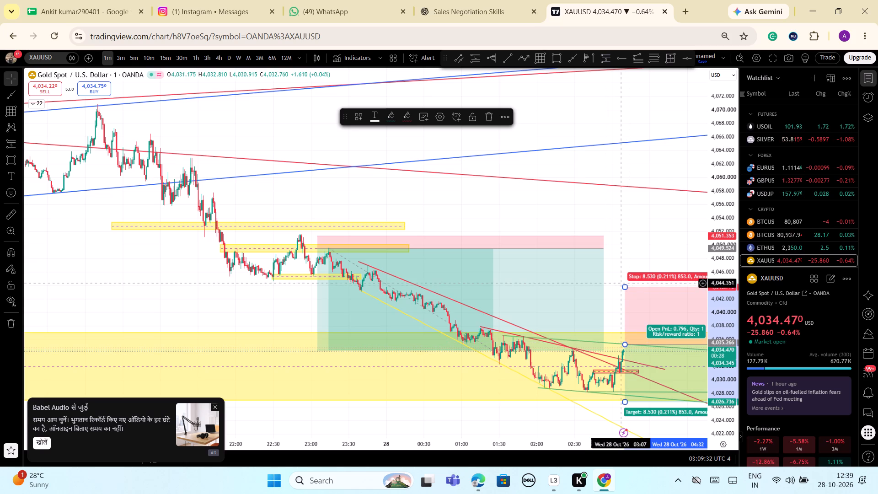
pyautogui.moveTo(626, 286); pyautogui.dragTo(632, 333)
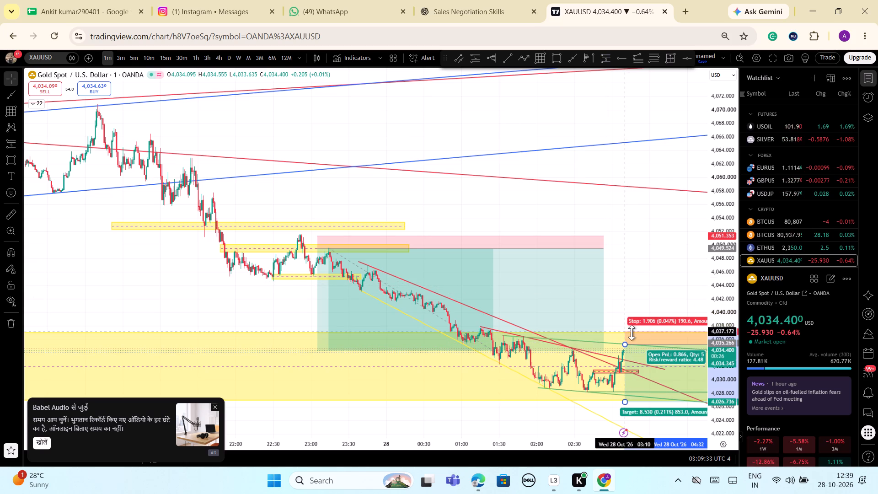
pyautogui.moveTo(632, 333); pyautogui.dragTo(632, 333)
pyautogui.click(620, 286)
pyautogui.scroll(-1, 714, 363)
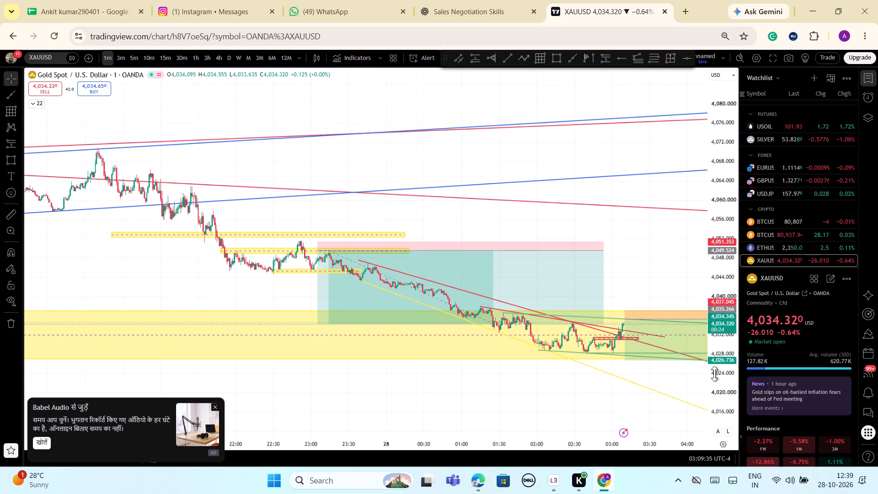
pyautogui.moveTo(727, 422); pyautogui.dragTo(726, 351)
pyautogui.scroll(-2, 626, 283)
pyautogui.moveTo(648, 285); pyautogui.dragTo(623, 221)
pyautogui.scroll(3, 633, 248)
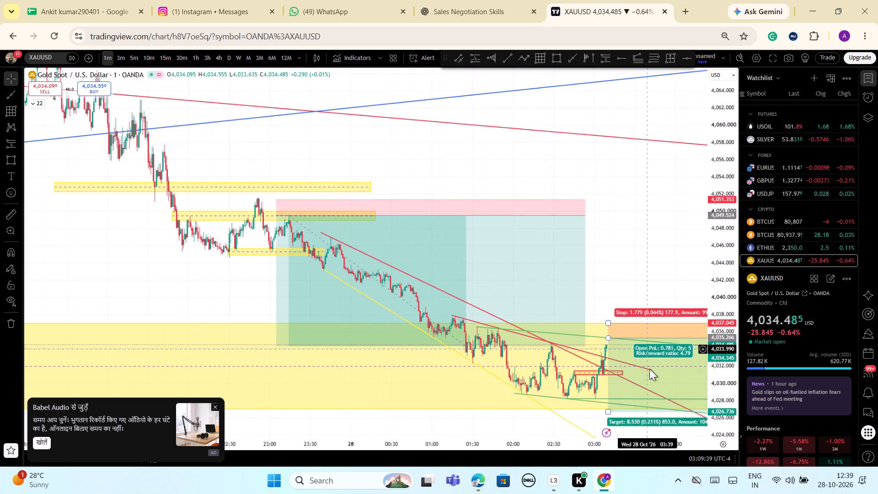
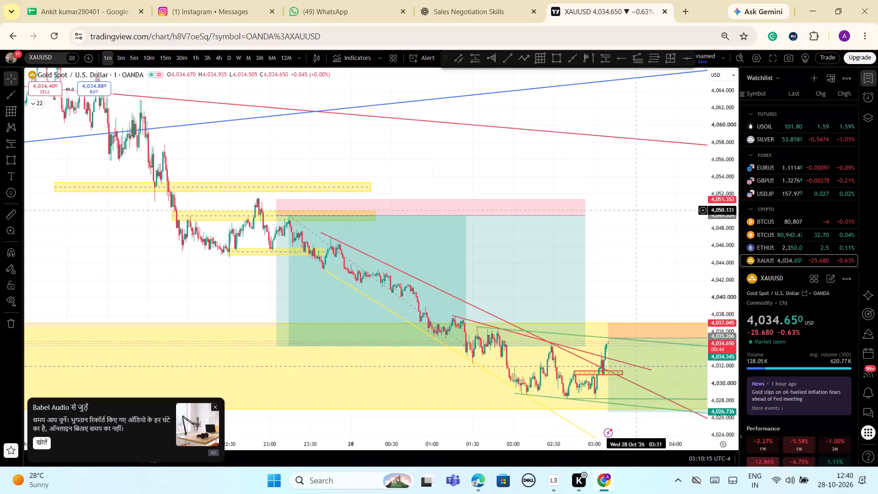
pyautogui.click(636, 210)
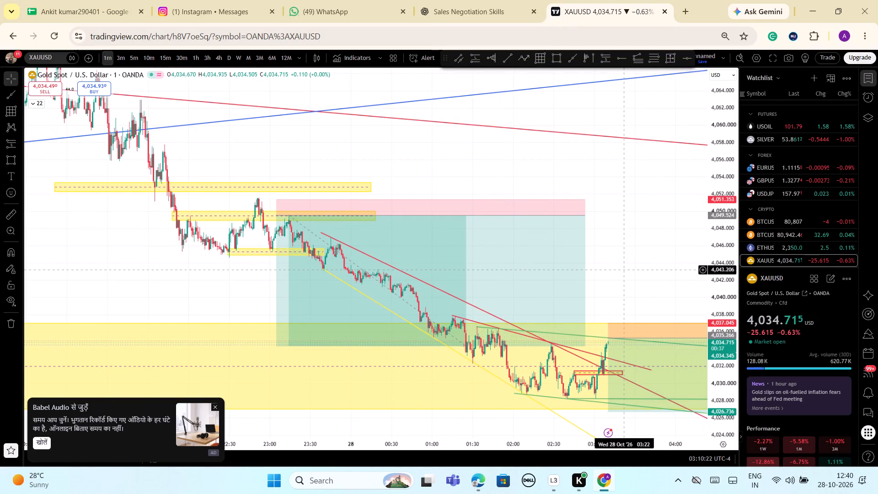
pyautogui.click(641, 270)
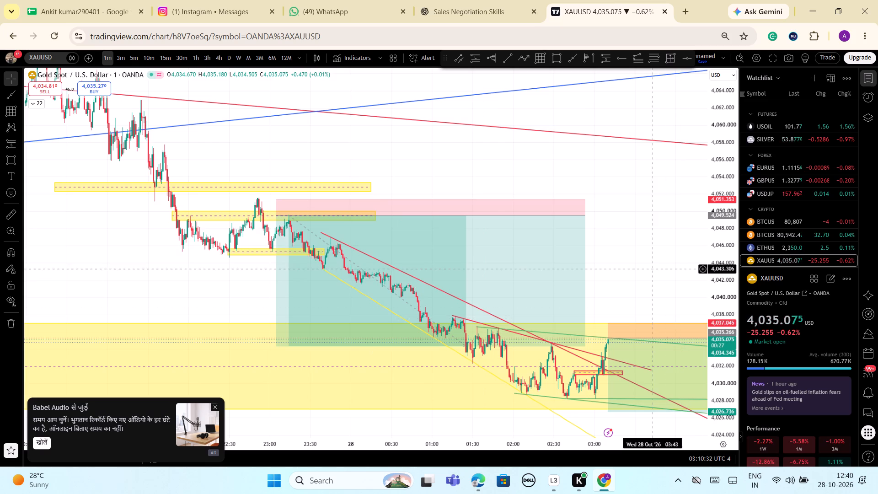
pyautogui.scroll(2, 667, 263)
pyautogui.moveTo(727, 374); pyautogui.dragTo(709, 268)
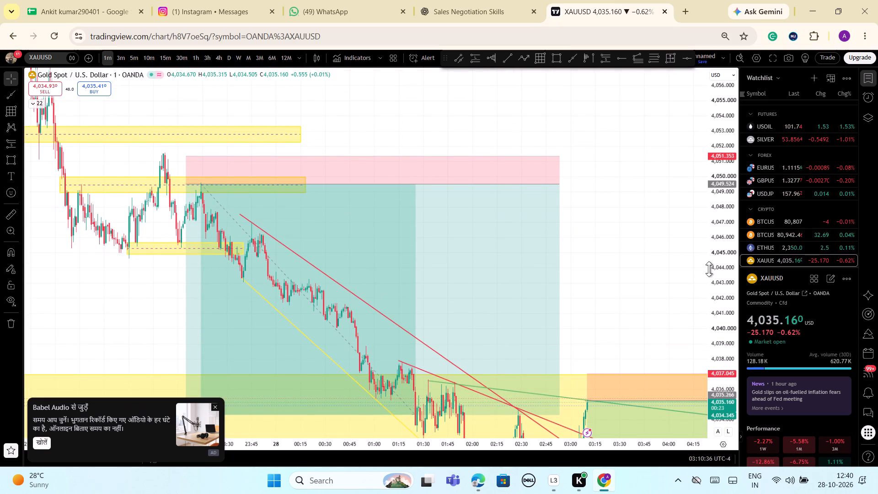
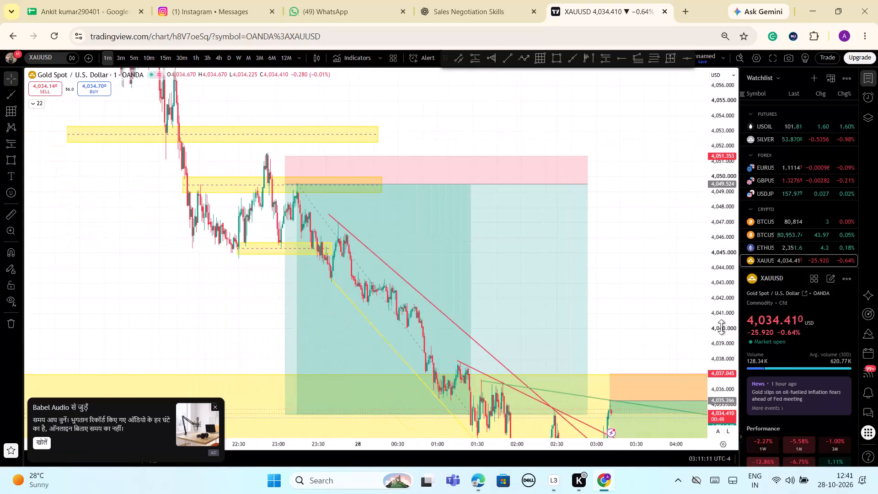
# Realign the upper green ray to start at about 4,036.73 at 01:25, with its second anchor at about 4,036.34 at 01:59.
pyautogui.moveTo(722, 320); pyautogui.dragTo(729, 373)
pyautogui.moveTo(662, 293); pyautogui.dragTo(648, 195)
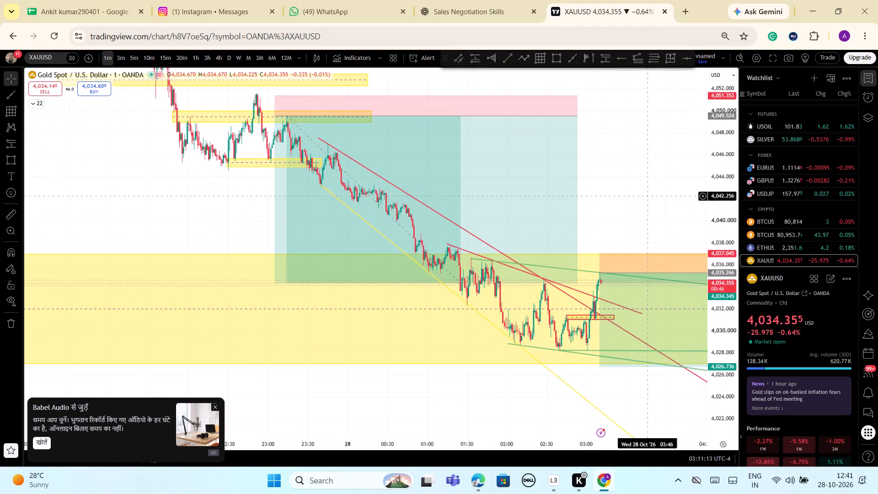
pyautogui.scroll(2, 646, 200)
pyautogui.moveTo(734, 392); pyautogui.dragTo(728, 343)
pyautogui.scroll(2, 504, 151)
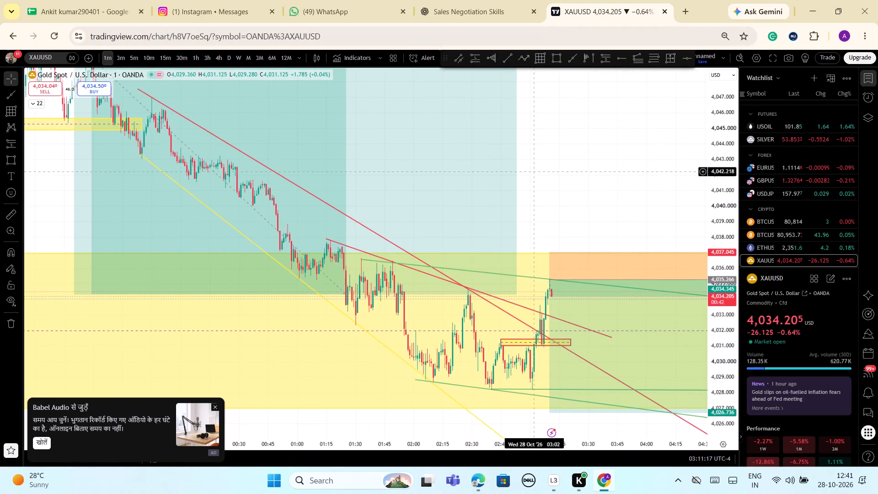
pyautogui.moveTo(729, 372); pyautogui.dragTo(735, 371)
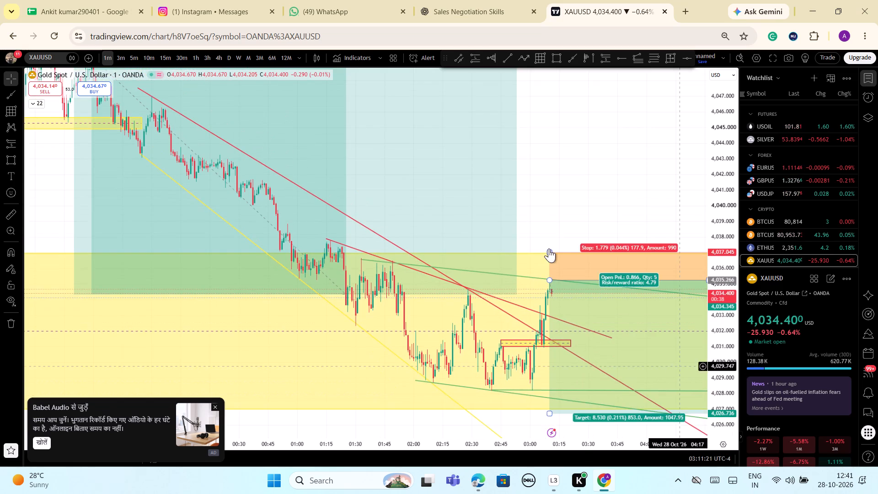
pyautogui.scroll(-2, 559, 206)
pyautogui.moveTo(727, 404); pyautogui.dragTo(727, 368)
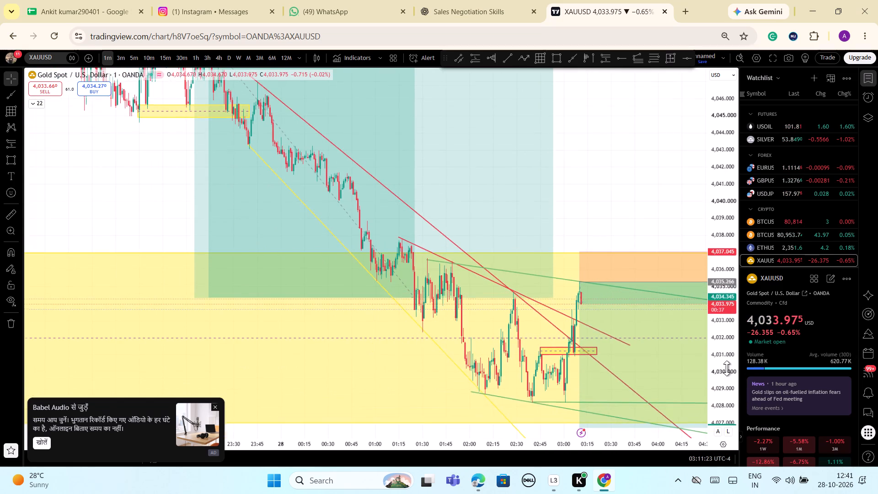
pyautogui.moveTo(727, 368); pyautogui.dragTo(729, 398)
pyautogui.scroll(2, 576, 224)
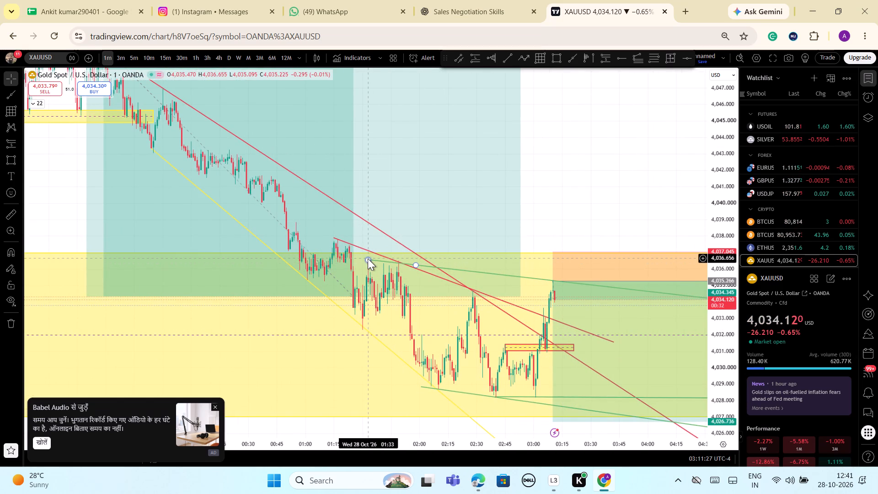
pyautogui.moveTo(368, 258); pyautogui.dragTo(364, 250)
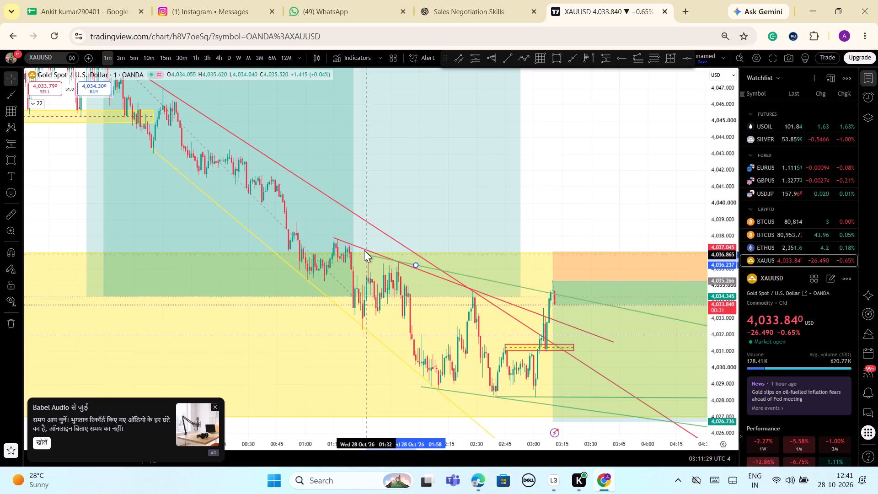
pyautogui.moveTo(364, 250); pyautogui.dragTo(351, 257)
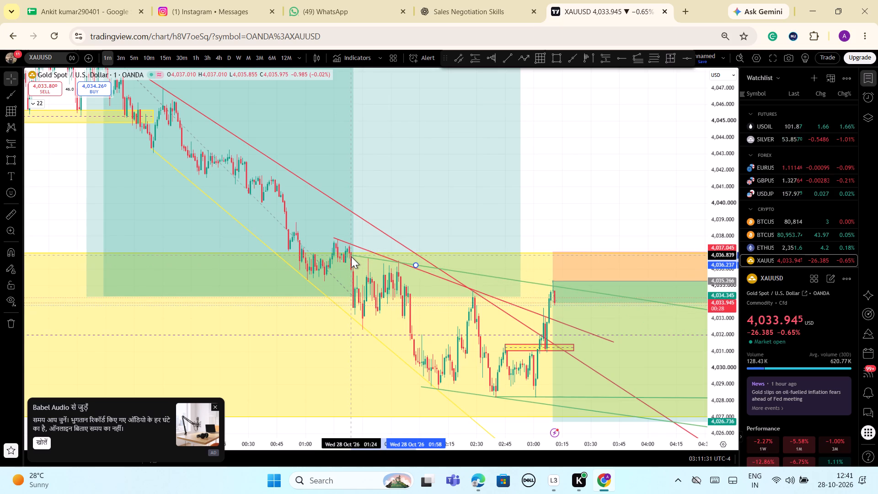
pyautogui.moveTo(351, 257); pyautogui.dragTo(353, 257)
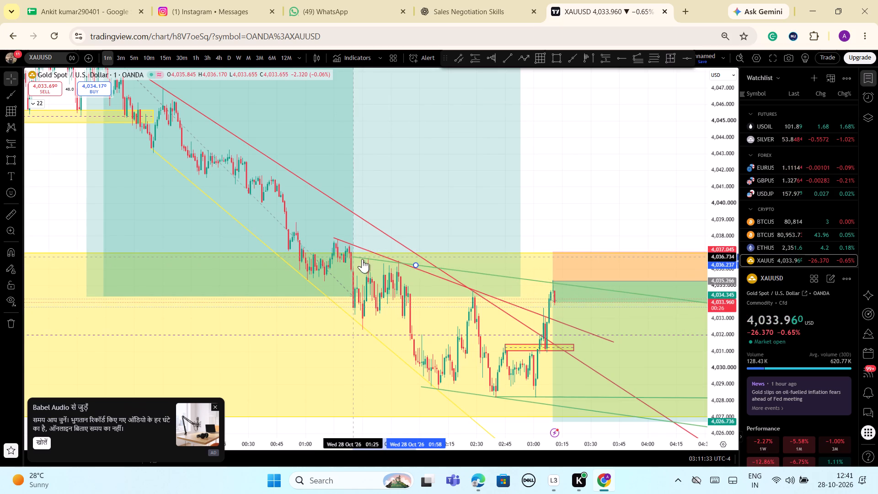
pyautogui.moveTo(412, 265); pyautogui.dragTo(413, 265)
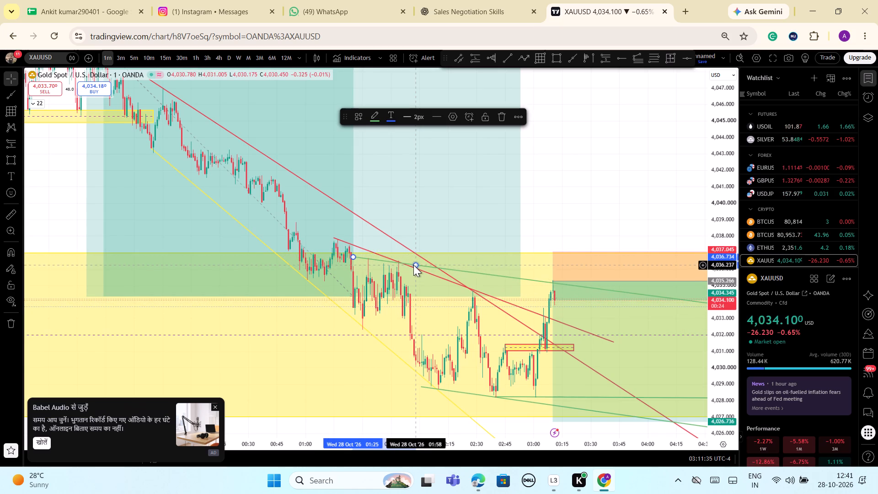
pyautogui.moveTo(413, 265); pyautogui.dragTo(418, 264)
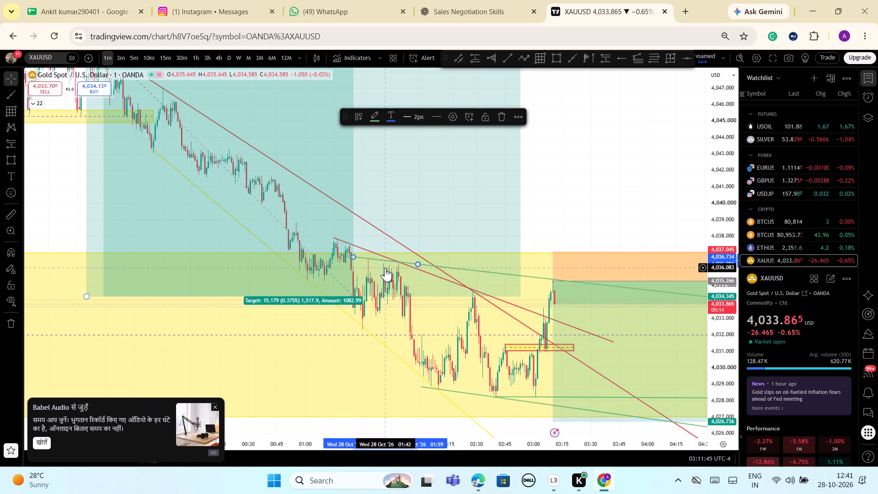
pyautogui.click(416, 264)
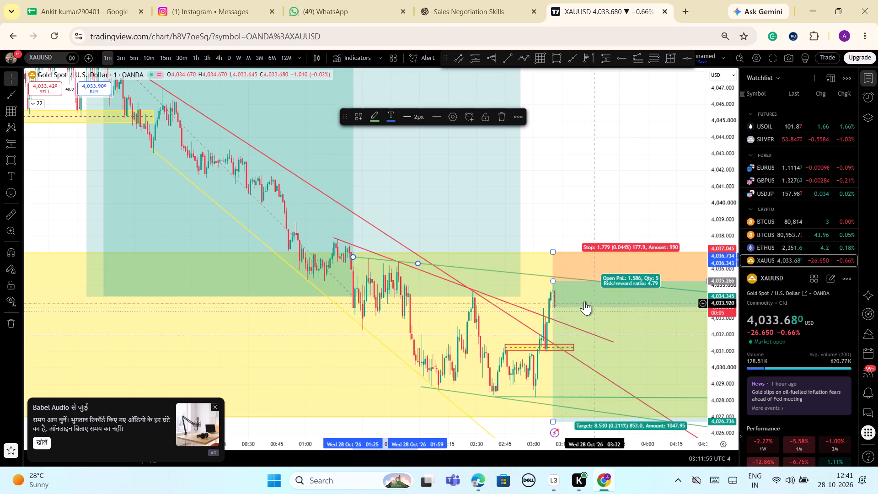
pyautogui.click(573, 192)
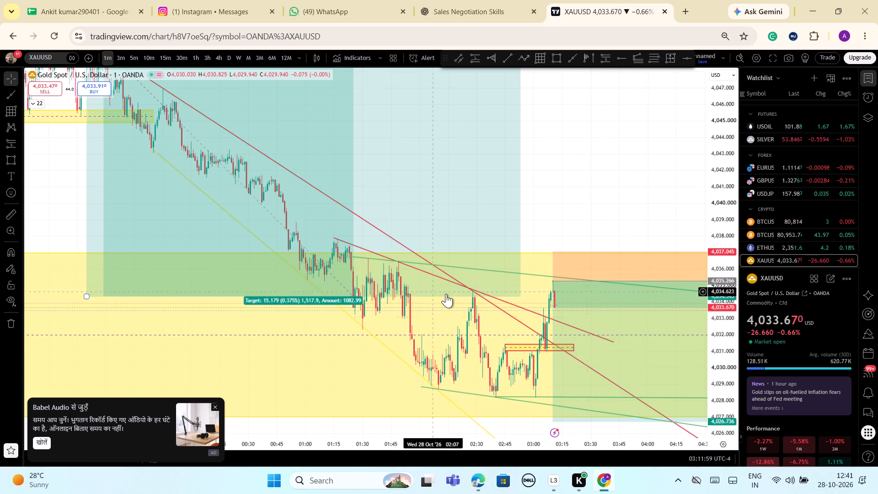
# Delete the two red descending trend lines above the decline.
pyautogui.click(507, 300)
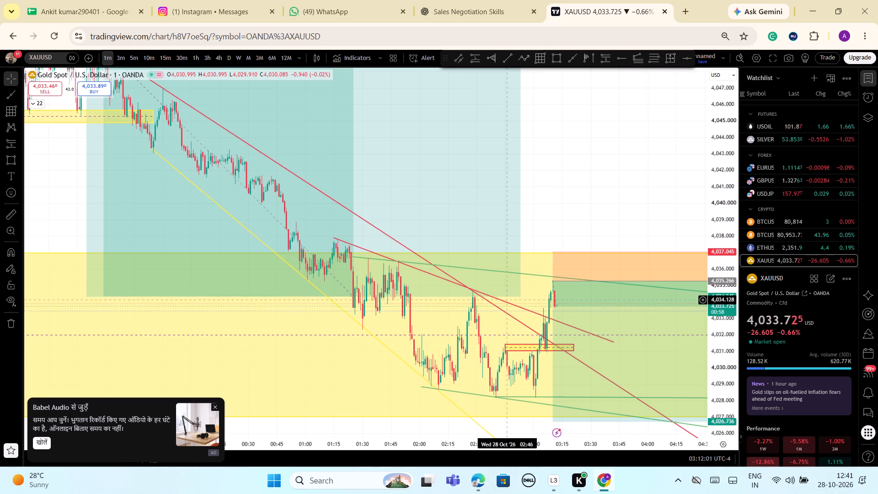
pyautogui.click(506, 302)
pyautogui.click(501, 113)
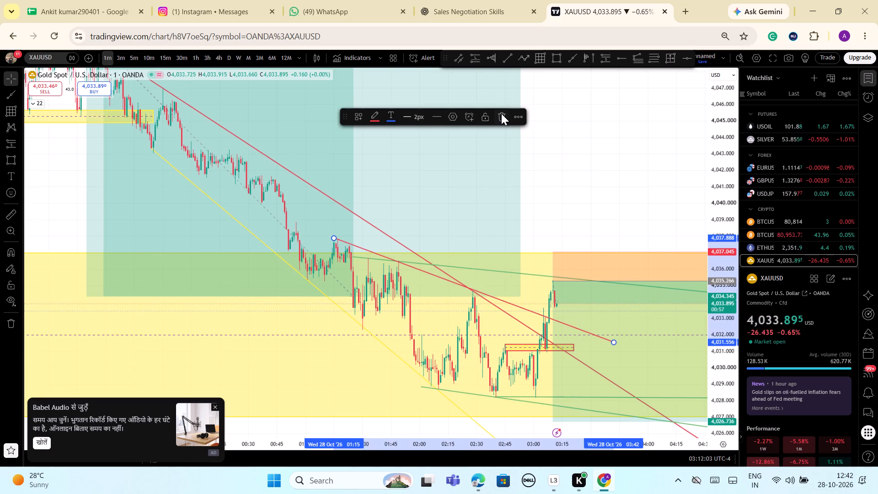
pyautogui.click(407, 247)
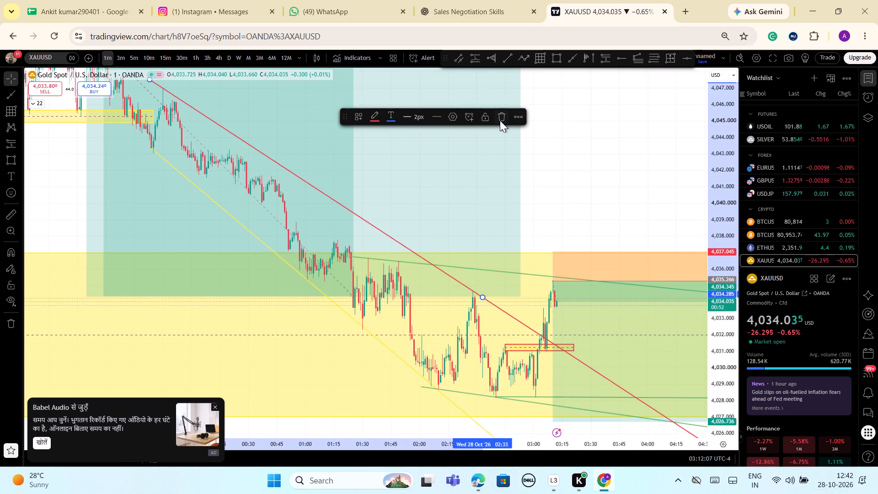
pyautogui.click(499, 119)
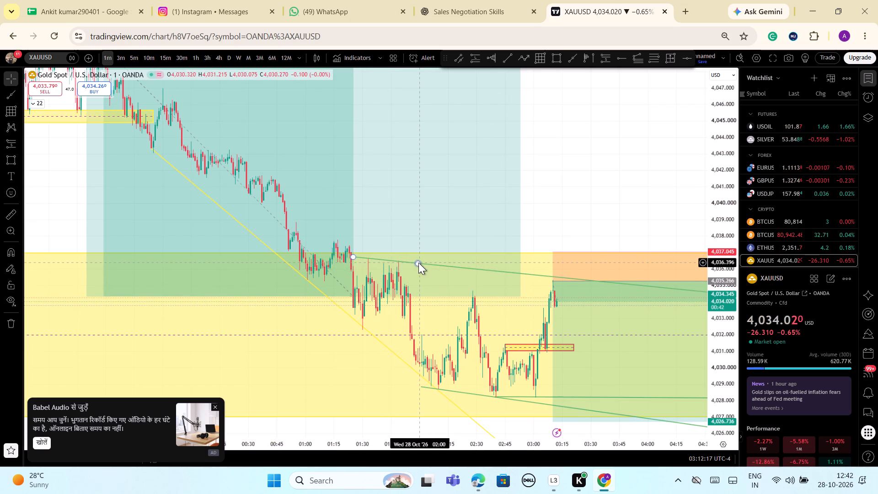
# Realign the upper green ray from about 4,036.73 at 01:26 through about 4,036.21 at 02:07.
pyautogui.moveTo(418, 263); pyautogui.dragTo(419, 271)
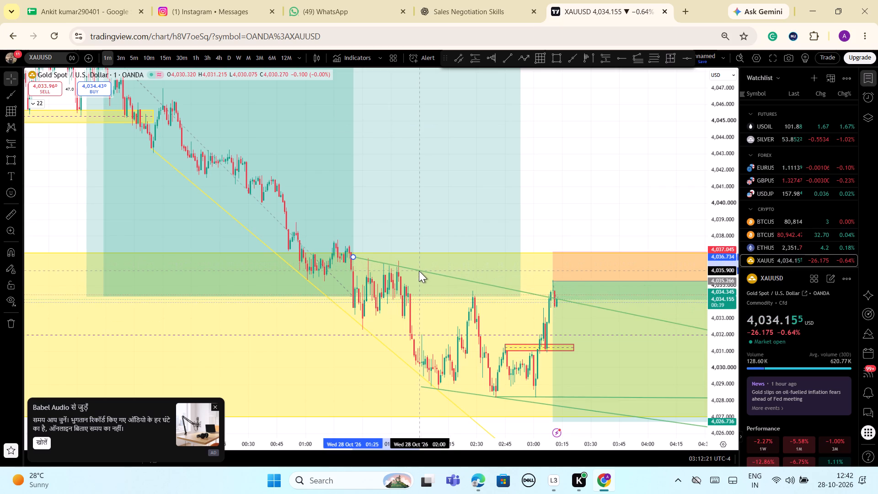
pyautogui.moveTo(419, 271); pyautogui.dragTo(428, 268)
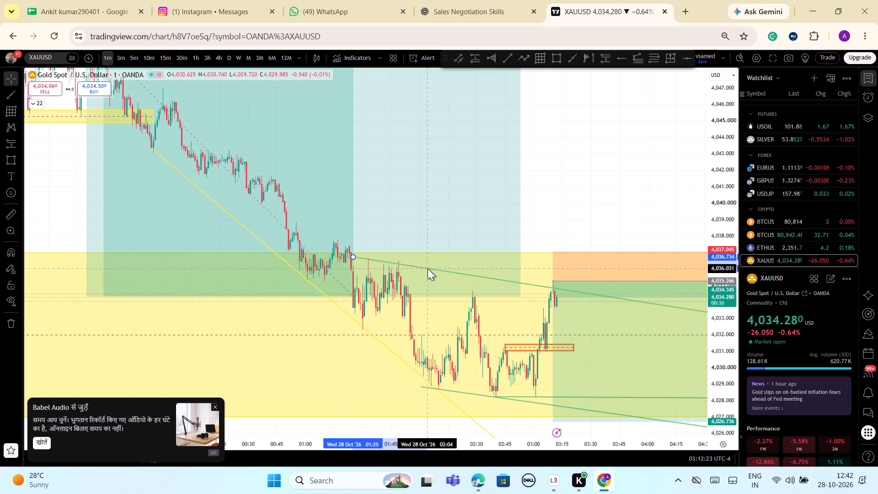
pyautogui.moveTo(428, 268); pyautogui.dragTo(429, 268)
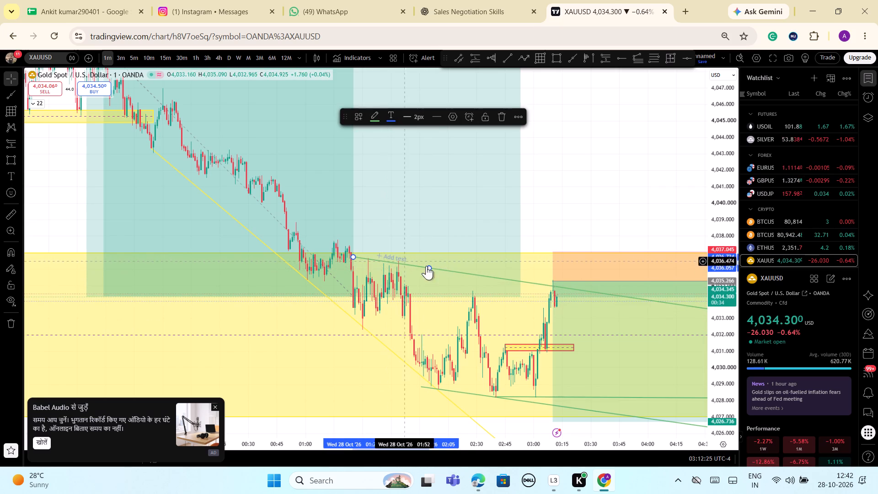
pyautogui.moveTo(439, 268); pyautogui.dragTo(443, 268)
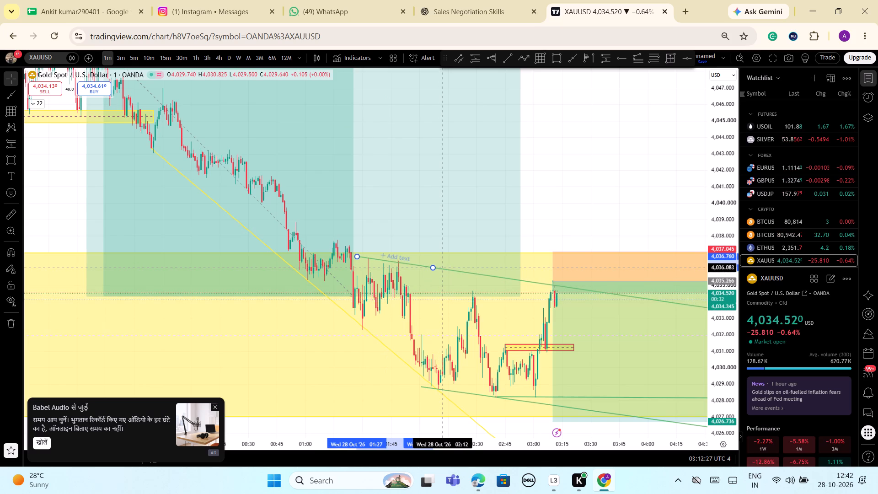
pyautogui.moveTo(443, 268); pyautogui.dragTo(446, 268)
pyautogui.moveTo(434, 267); pyautogui.dragTo(437, 266)
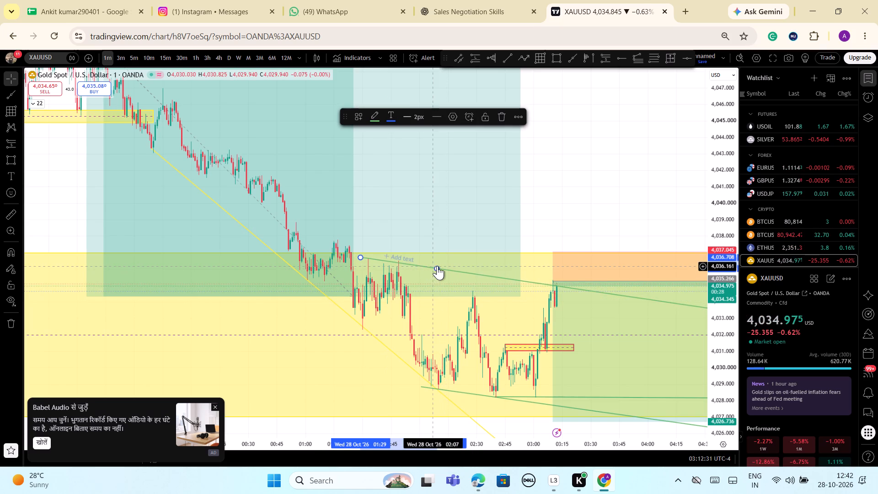
pyautogui.moveTo(437, 266); pyautogui.dragTo(439, 264)
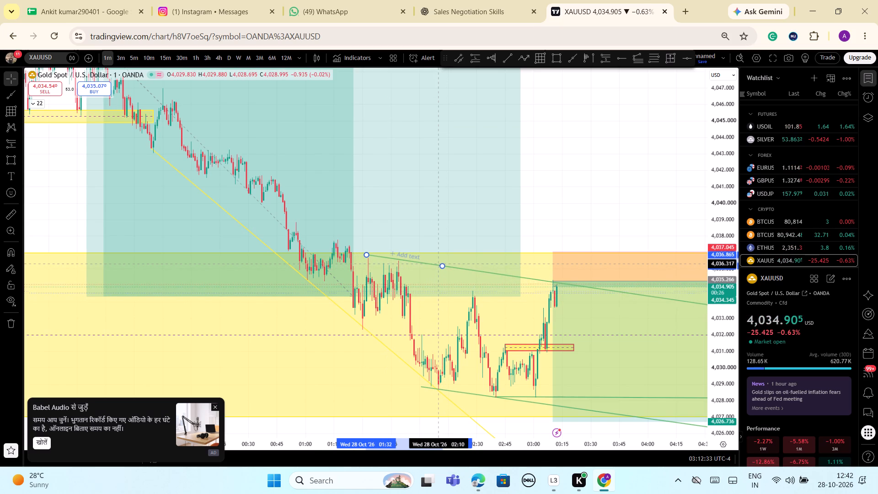
pyautogui.moveTo(439, 264); pyautogui.dragTo(439, 265)
pyautogui.click(451, 209)
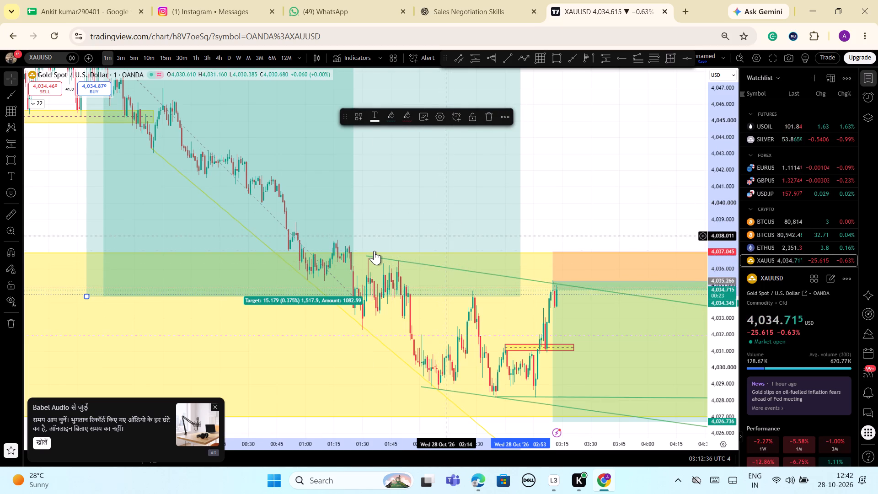
pyautogui.click(367, 256)
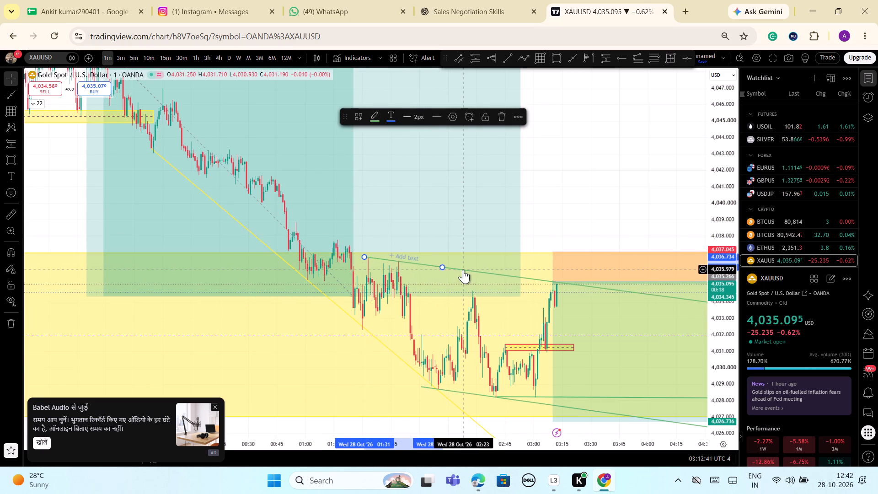
pyautogui.moveTo(463, 269); pyautogui.dragTo(454, 269)
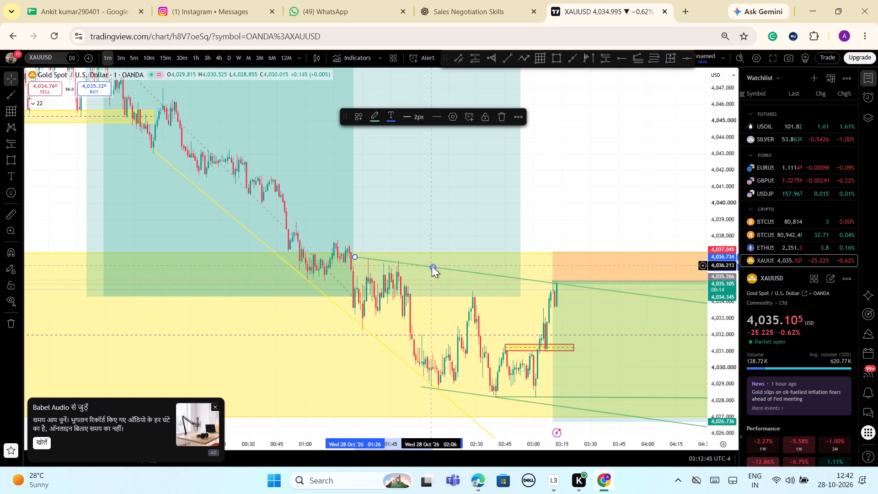
pyautogui.click(432, 268)
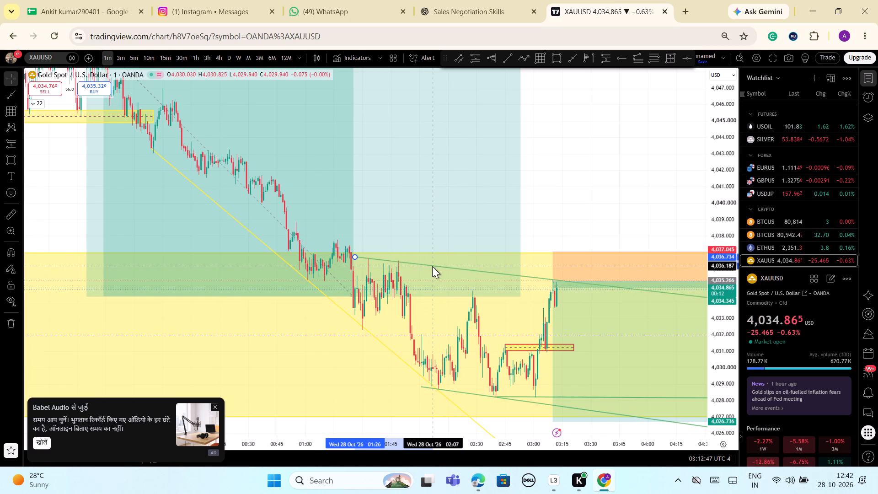
pyautogui.click(539, 200)
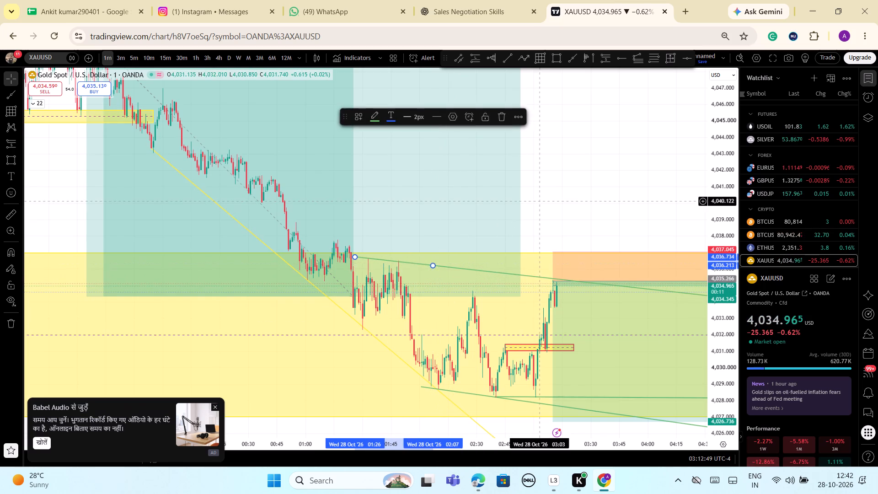
# Shift the newest short position to start at 03:06 with entry 4,035.384, stop 4,037.163 and target 4,026.854.
pyautogui.moveTo(718, 345); pyautogui.dragTo(720, 365)
pyautogui.moveTo(650, 349); pyautogui.dragTo(642, 347)
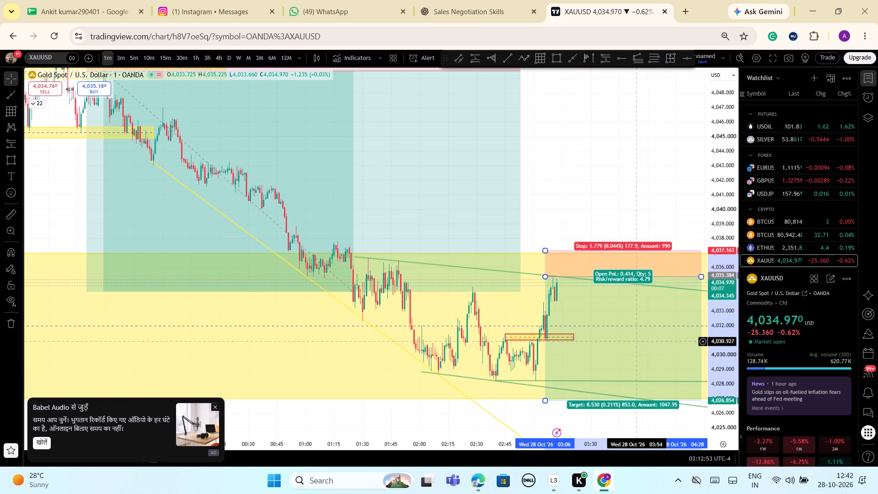
pyautogui.click(577, 177)
# Examine the price action around the short position against the wider decline, zones and green rays.
pyautogui.scroll(-1, 540, 171)
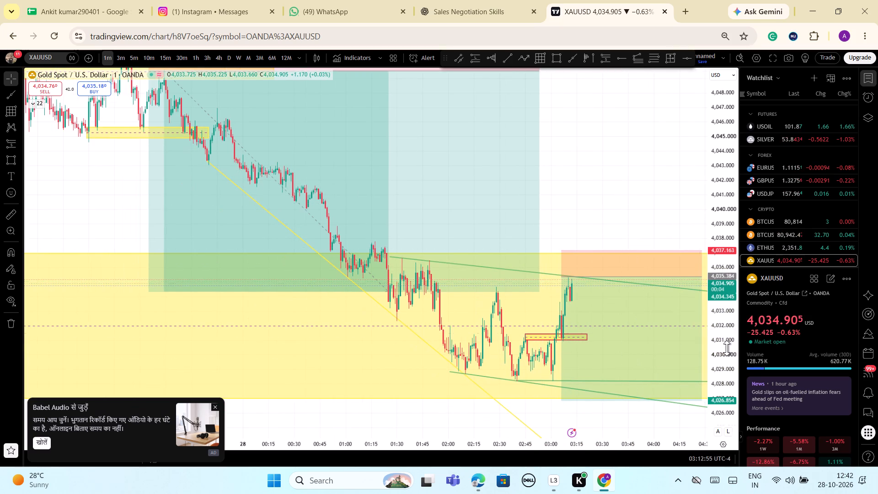
pyautogui.moveTo(721, 347); pyautogui.dragTo(722, 404)
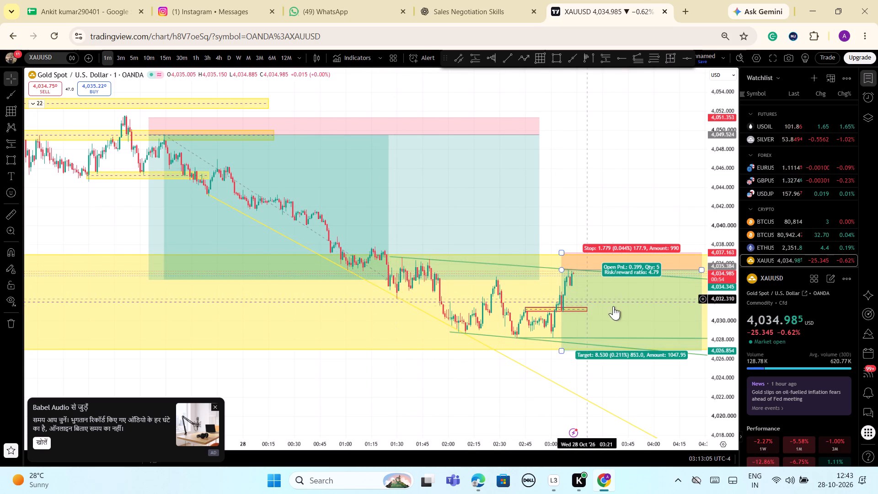
pyautogui.scroll(-3, 604, 187)
pyautogui.scroll(-2, 655, 211)
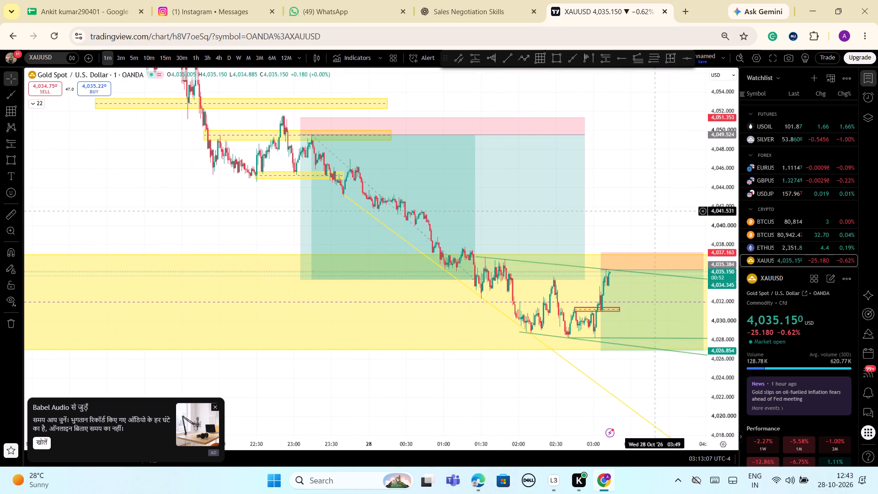
pyautogui.scroll(-1, 655, 211)
pyautogui.moveTo(725, 396); pyautogui.dragTo(711, 429)
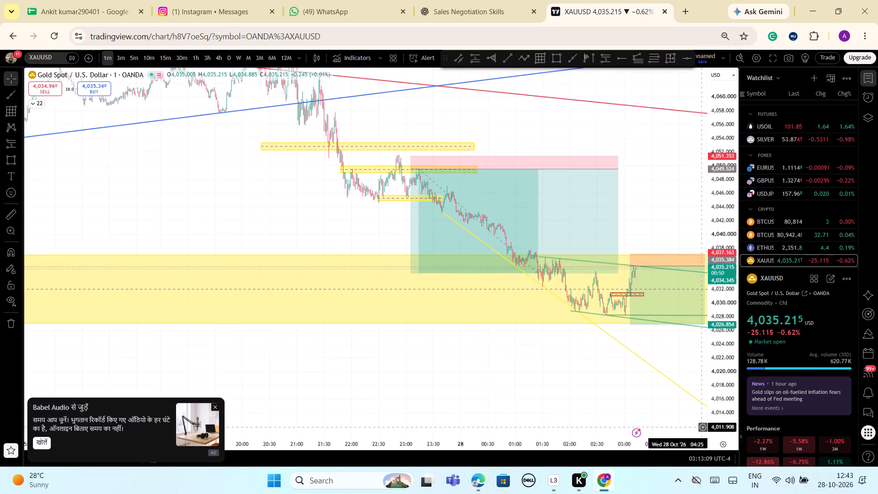
pyautogui.scroll(-1, 604, 409)
pyautogui.scroll(1, 600, 405)
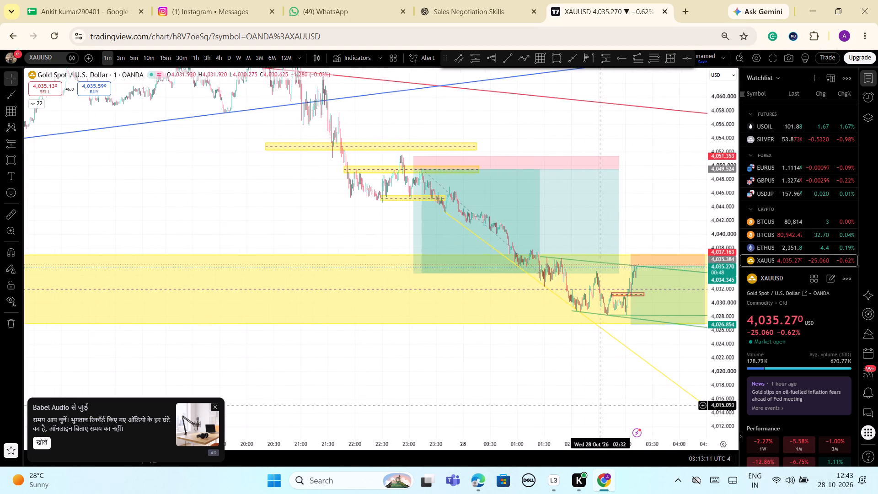
pyautogui.scroll(3, 600, 405)
pyautogui.moveTo(727, 404); pyautogui.dragTo(728, 319)
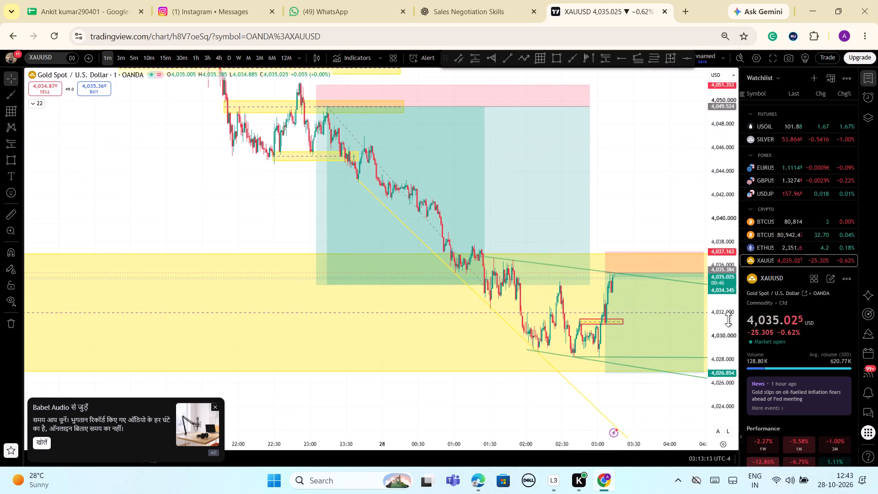
pyautogui.moveTo(728, 319); pyautogui.dragTo(728, 332)
pyautogui.scroll(5, 712, 340)
pyautogui.scroll(-3, 712, 340)
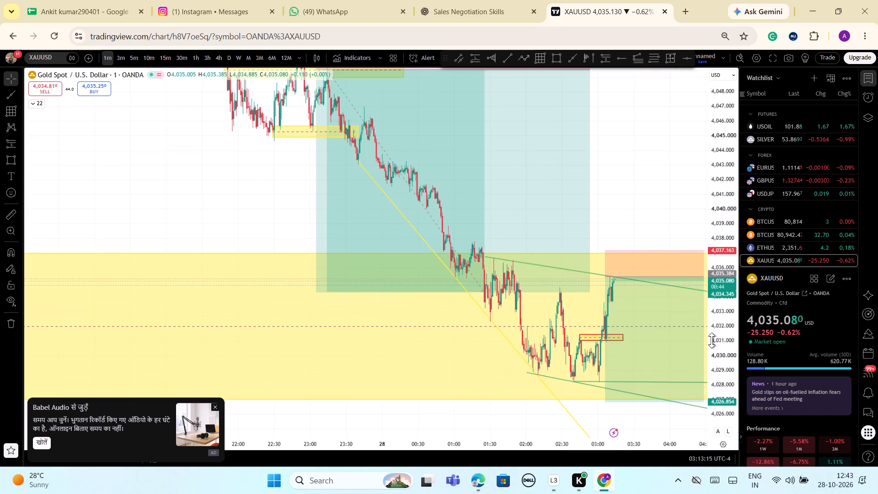
# Examine the latest candles around the short position against the earlier decline and the yellow and red zones.
pyautogui.scroll(3, 712, 340)
pyautogui.scroll(-2, 712, 340)
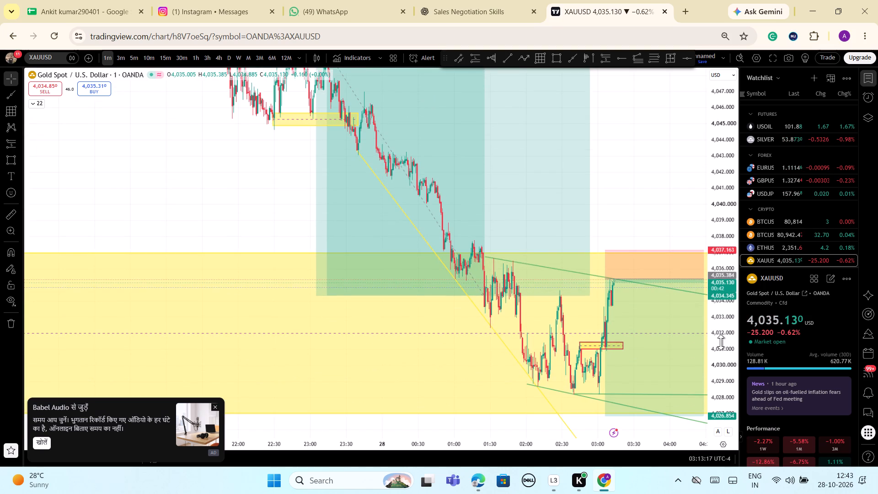
pyautogui.moveTo(721, 345); pyautogui.dragTo(722, 387)
pyautogui.scroll(3, 718, 382)
pyautogui.scroll(-3, 718, 382)
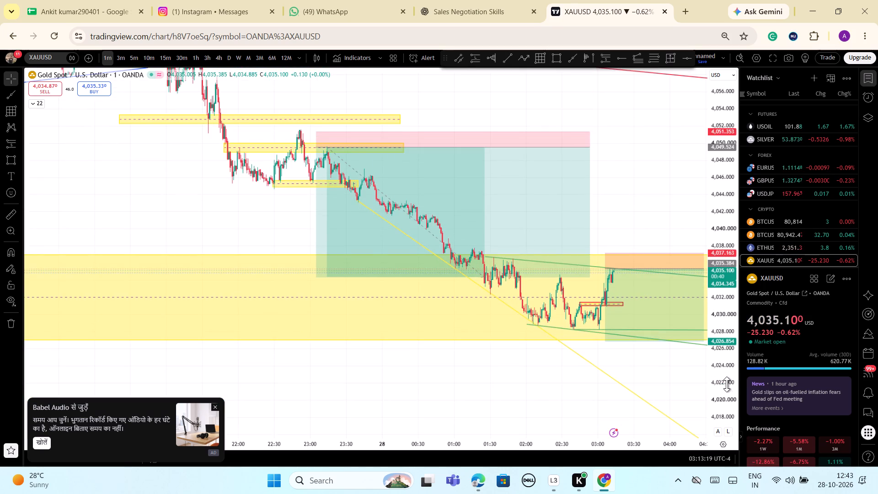
pyautogui.moveTo(727, 385); pyautogui.dragTo(724, 406)
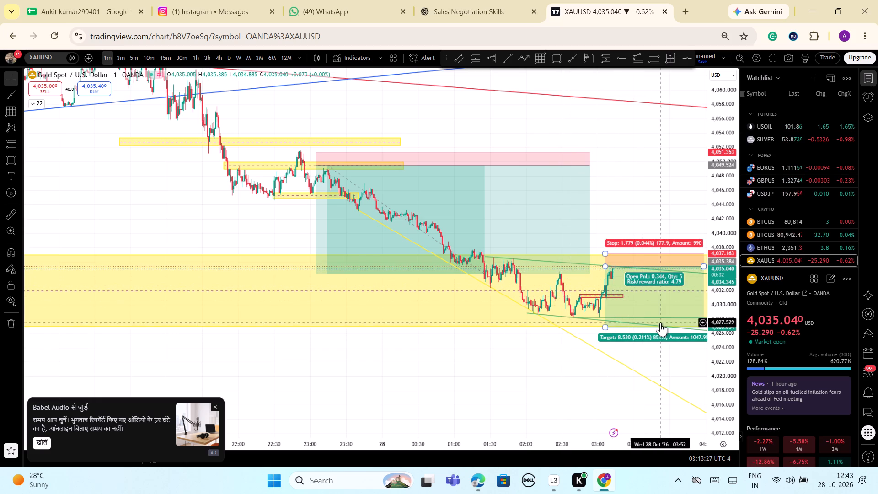
pyautogui.moveTo(722, 408); pyautogui.dragTo(729, 390)
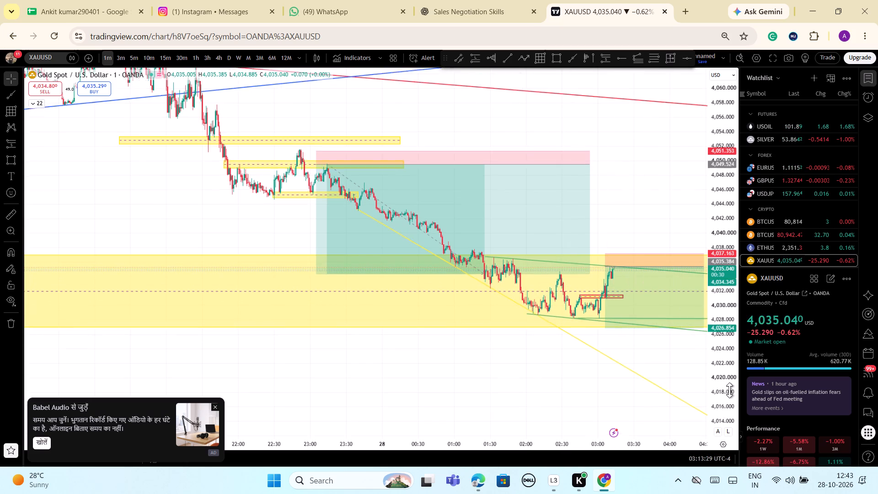
pyautogui.moveTo(729, 390); pyautogui.dragTo(742, 354)
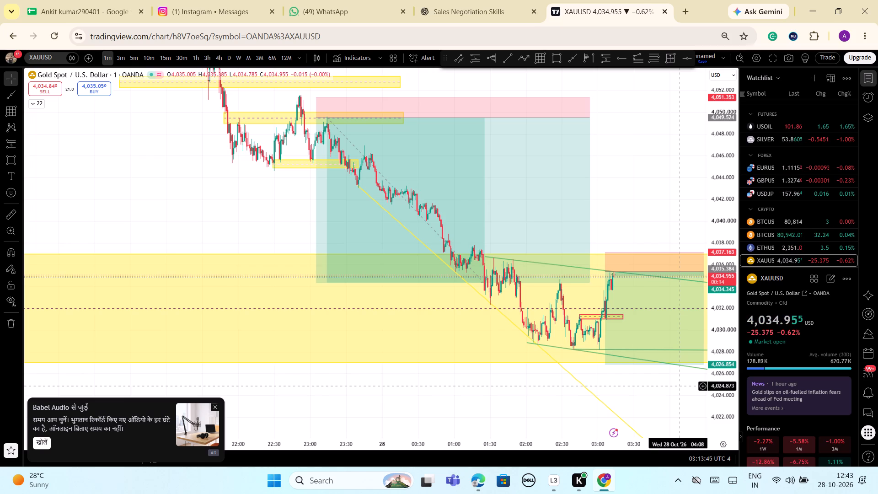
pyautogui.scroll(5, 653, 374)
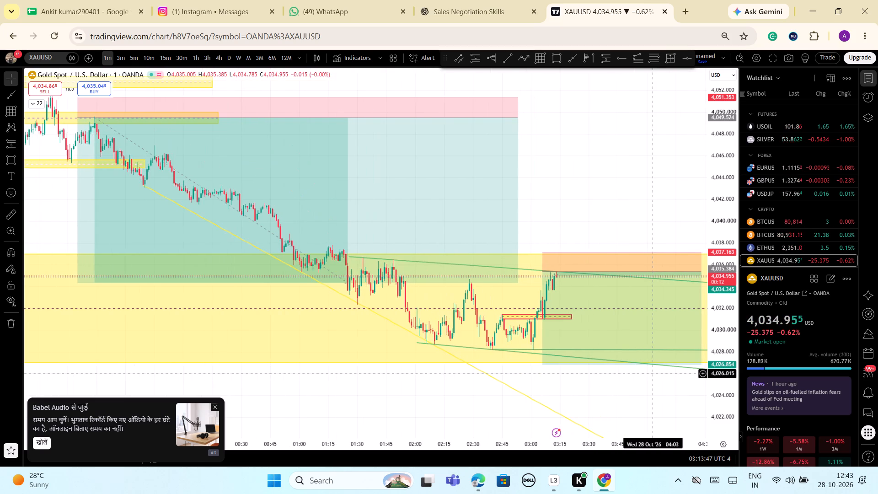
pyautogui.scroll(3, 653, 374)
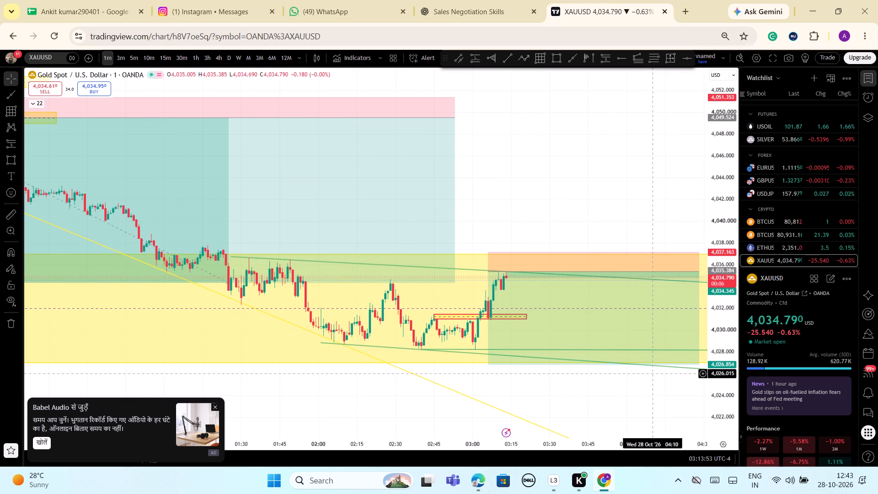
pyautogui.scroll(2, 653, 374)
pyautogui.scroll(-4, 653, 374)
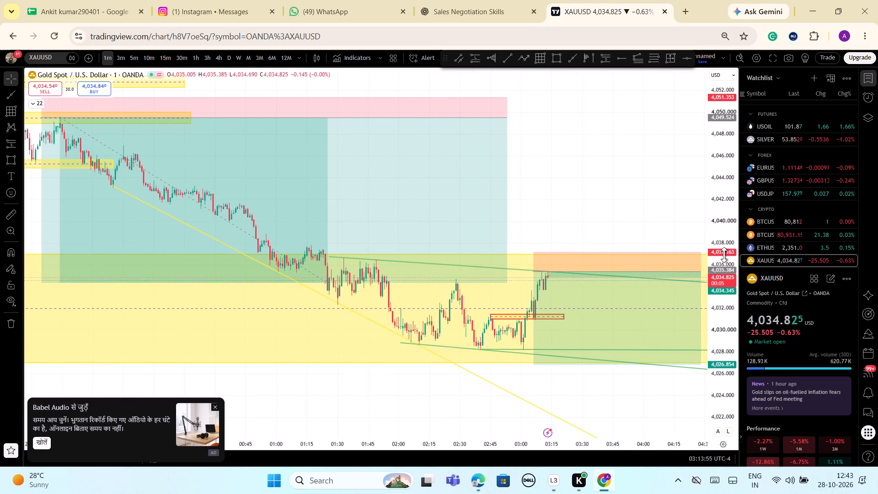
pyautogui.moveTo(719, 176); pyautogui.dragTo(726, 267)
pyautogui.scroll(-2, 648, 340)
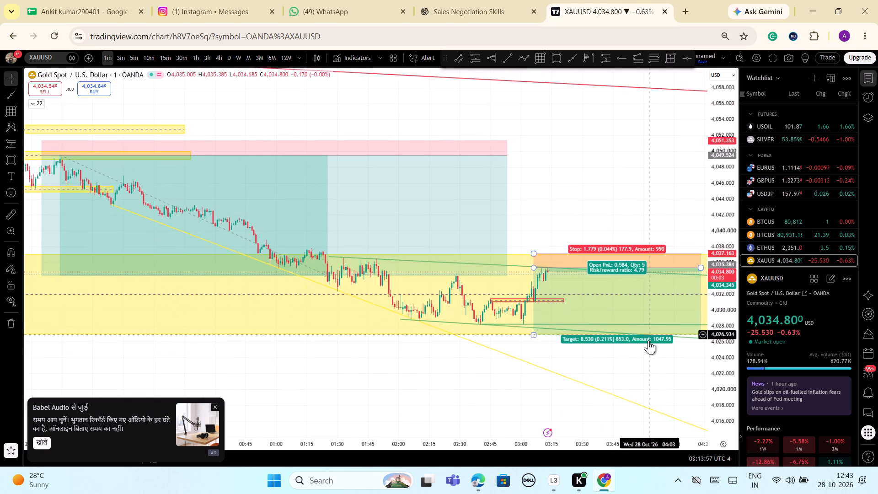
pyautogui.scroll(-2, 648, 340)
pyautogui.moveTo(719, 416); pyautogui.dragTo(734, 323)
# Examine how price meets the upper green ray at the short entry, up close and against the wider decline.
pyautogui.scroll(2, 717, 339)
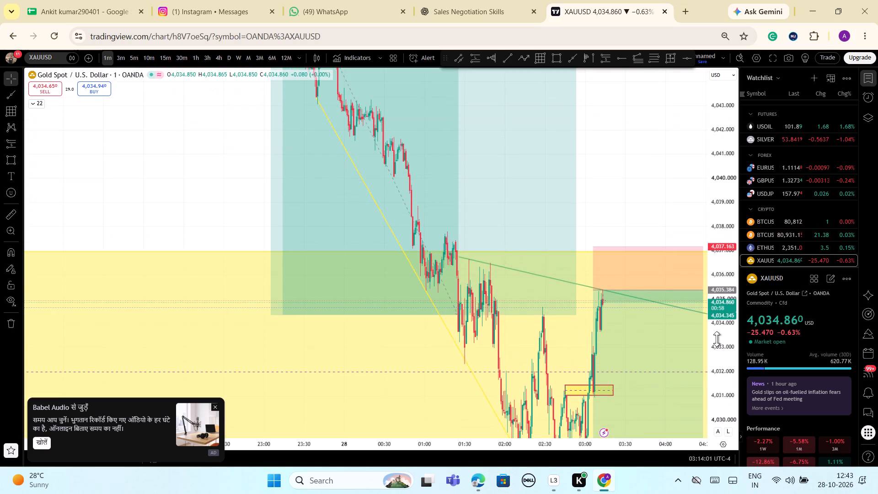
pyautogui.scroll(4, 717, 339)
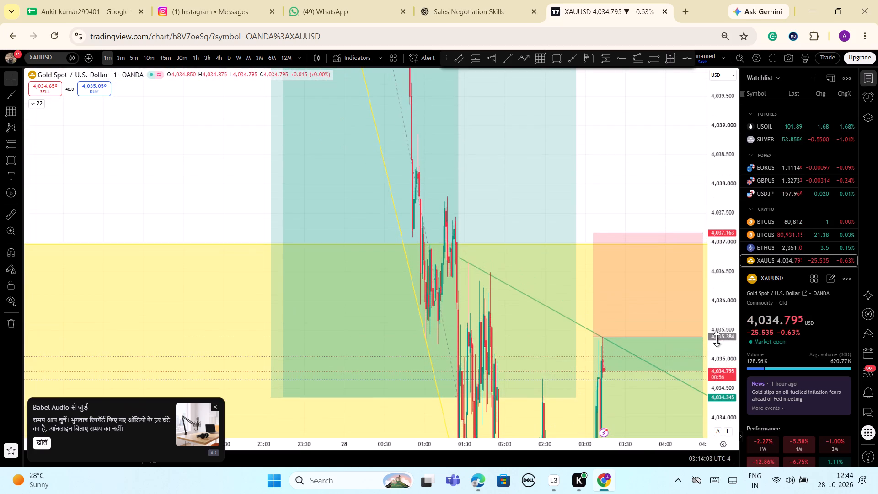
pyautogui.scroll(1, 717, 339)
pyautogui.scroll(-8, 713, 344)
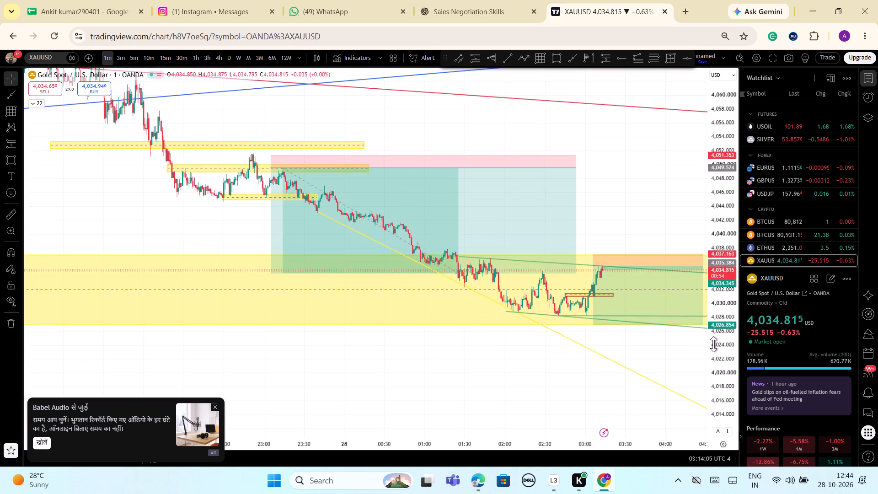
pyautogui.scroll(2, 713, 344)
pyautogui.scroll(-2, 713, 344)
pyautogui.moveTo(621, 200); pyautogui.dragTo(621, 199)
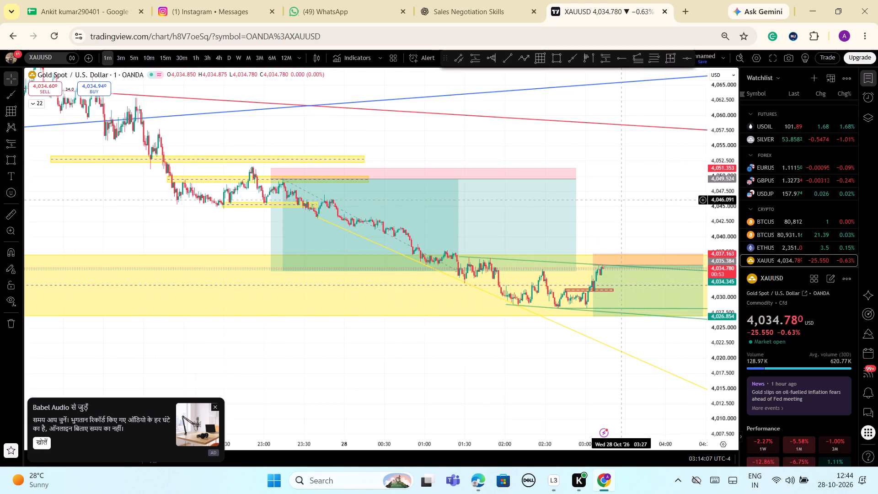
pyautogui.moveTo(621, 199); pyautogui.dragTo(574, 191)
pyautogui.moveTo(725, 411); pyautogui.dragTo(724, 394)
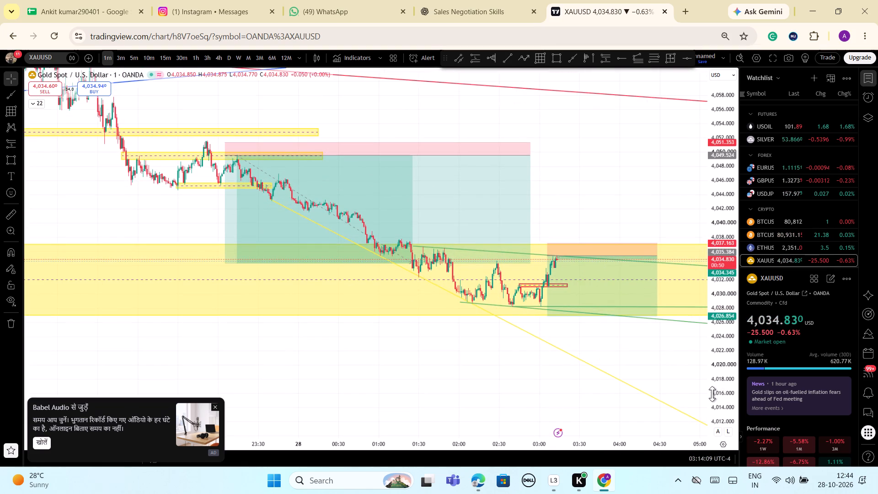
pyautogui.scroll(2, 712, 394)
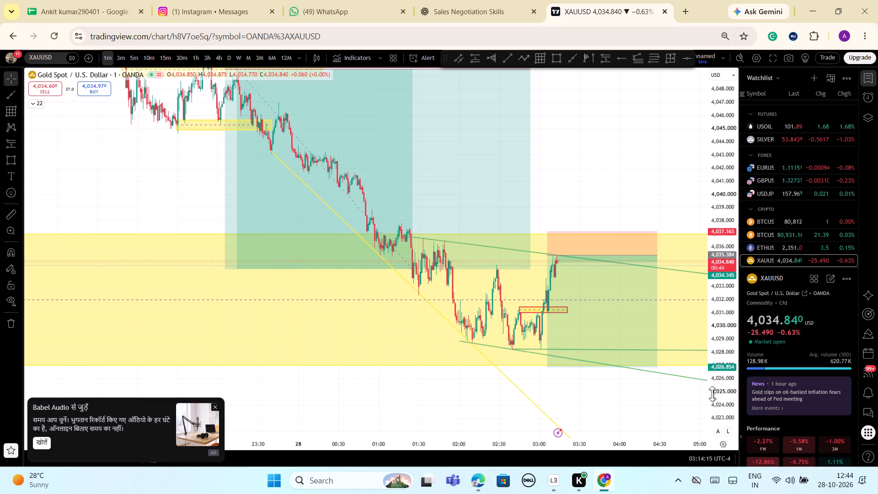
pyautogui.scroll(2, 712, 394)
pyautogui.scroll(-2, 712, 394)
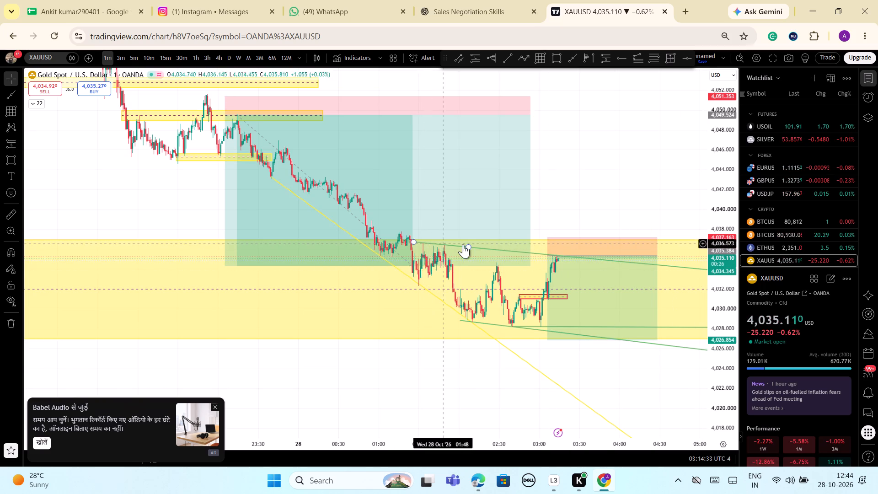
# Draw a slightly rising green ray from the swing high near 01:41 through about 4,036.49 at 02:06, extending across the short position's stop area.
pyautogui.click(571, 60)
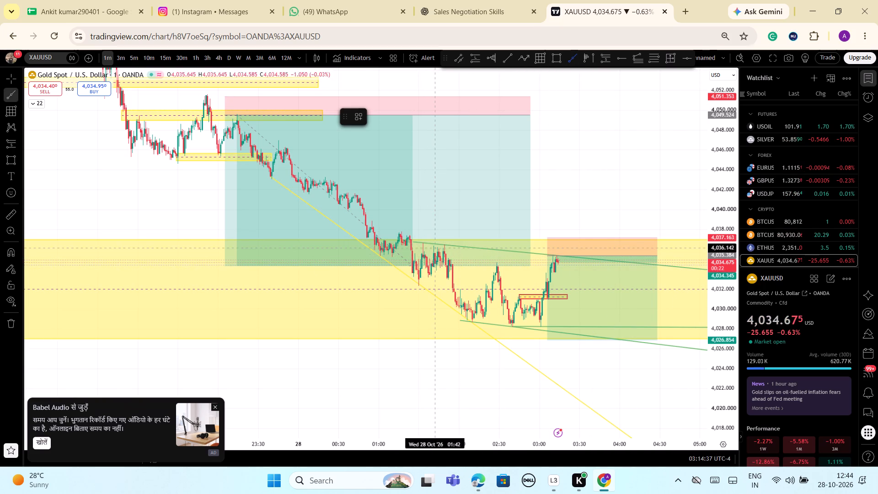
pyautogui.click(433, 246)
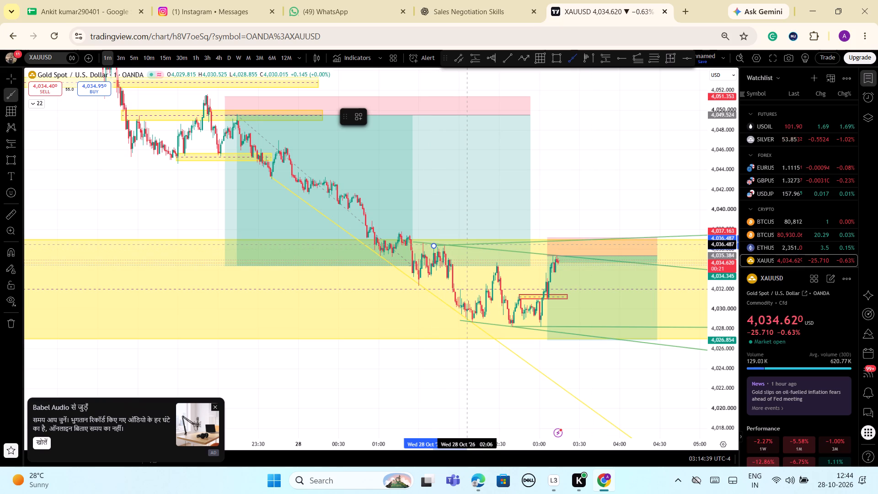
pyautogui.click(467, 245)
pyautogui.click(559, 188)
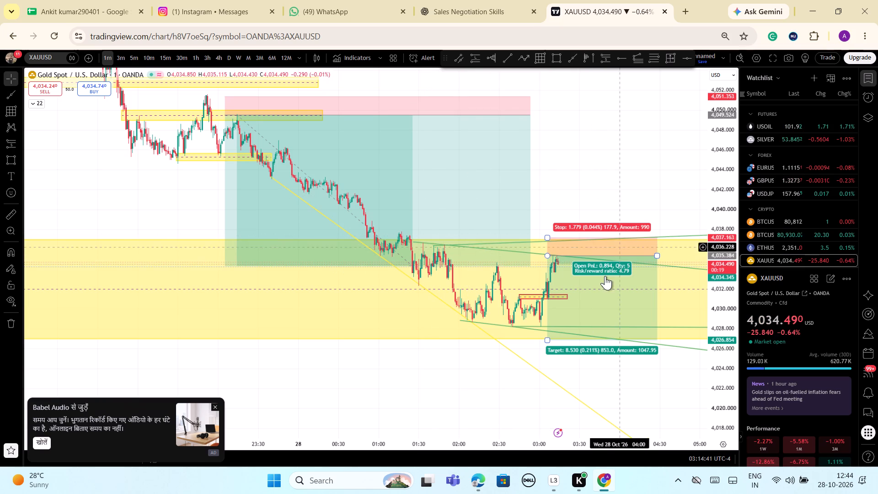
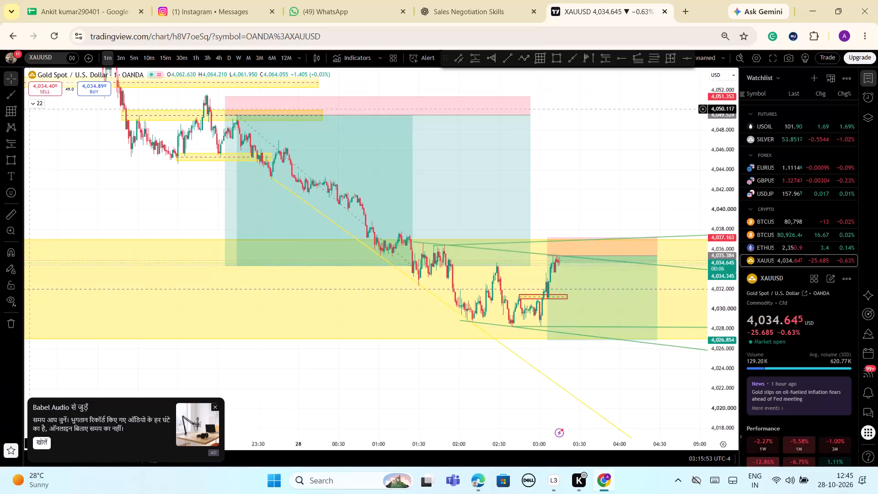
# Show the hidden FRVP OF volume profile on the chart, toggling it off and on again to reload it.
pyautogui.click(31, 104)
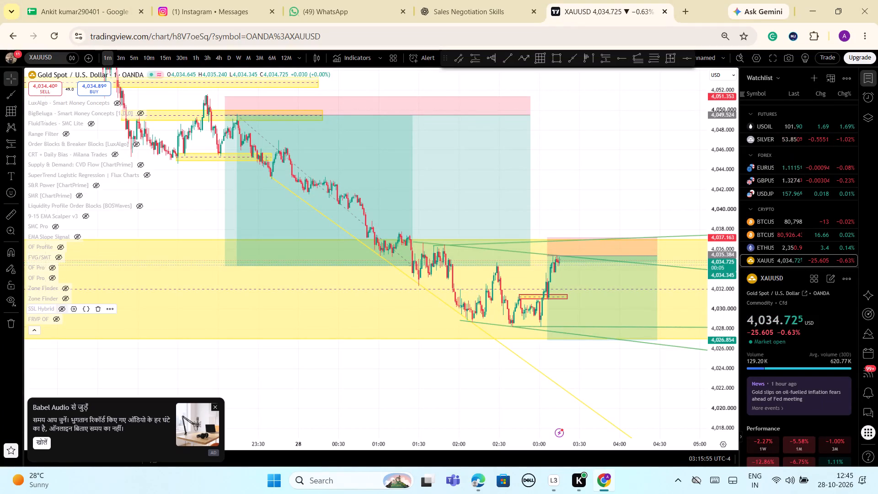
pyautogui.click(55, 320)
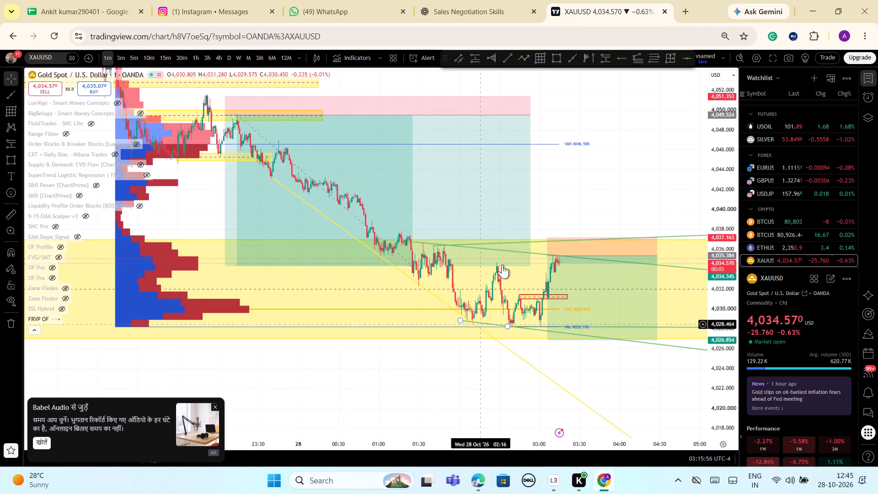
pyautogui.scroll(-2, 644, 163)
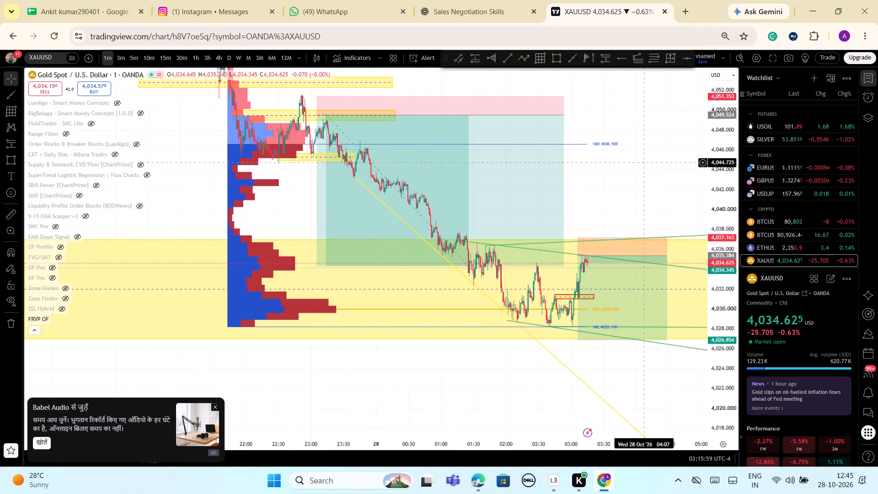
pyautogui.scroll(-2, 660, 171)
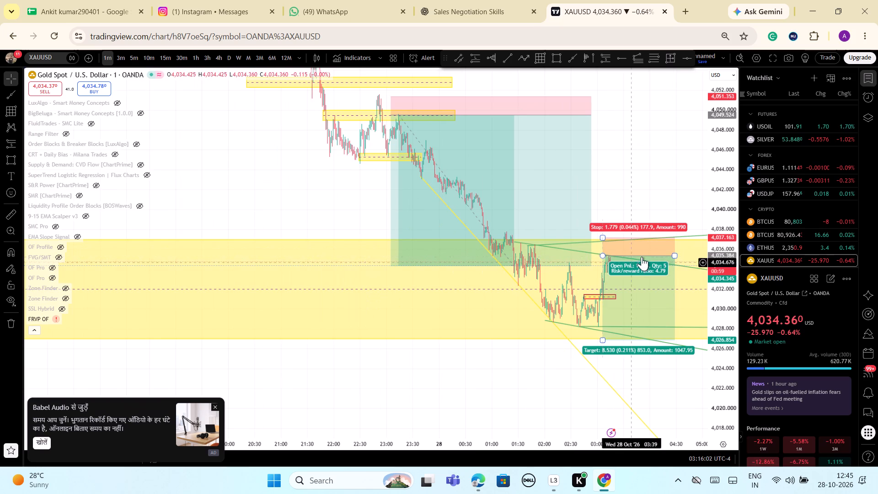
pyautogui.scroll(-1, 642, 257)
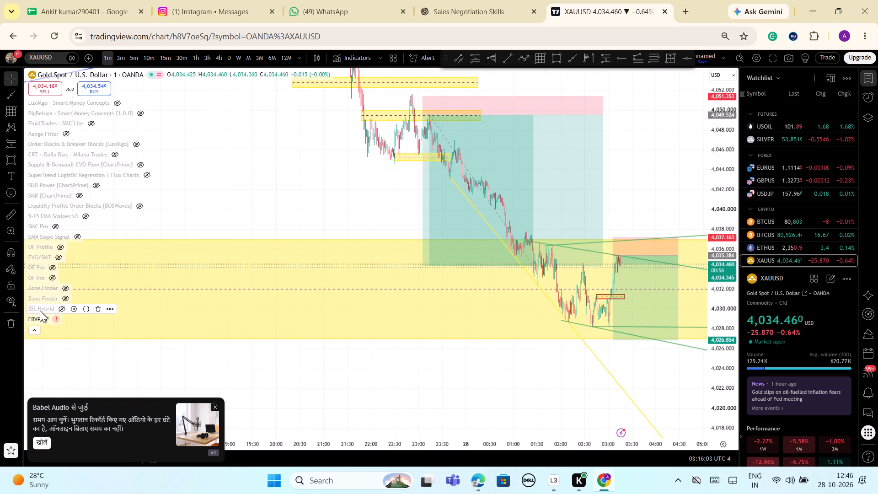
pyautogui.click(53, 319)
pyautogui.click(53, 319)
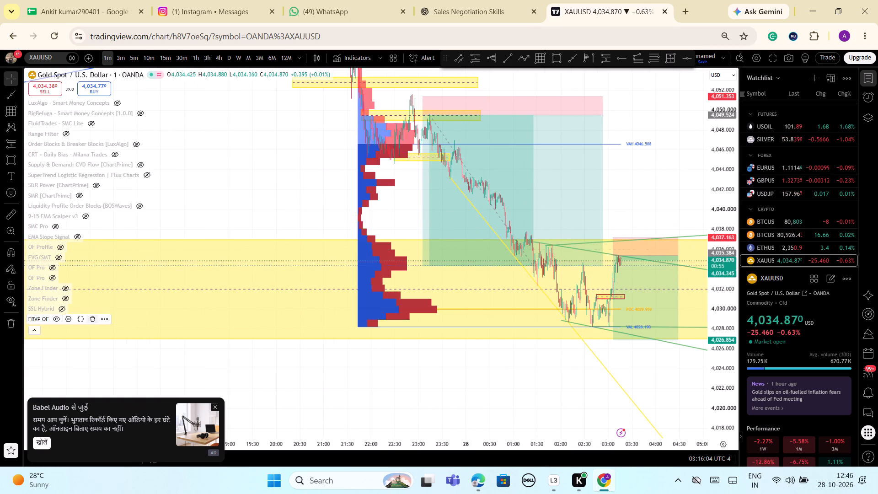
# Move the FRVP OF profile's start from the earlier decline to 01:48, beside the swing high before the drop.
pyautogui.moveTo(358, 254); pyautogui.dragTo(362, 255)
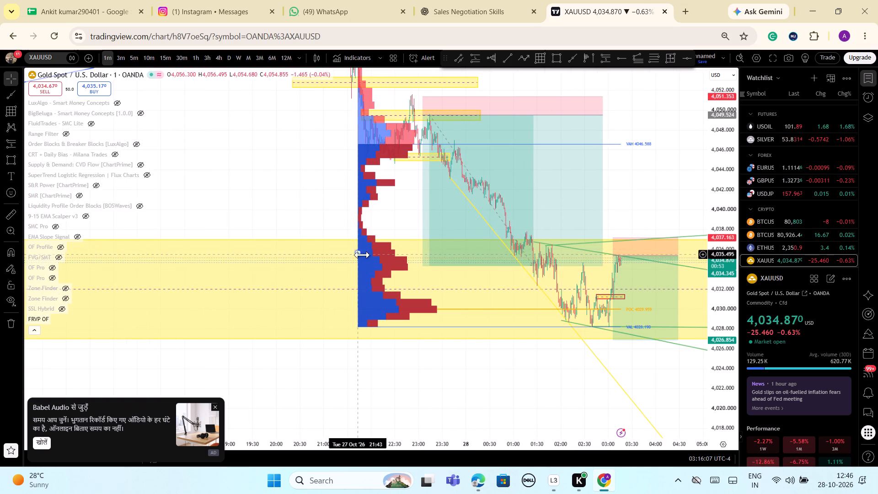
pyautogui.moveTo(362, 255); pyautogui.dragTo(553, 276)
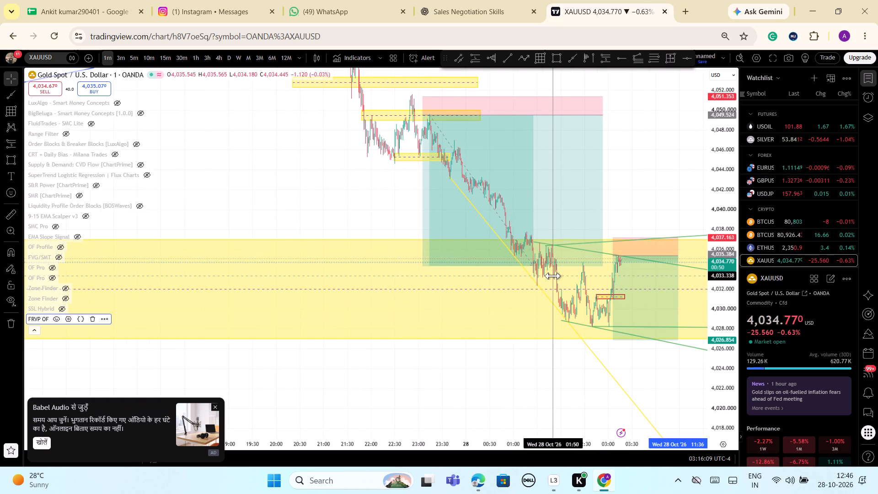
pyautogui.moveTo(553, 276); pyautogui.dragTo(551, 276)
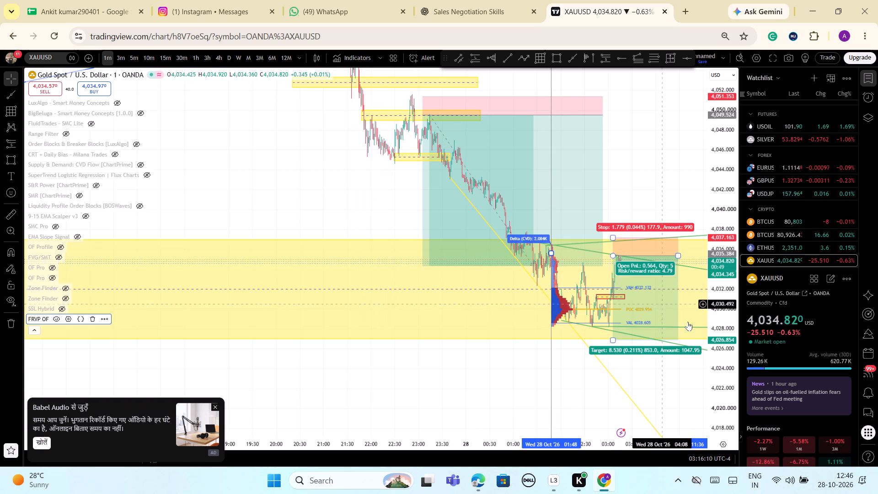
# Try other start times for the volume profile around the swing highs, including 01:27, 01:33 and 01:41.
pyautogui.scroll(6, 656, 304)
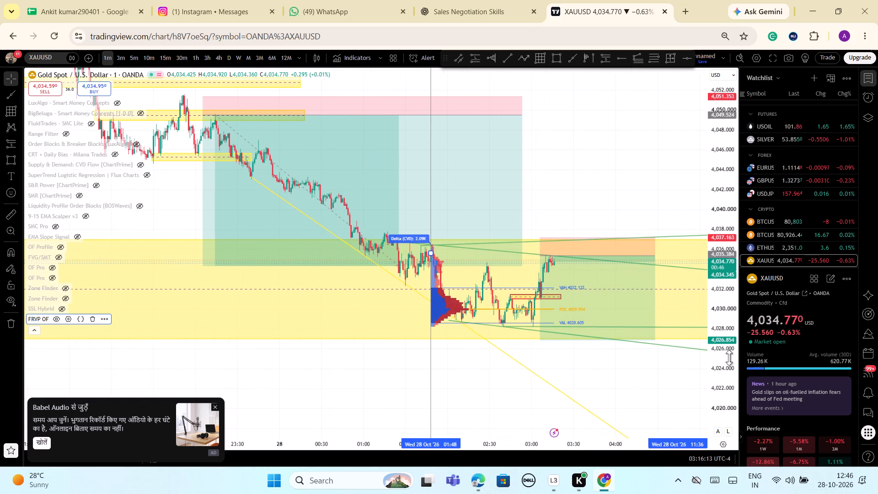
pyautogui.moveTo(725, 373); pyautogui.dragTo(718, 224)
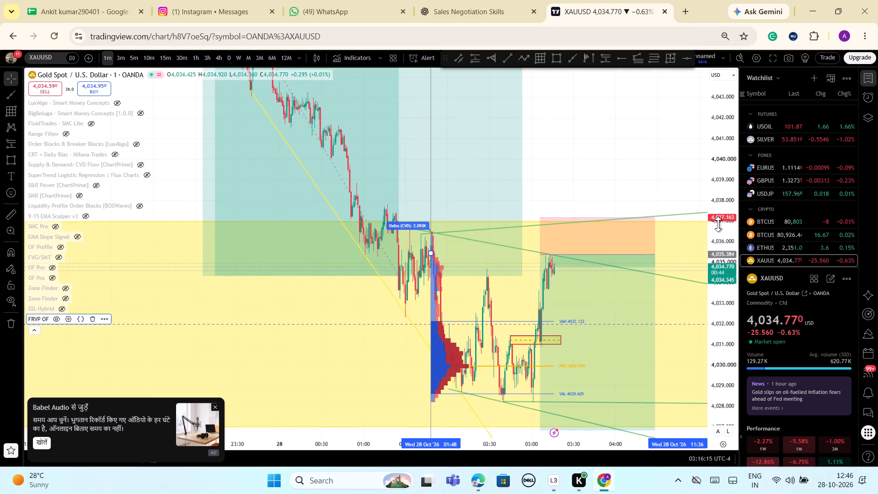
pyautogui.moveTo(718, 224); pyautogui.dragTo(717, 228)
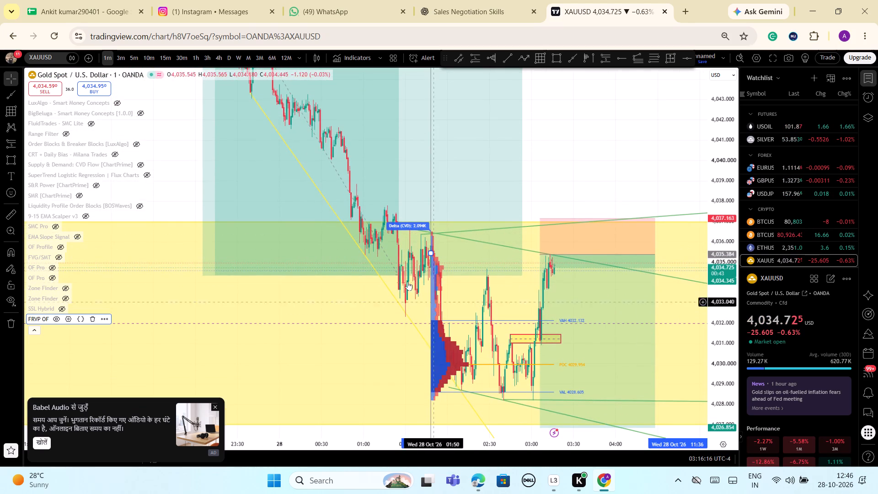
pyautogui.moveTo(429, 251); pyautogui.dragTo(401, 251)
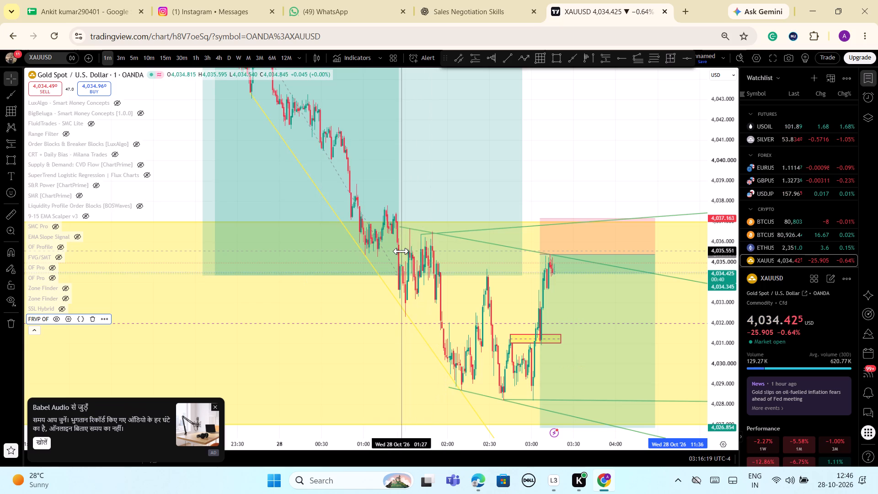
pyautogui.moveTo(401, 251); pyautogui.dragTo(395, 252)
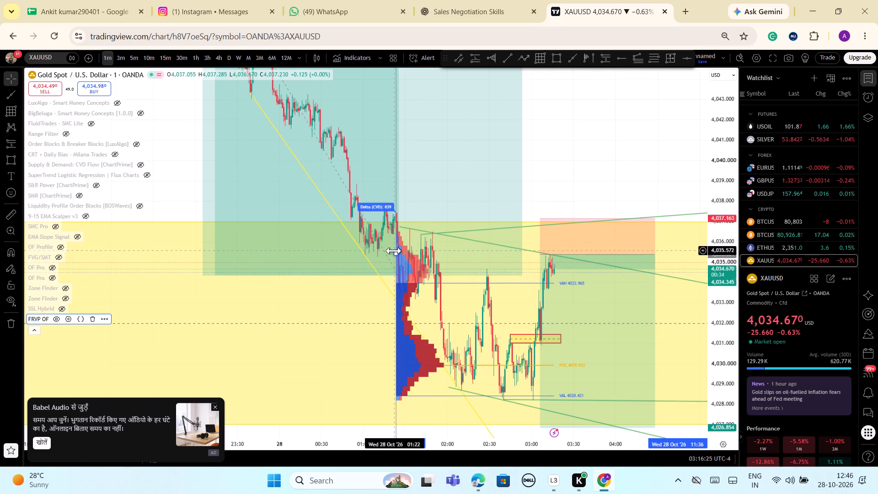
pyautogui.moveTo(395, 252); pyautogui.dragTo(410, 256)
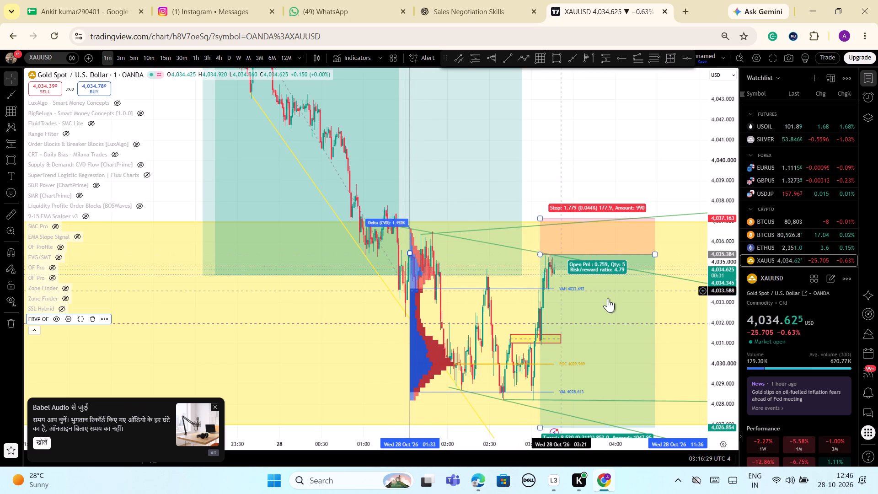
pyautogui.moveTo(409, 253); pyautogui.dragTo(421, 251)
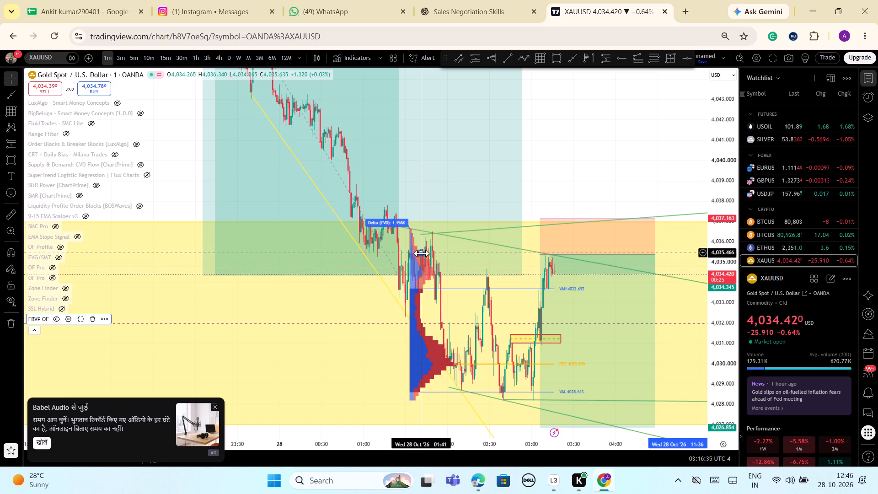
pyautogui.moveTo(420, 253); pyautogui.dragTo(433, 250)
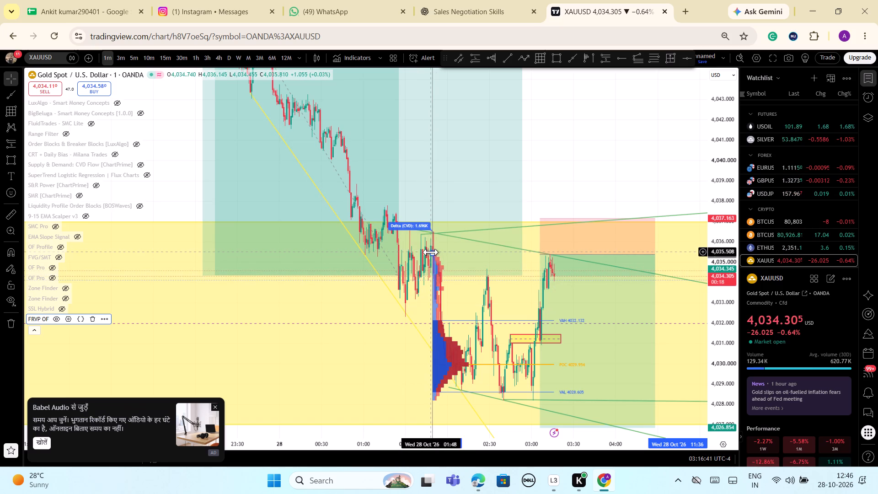
# Set the volume profile's start to 01:16, at the earlier swing high above the yellow zone.
pyautogui.moveTo(431, 252); pyautogui.dragTo(386, 259)
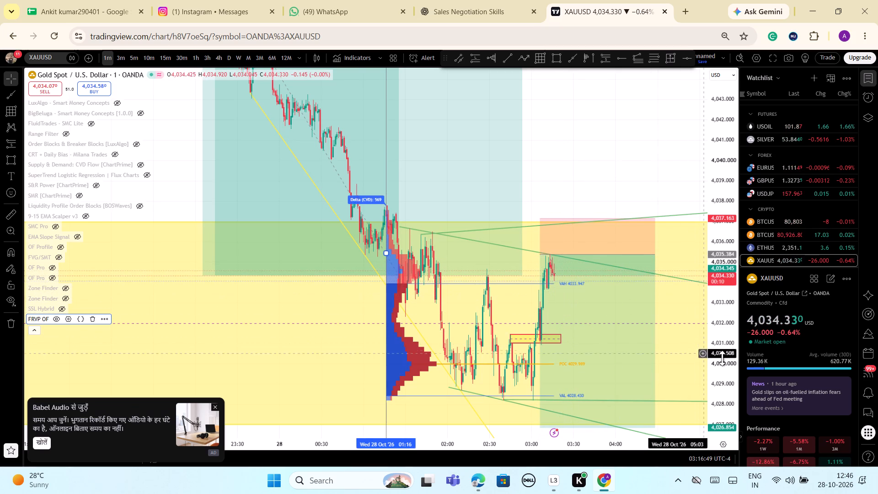
# Examine the latest candles around the short position against the profile's value area, POC level and the green rays.
pyautogui.scroll(3, 722, 358)
pyautogui.scroll(-2, 722, 358)
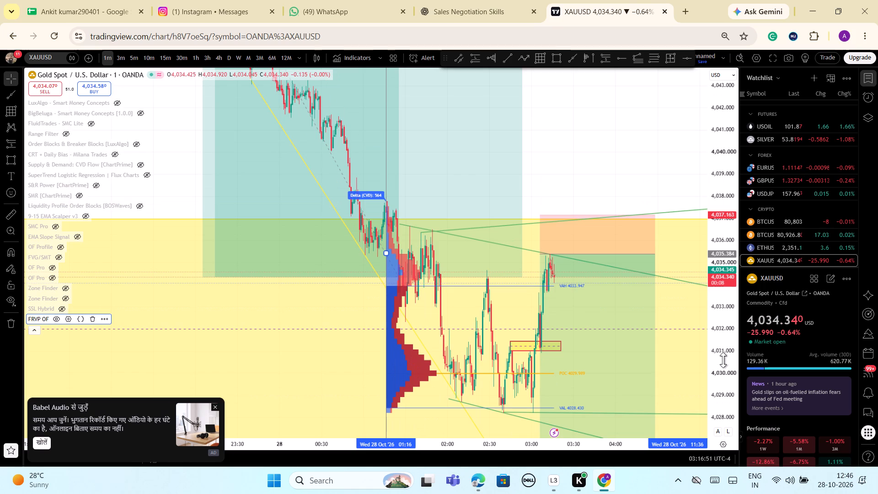
pyautogui.scroll(3, 630, 359)
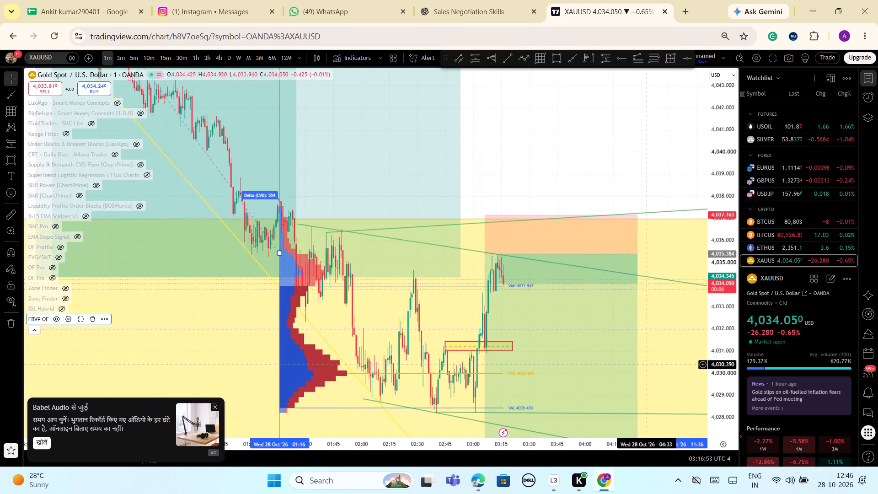
pyautogui.scroll(2, 648, 365)
pyautogui.moveTo(721, 354); pyautogui.dragTo(732, 410)
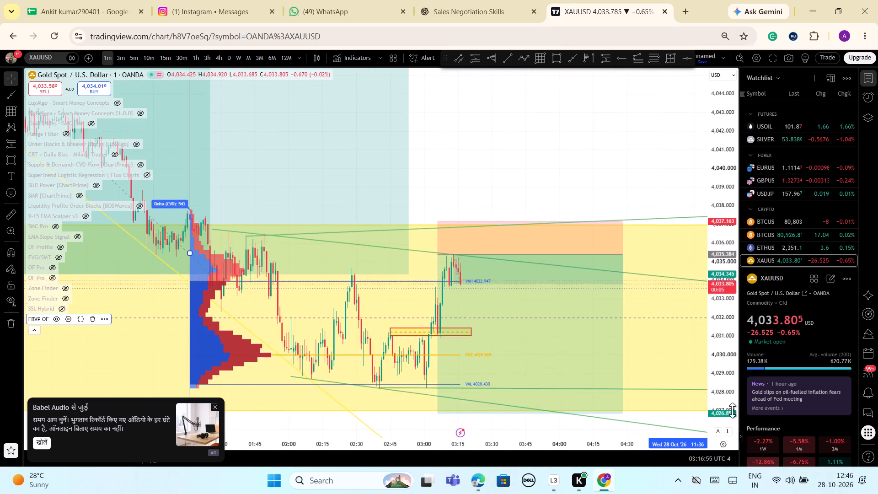
pyautogui.moveTo(446, 161); pyautogui.dragTo(587, 158)
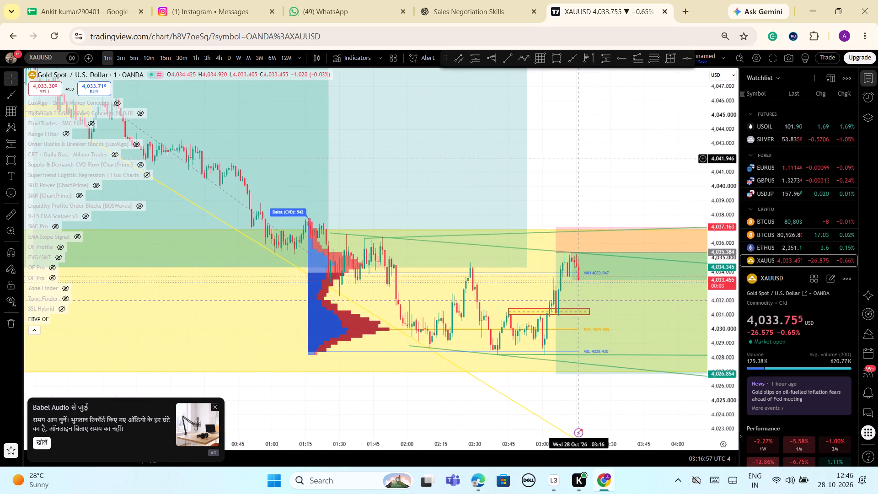
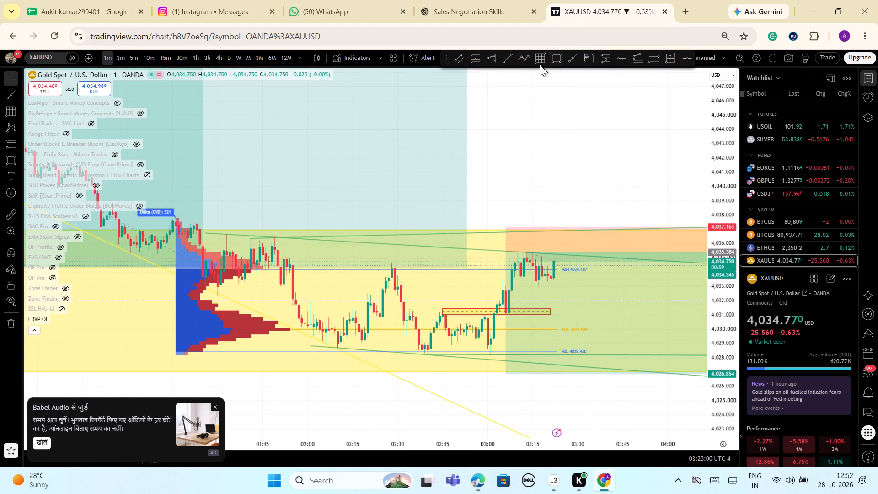
# Draw a short descending trend line from the latest swing high at about 4,035.46 to about 4,034.53 at 03:27.
pyautogui.click(506, 59)
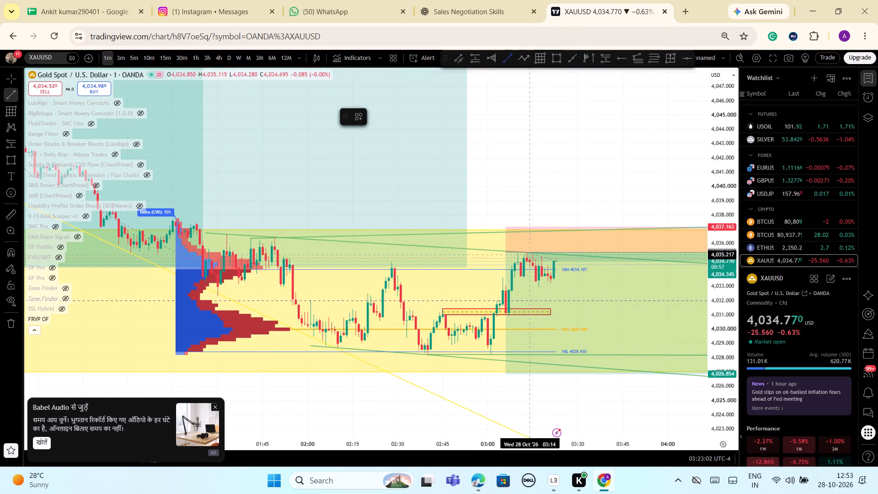
pyautogui.click(525, 252)
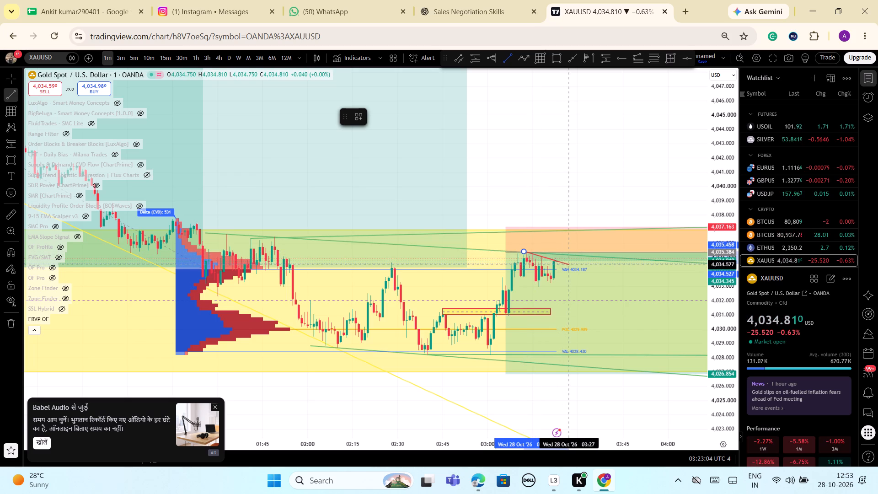
pyautogui.click(568, 265)
pyautogui.click(581, 191)
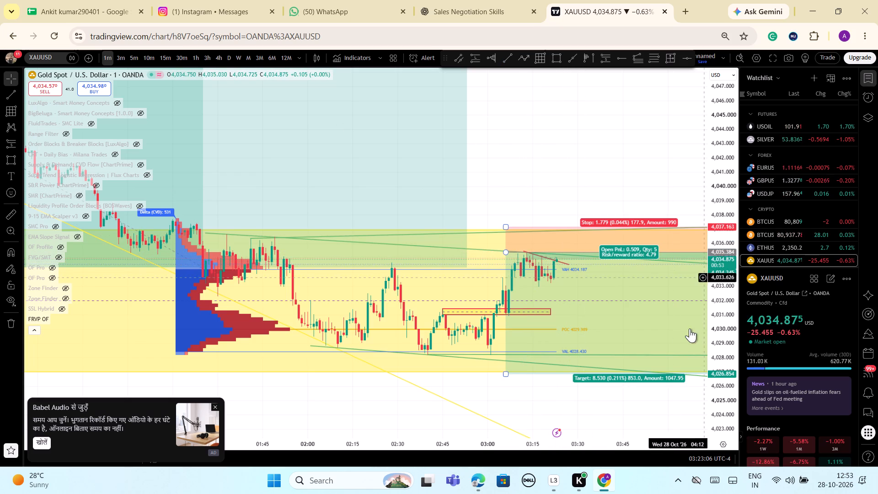
# Draw a rising trend line from the 02:28 swing high at about 4,034.70, across the latest highs, to about 4,035.77 at 03:41.
pyautogui.scroll(-2, 577, 332)
pyautogui.moveTo(719, 397); pyautogui.dragTo(719, 396)
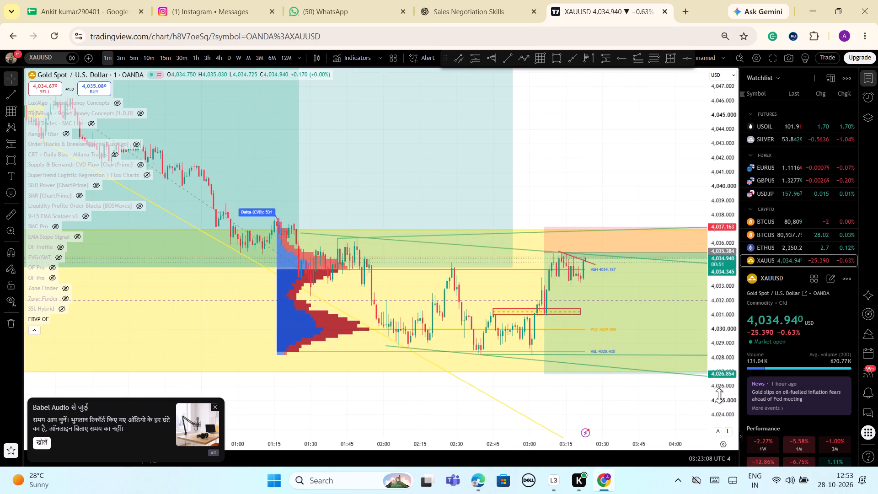
pyautogui.moveTo(719, 396); pyautogui.dragTo(717, 363)
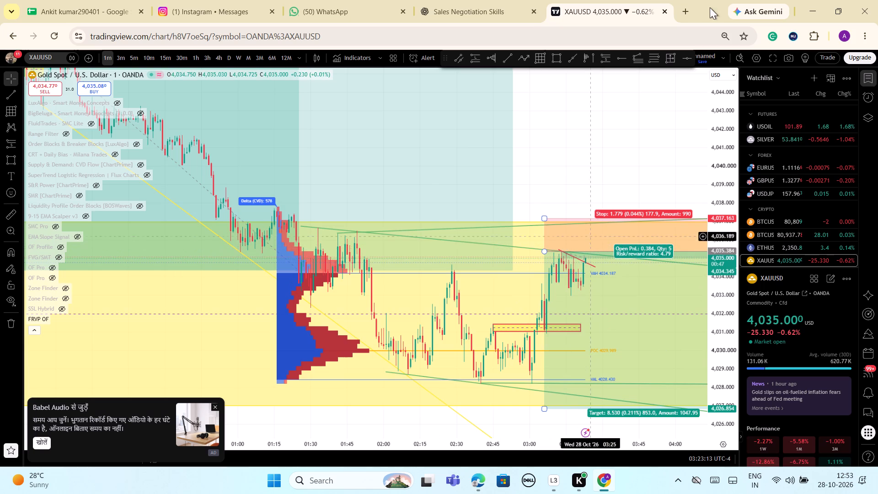
pyautogui.click(508, 56)
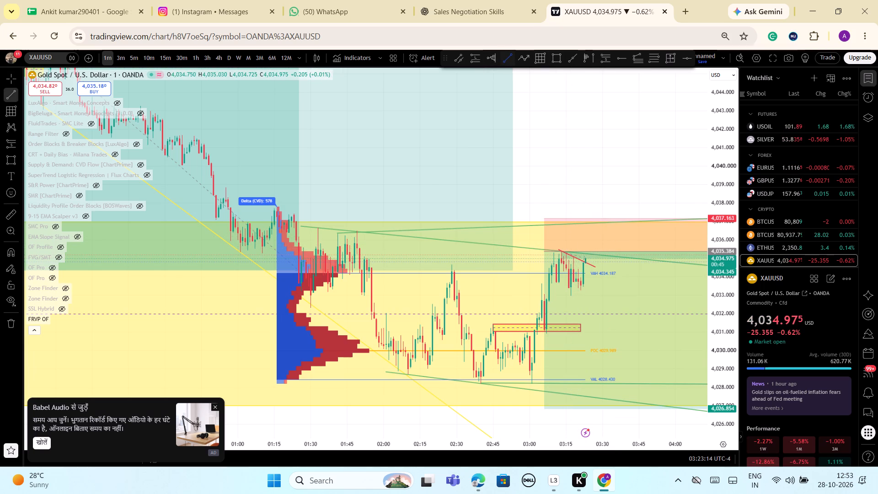
pyautogui.click(451, 264)
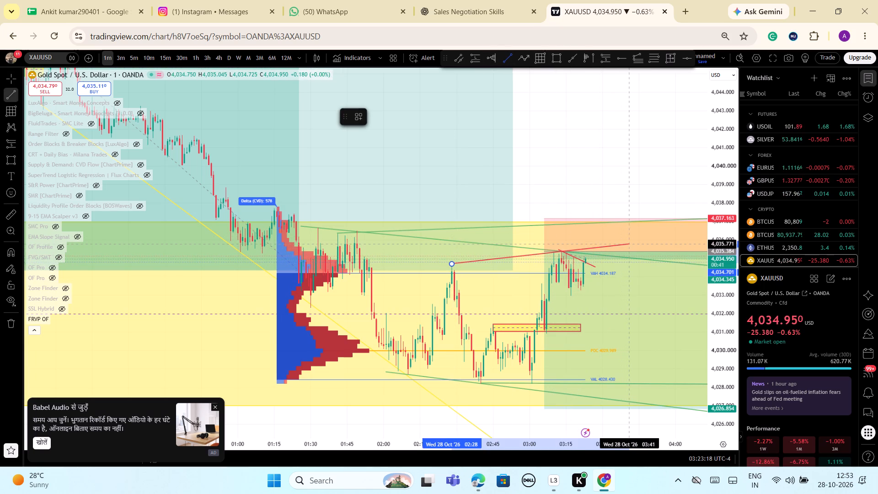
pyautogui.click(629, 244)
pyautogui.click(620, 175)
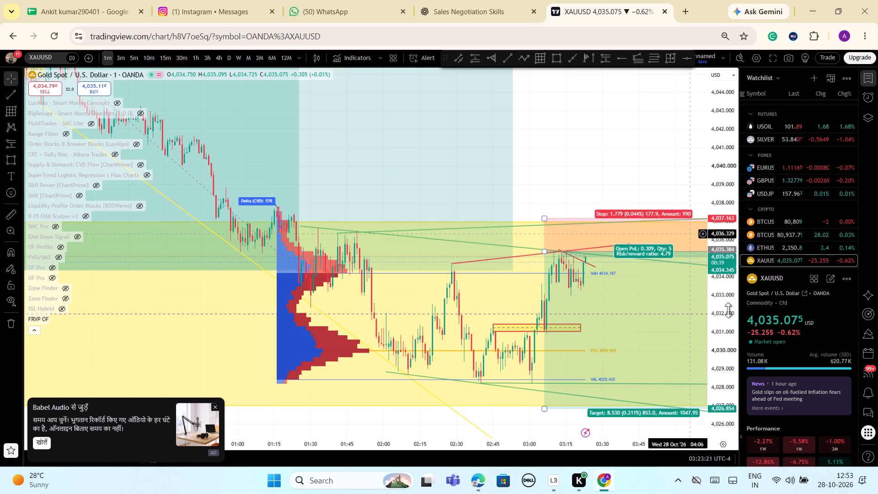
pyautogui.moveTo(728, 320); pyautogui.dragTo(725, 333)
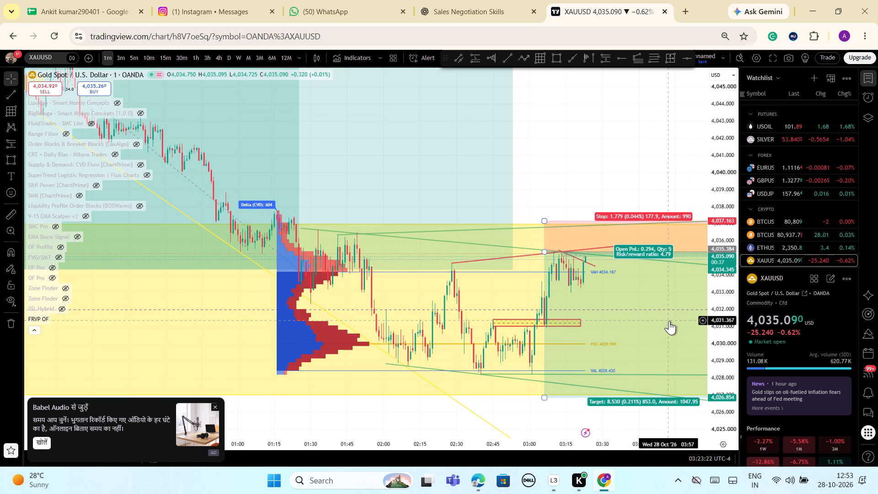
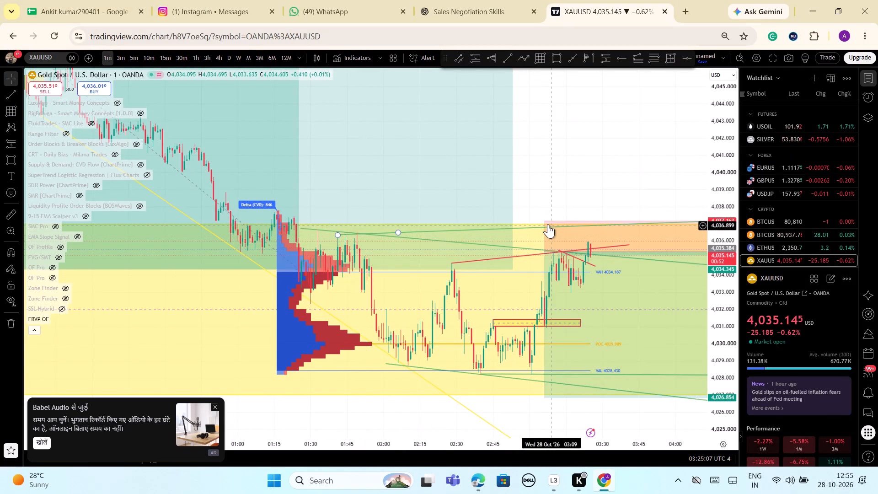
# Move the second anchor of the rising green trend line that starts at the 01:41 high to about 4,036.65 at 02:08.
pyautogui.click(397, 231)
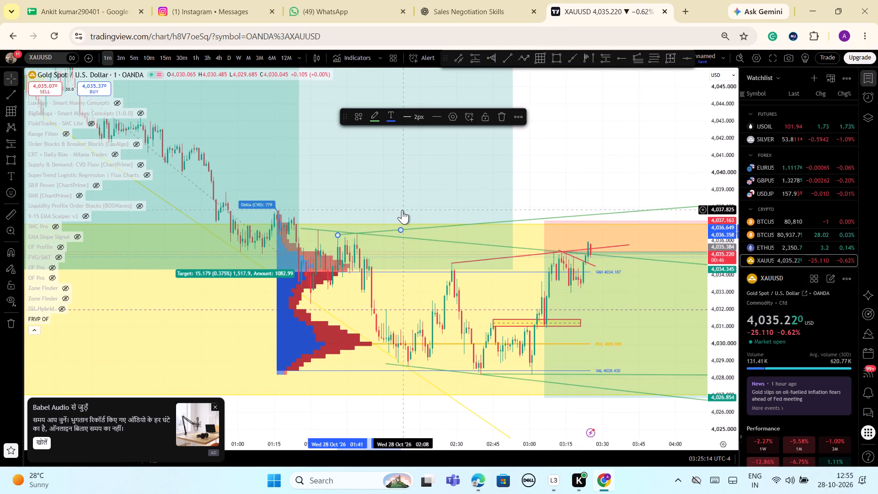
pyautogui.click(402, 210)
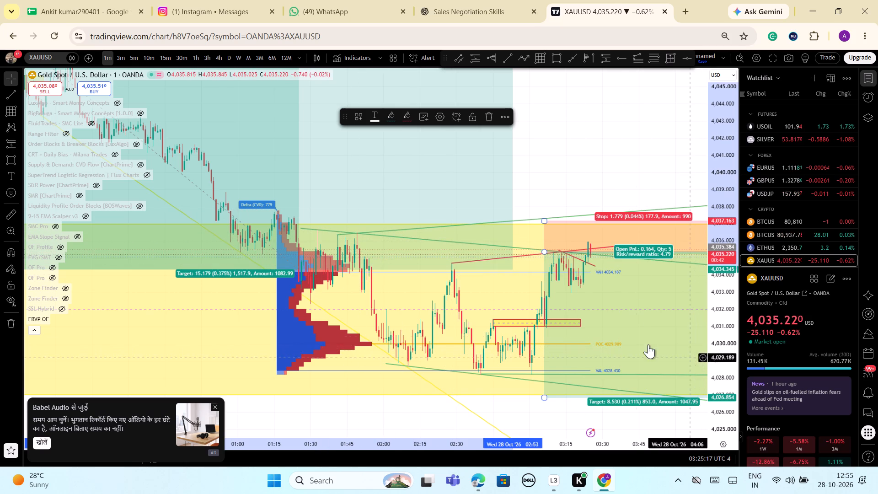
# Delete the short descending red trend line running from the latest swing high to 03:27.
pyautogui.scroll(2, 631, 336)
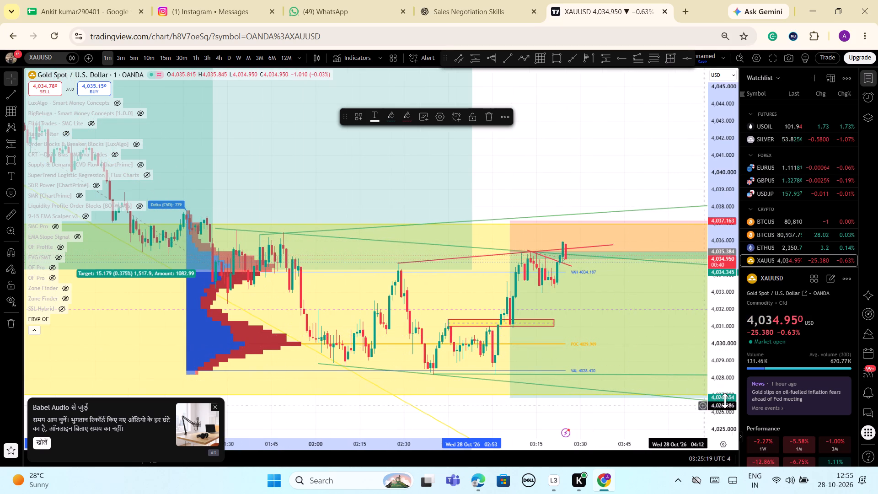
pyautogui.click(568, 263)
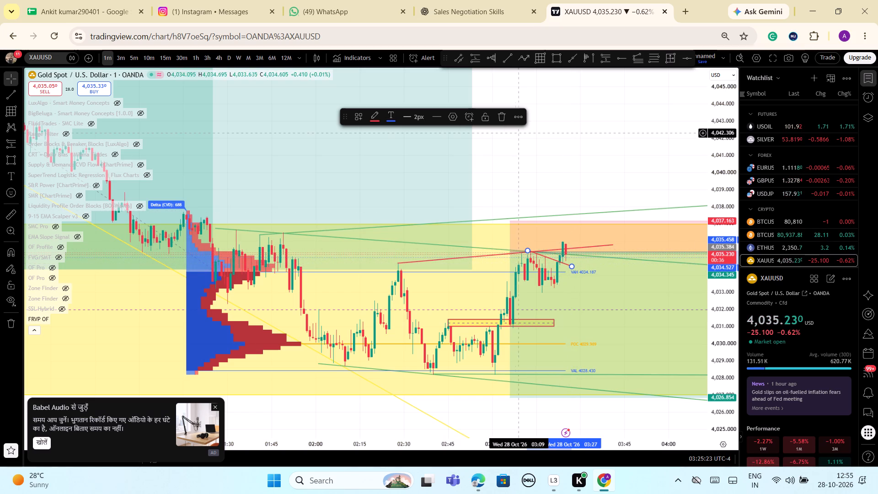
pyautogui.click(501, 115)
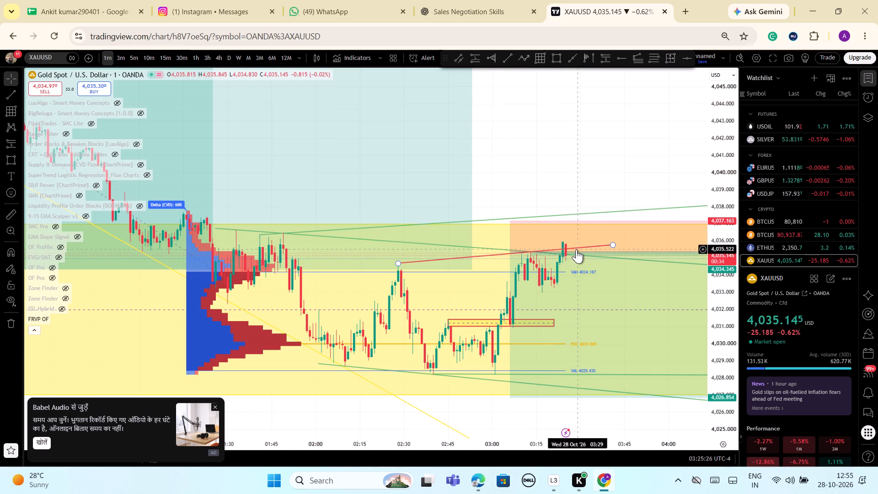
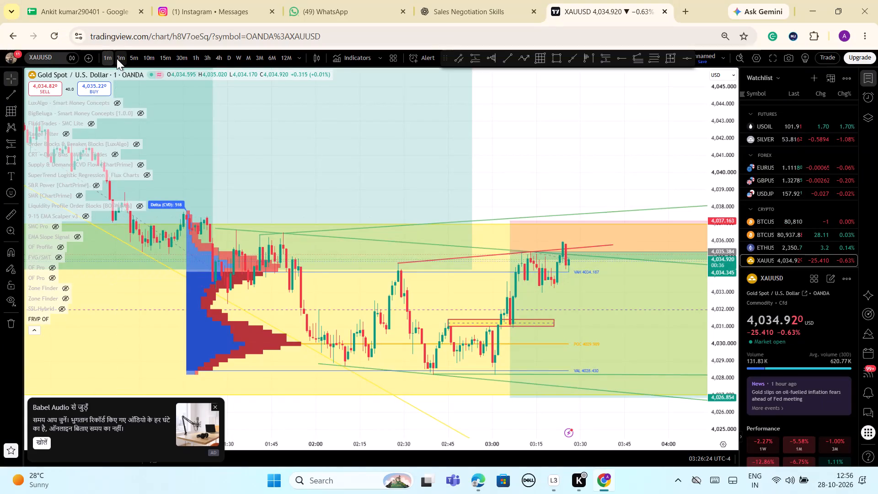
# Switch the gold (XAUUSD) chart from the 1-minute to the 3-minute timeframe and fit the recent price action around the short position.
pyautogui.click(119, 59)
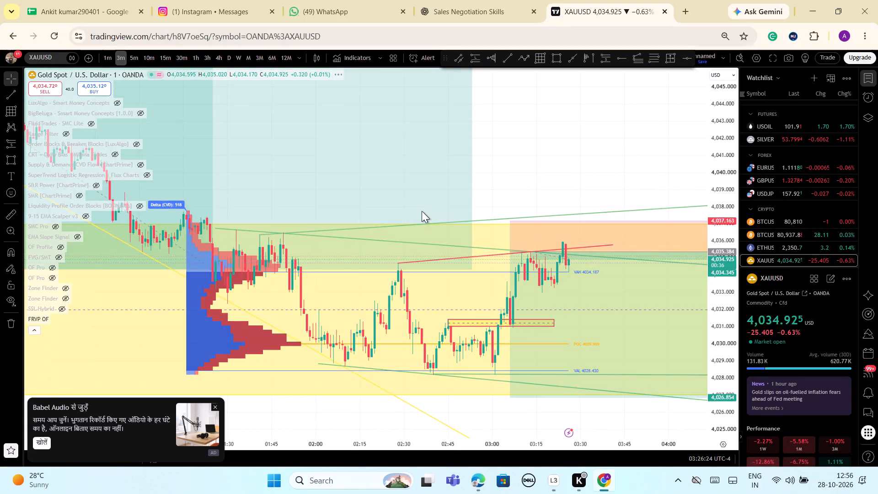
pyautogui.scroll(-2, 616, 331)
pyautogui.scroll(2, 616, 331)
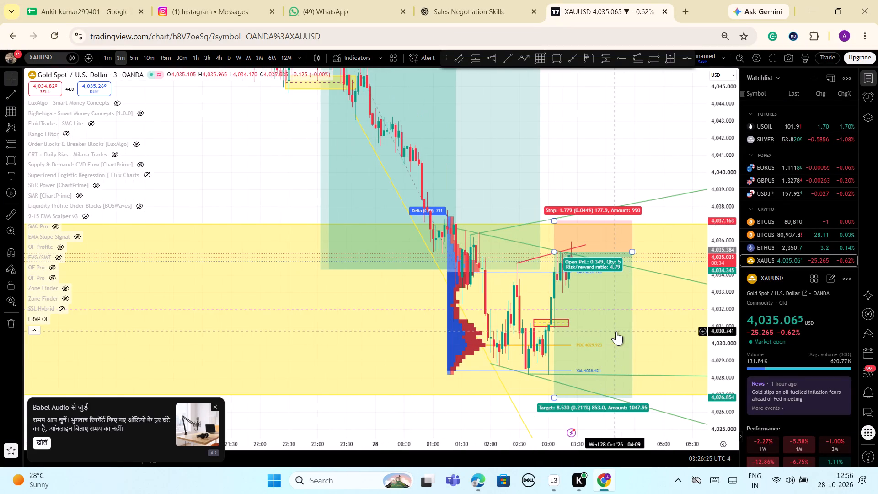
pyautogui.scroll(2, 619, 332)
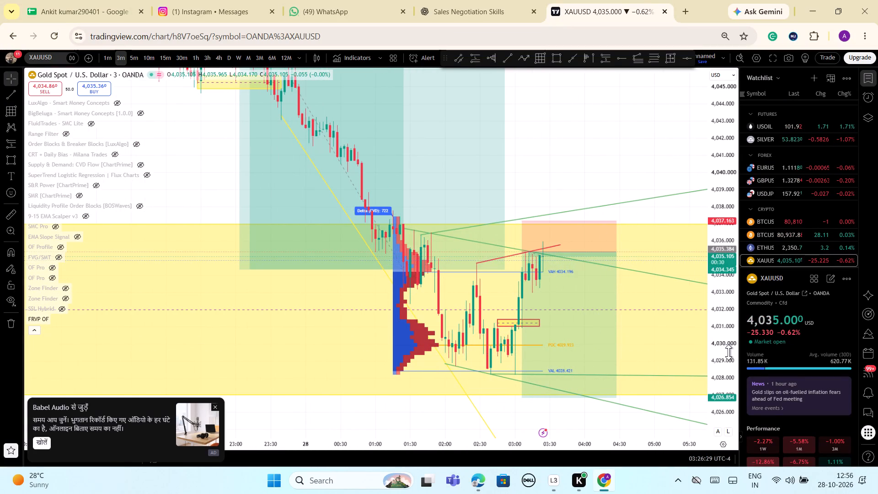
pyautogui.moveTo(728, 352); pyautogui.dragTo(727, 361)
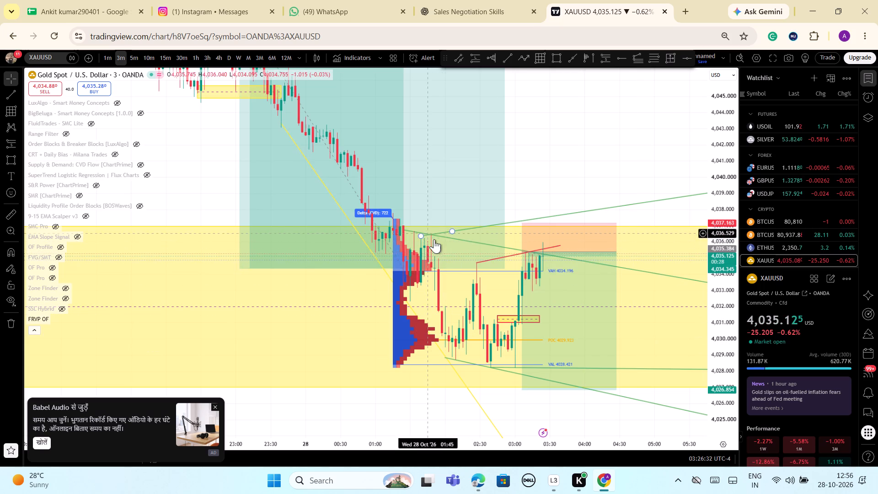
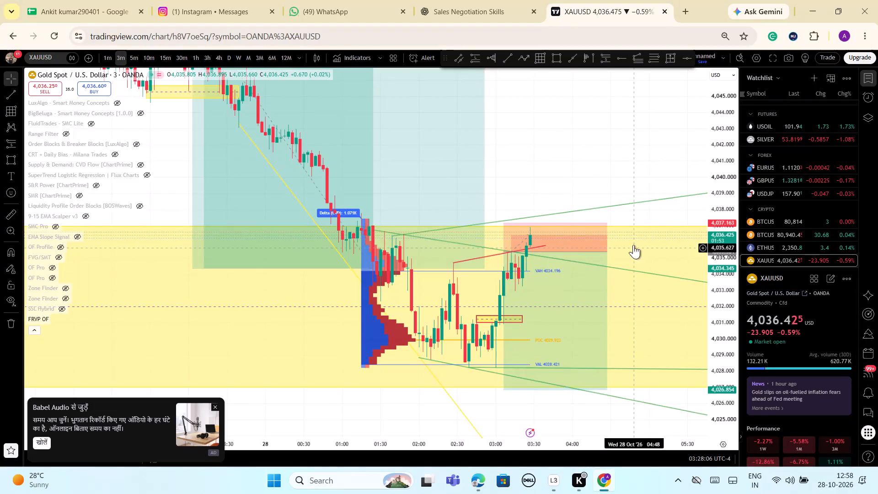
# Switch the gold (XAUUSD) chart from the 3-minute to the 5-minute timeframe.
pyautogui.scroll(-3, 651, 253)
pyautogui.moveTo(712, 149); pyautogui.dragTo(762, 282)
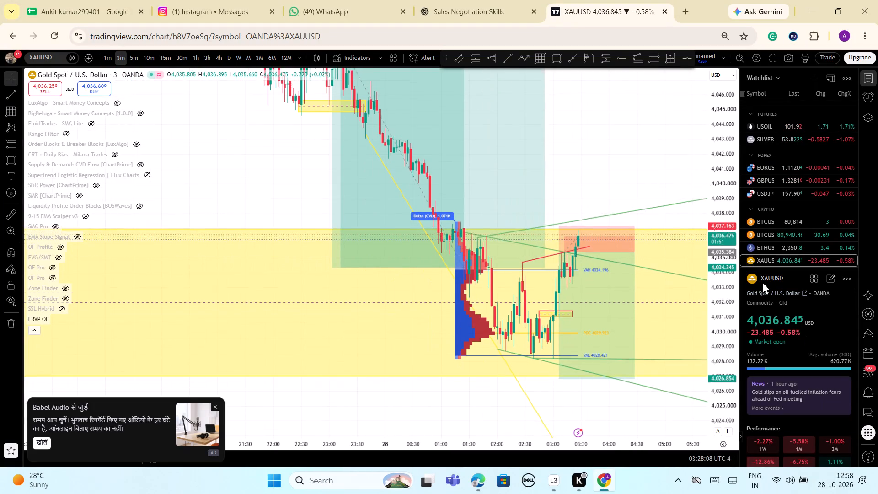
pyautogui.moveTo(762, 282); pyautogui.dragTo(743, 329)
pyautogui.scroll(-1, 383, 233)
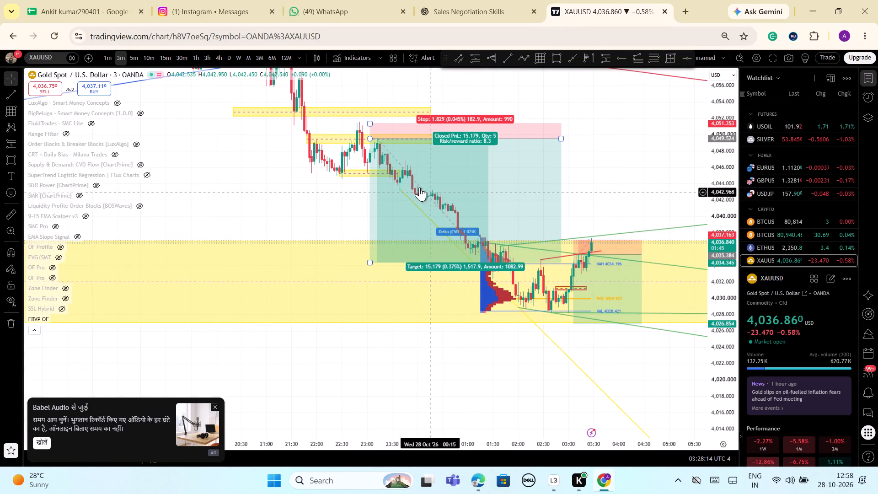
pyautogui.scroll(-2, 388, 129)
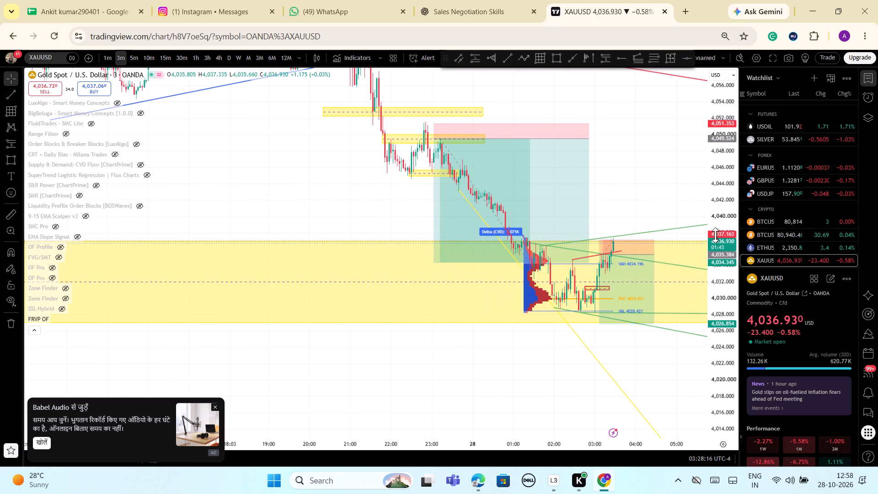
pyautogui.moveTo(714, 235); pyautogui.dragTo(727, 309)
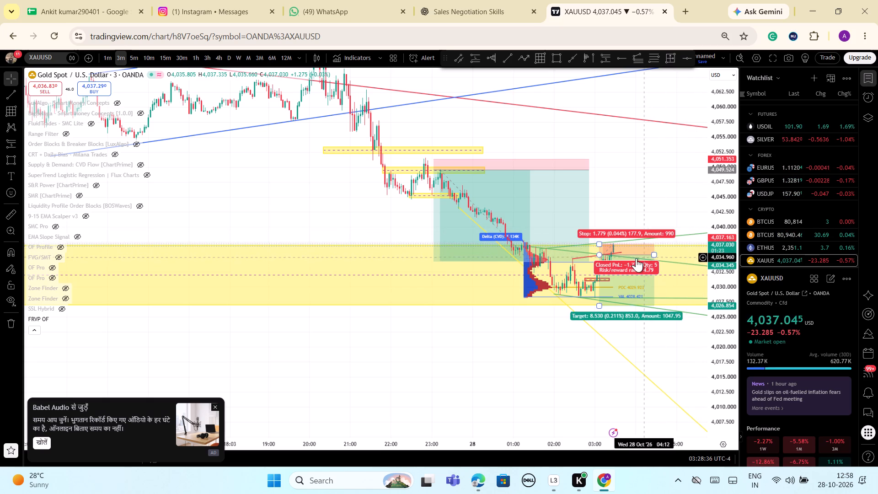
pyautogui.scroll(-1, 638, 258)
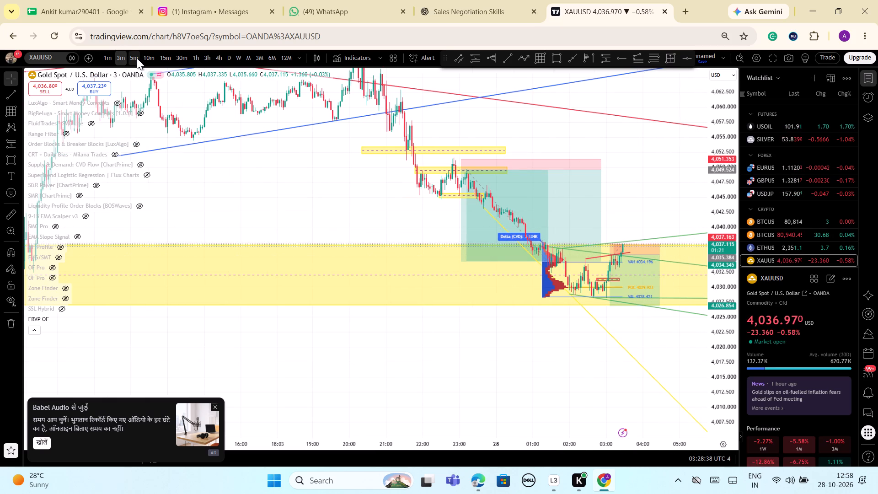
pyautogui.click(134, 58)
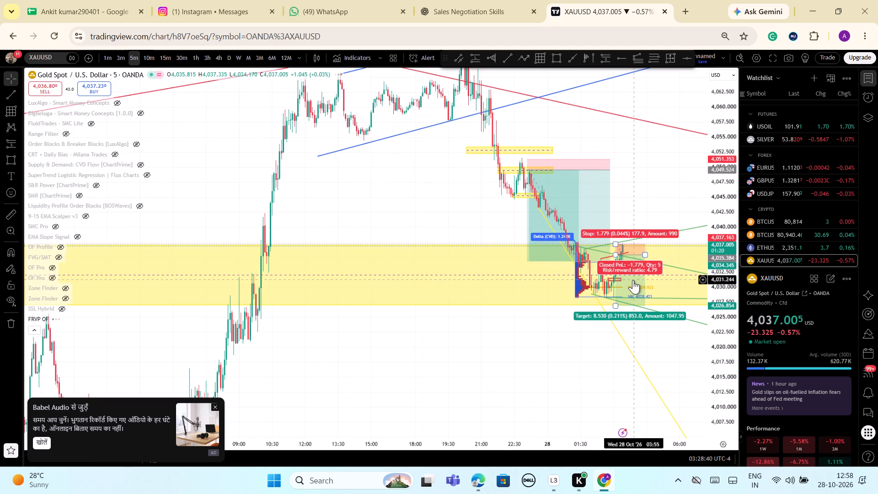
# Examine the 5-minute price action around the recent short position, the volume profile and the earlier sell-off.
pyautogui.scroll(1, 648, 261)
pyautogui.scroll(-1, 648, 261)
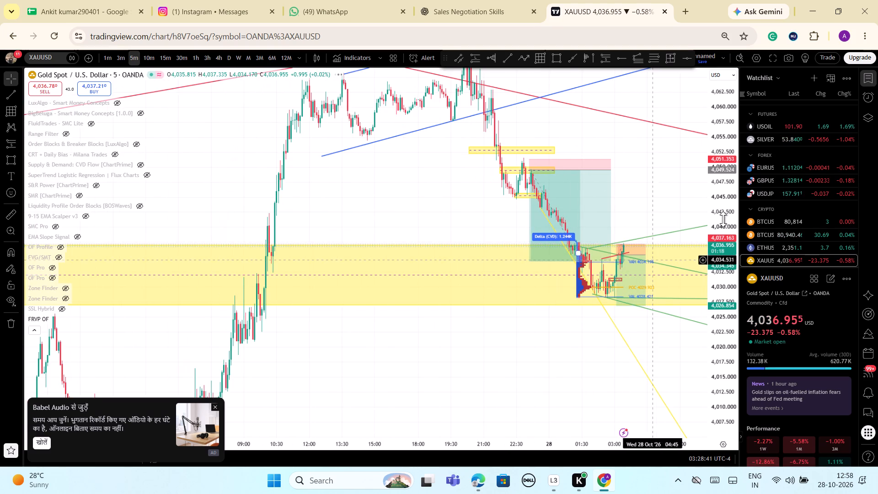
pyautogui.moveTo(723, 219); pyautogui.dragTo(732, 328)
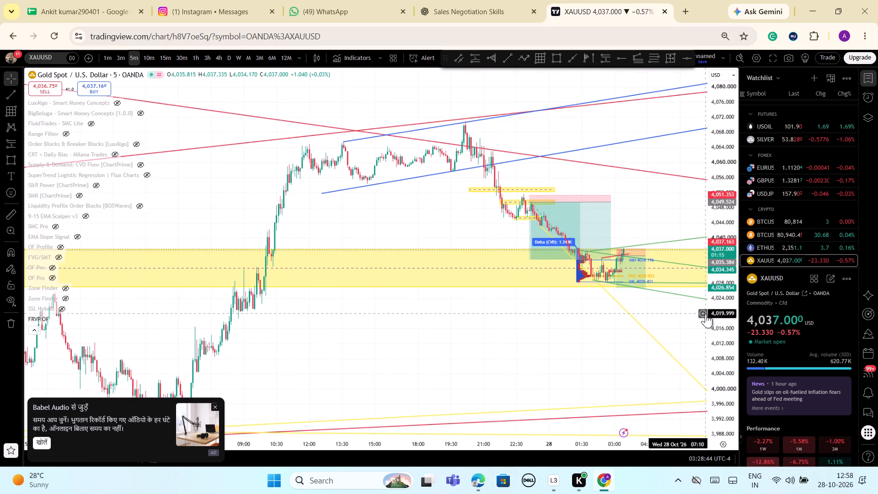
pyautogui.scroll(2, 706, 314)
pyautogui.moveTo(725, 365); pyautogui.dragTo(719, 257)
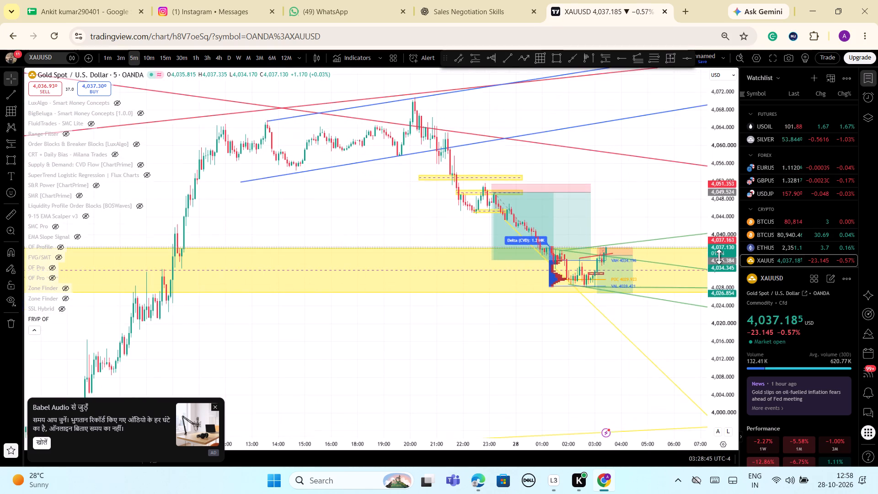
pyautogui.moveTo(719, 257); pyautogui.dragTo(694, 211)
pyautogui.scroll(4, 684, 230)
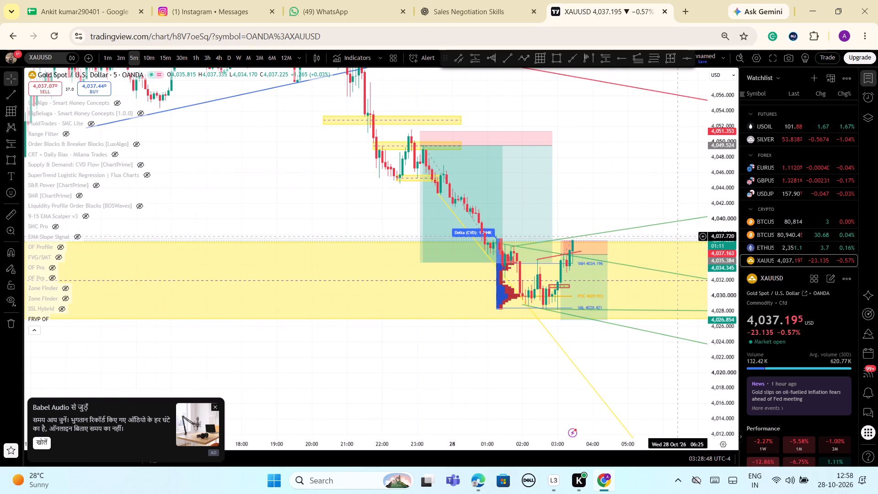
pyautogui.scroll(5, 678, 236)
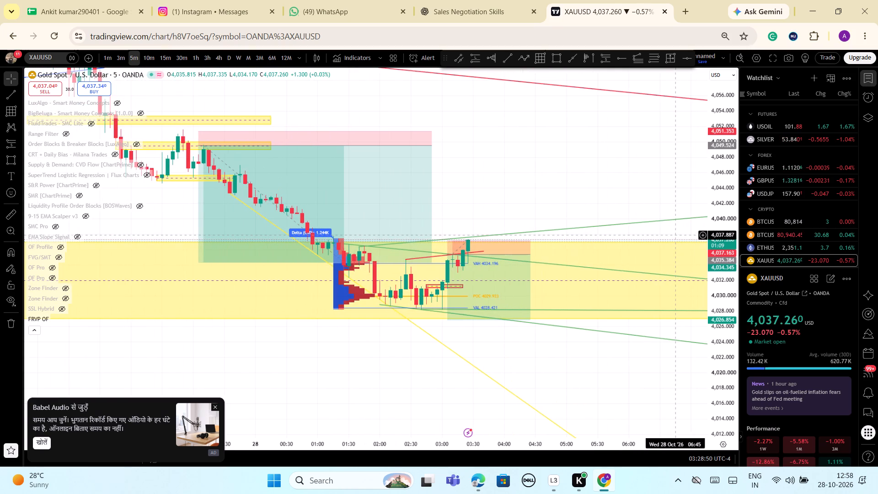
pyautogui.scroll(-3, 656, 241)
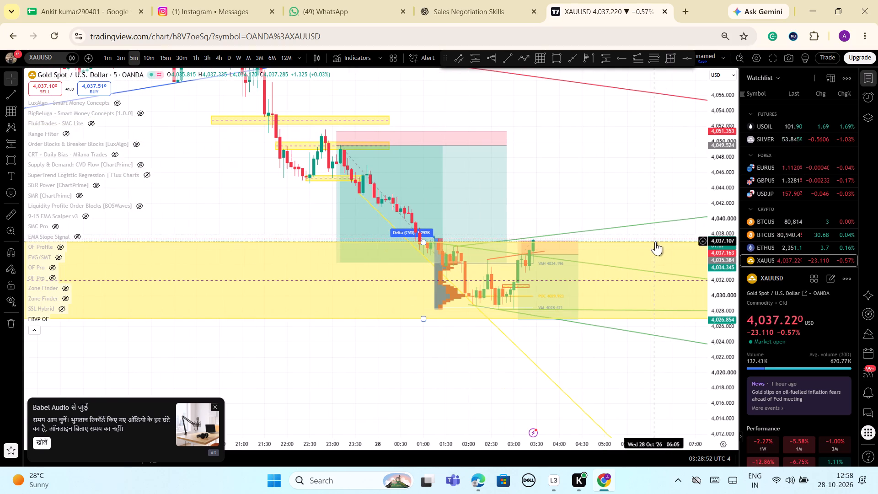
# Delete the recent short position with its entry at 4,035.384.
pyautogui.click(560, 245)
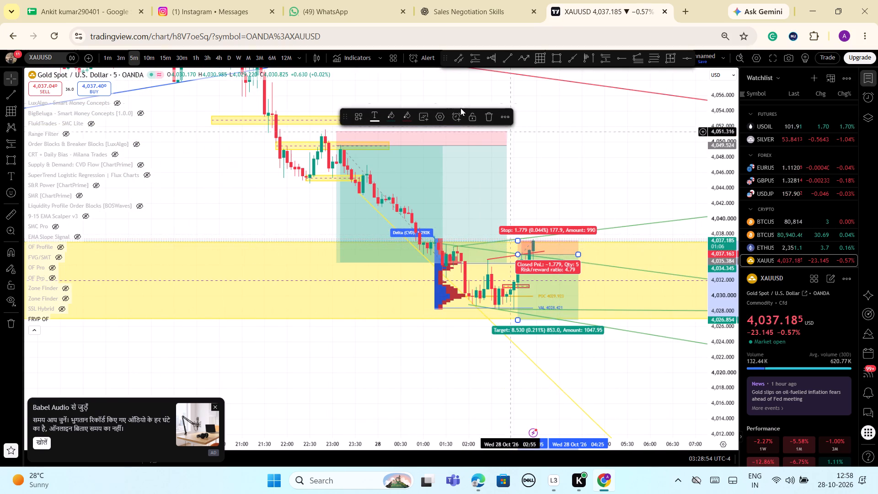
pyautogui.click(490, 117)
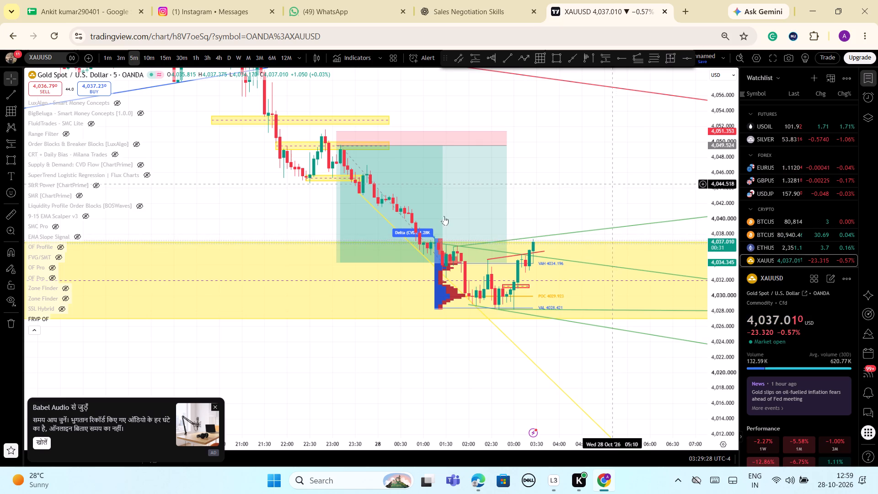
# Place a long position at the latest candle with entry about 4,036.661 and target about 4,045.191, and tighten its stop to about 4,032.761.
pyautogui.click(478, 58)
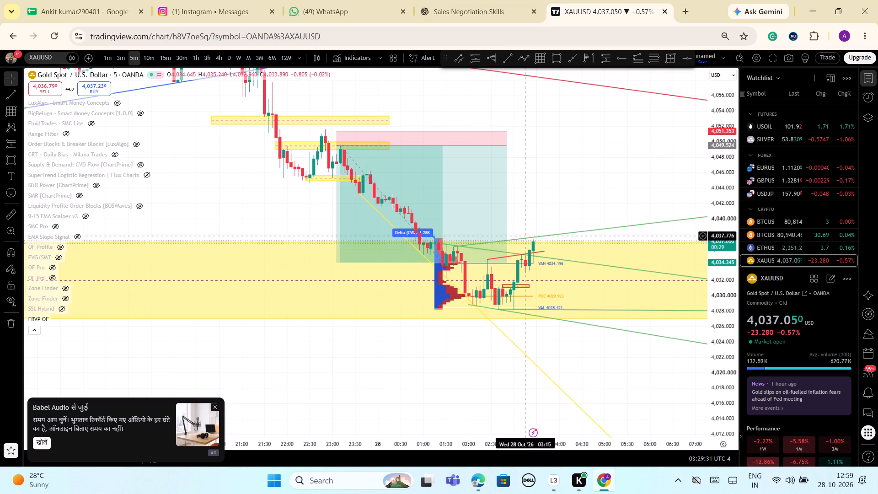
pyautogui.click(535, 246)
pyautogui.click(533, 243)
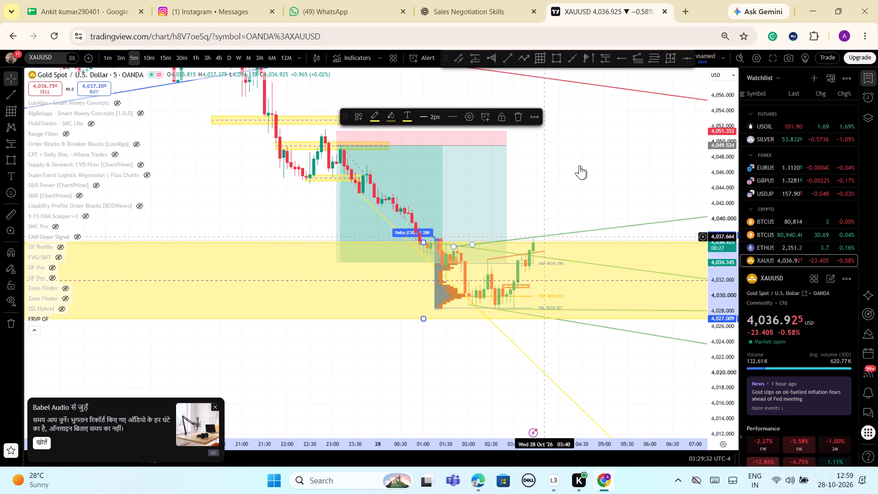
pyautogui.click(581, 162)
pyautogui.click(478, 61)
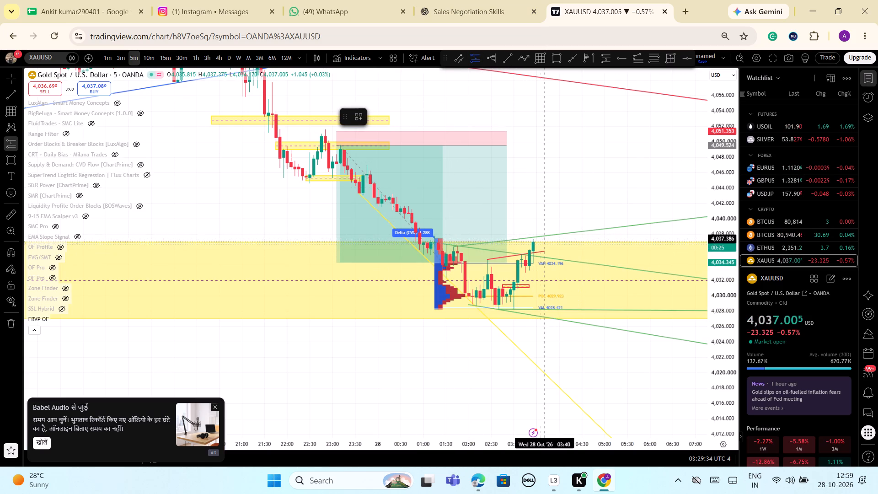
pyautogui.click(533, 245)
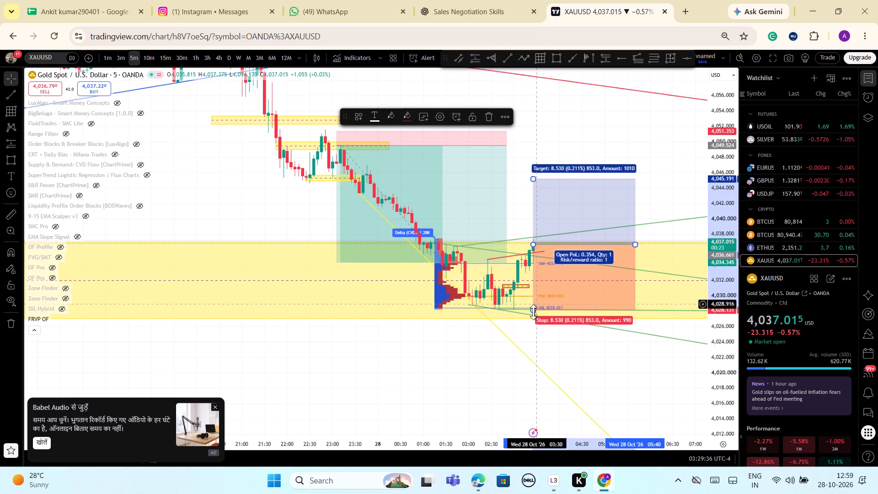
pyautogui.moveTo(533, 312); pyautogui.dragTo(527, 274)
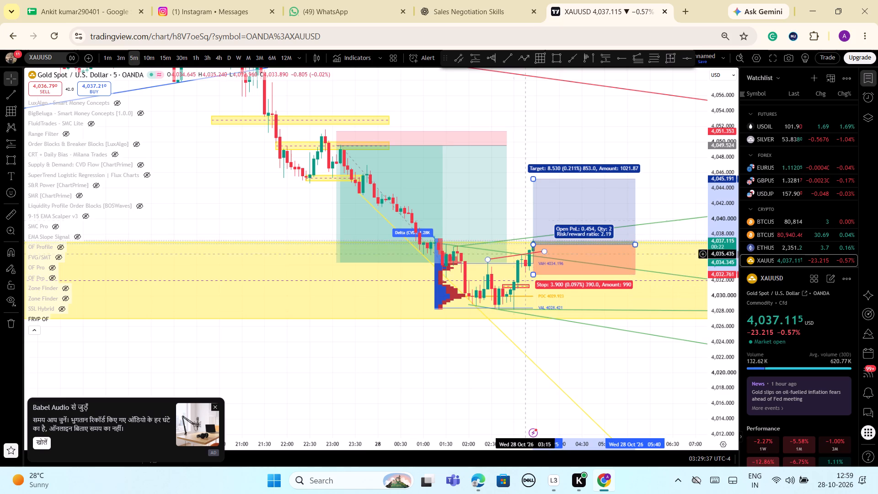
# Examine the new long position against the recent price action, volume profile and trend lines at several scales.
pyautogui.click(505, 199)
pyautogui.scroll(-1, 613, 144)
pyautogui.moveTo(613, 133); pyautogui.dragTo(523, 135)
pyautogui.moveTo(723, 412); pyautogui.dragTo(696, 278)
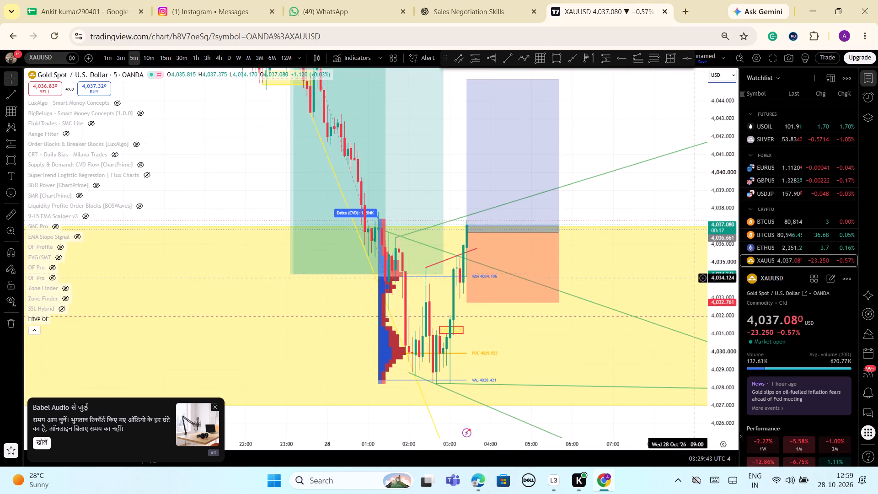
pyautogui.scroll(2, 692, 274)
pyautogui.moveTo(722, 246); pyautogui.dragTo(748, 361)
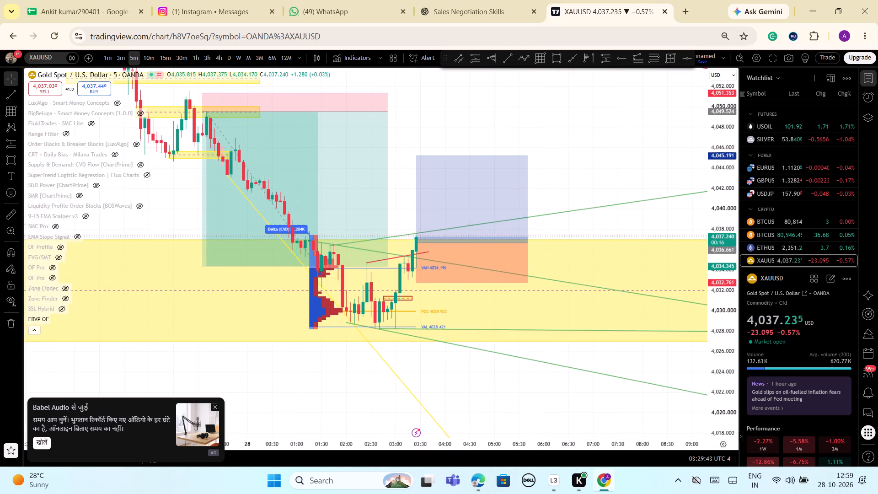
pyautogui.scroll(1, 570, 175)
pyautogui.moveTo(569, 158); pyautogui.dragTo(629, 214)
pyautogui.scroll(-1, 638, 211)
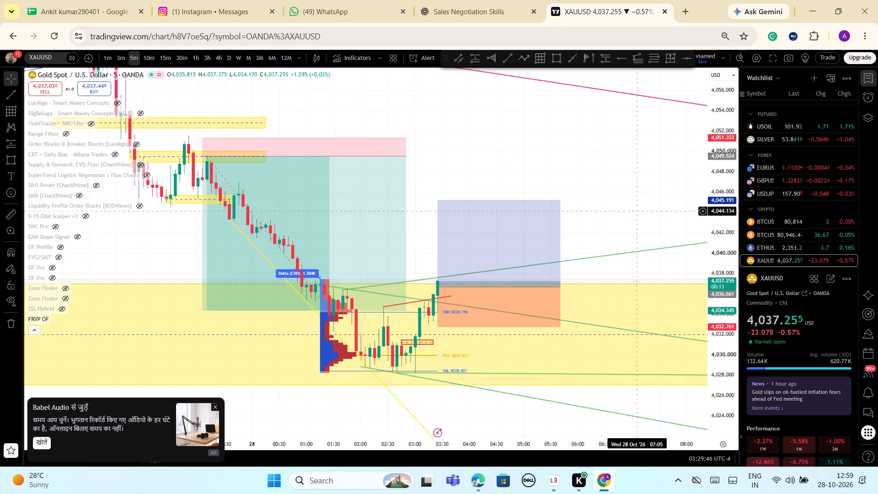
pyautogui.scroll(-2, 638, 211)
pyautogui.moveTo(730, 330); pyautogui.dragTo(733, 346)
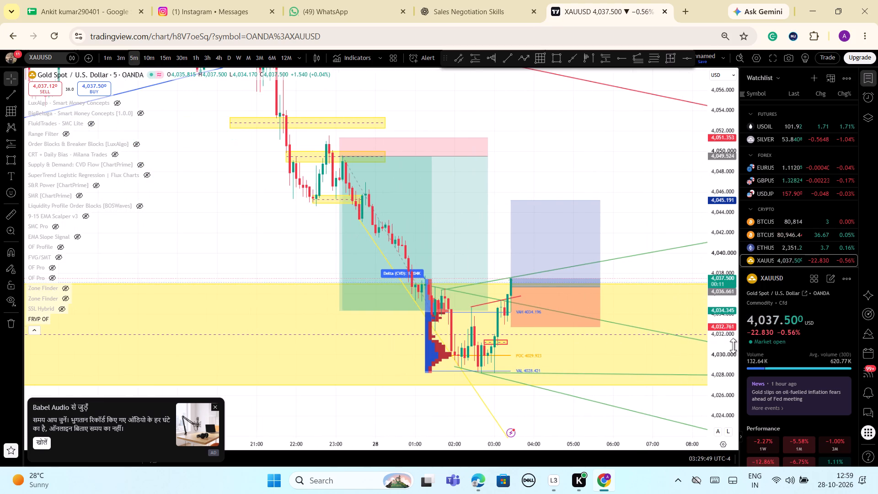
pyautogui.moveTo(733, 346); pyautogui.dragTo(733, 348)
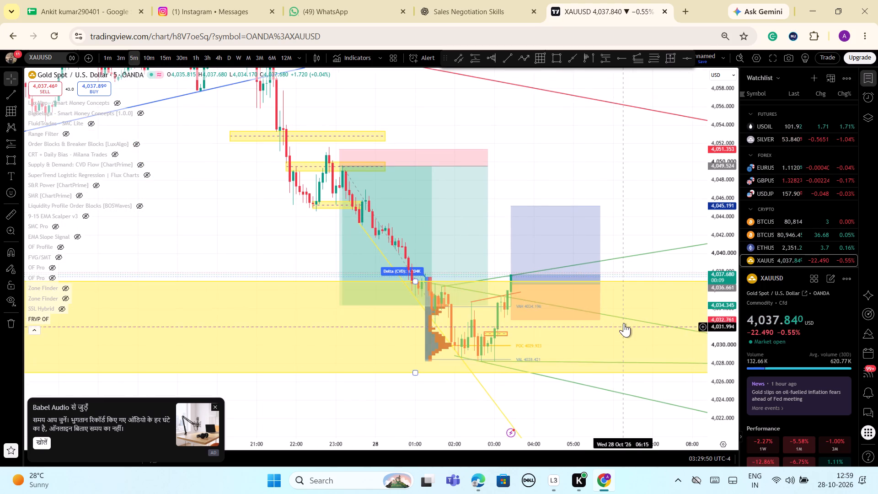
pyautogui.scroll(2, 537, 233)
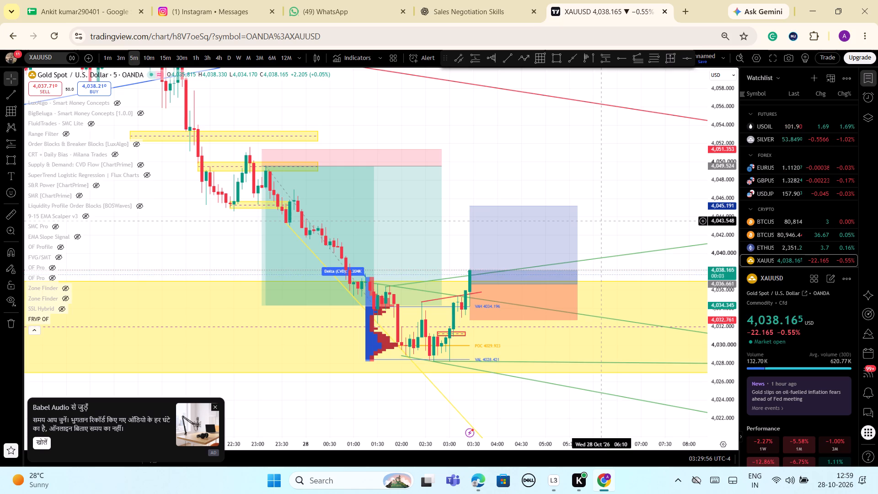
# Delete the rising green trend line that crosses the long position.
pyautogui.click(600, 258)
pyautogui.click(502, 119)
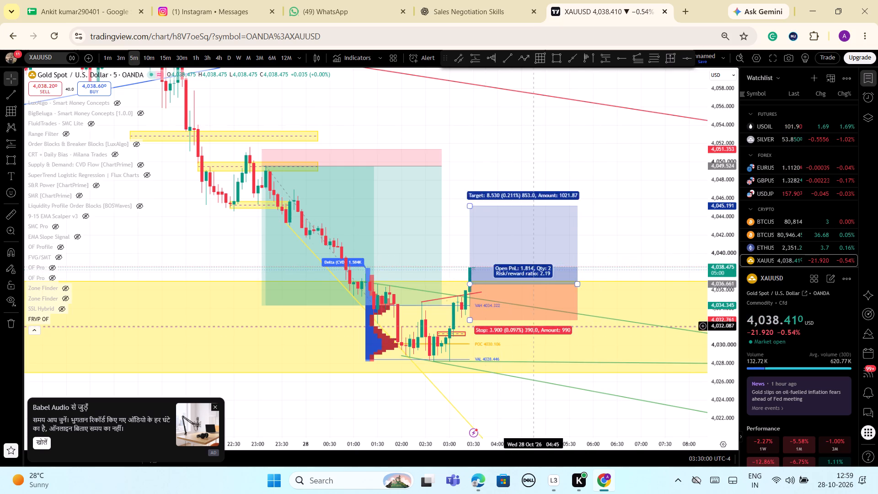
# Delete the older short position with its entry at 4,049.524.
pyautogui.click(411, 287)
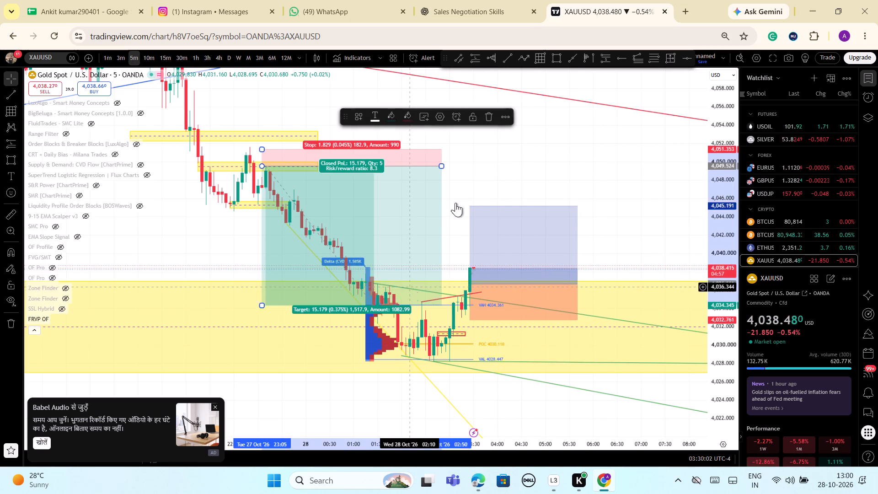
pyautogui.click(487, 119)
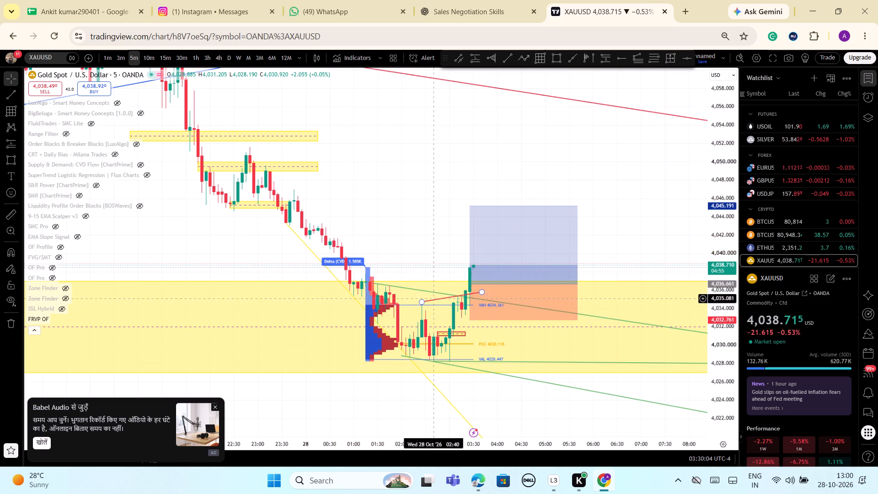
# Delete the short red trend line beneath the latest 5-minute breakout candles.
pyautogui.click(434, 297)
pyautogui.click(438, 299)
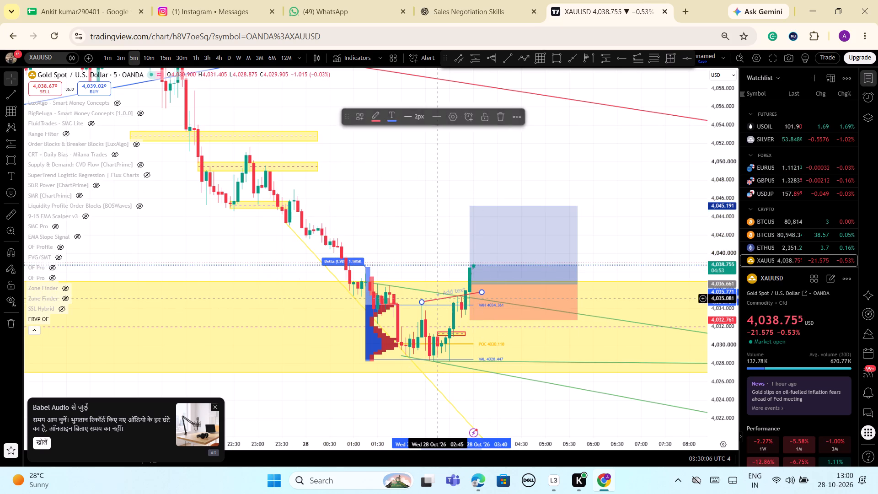
pyautogui.click(504, 118)
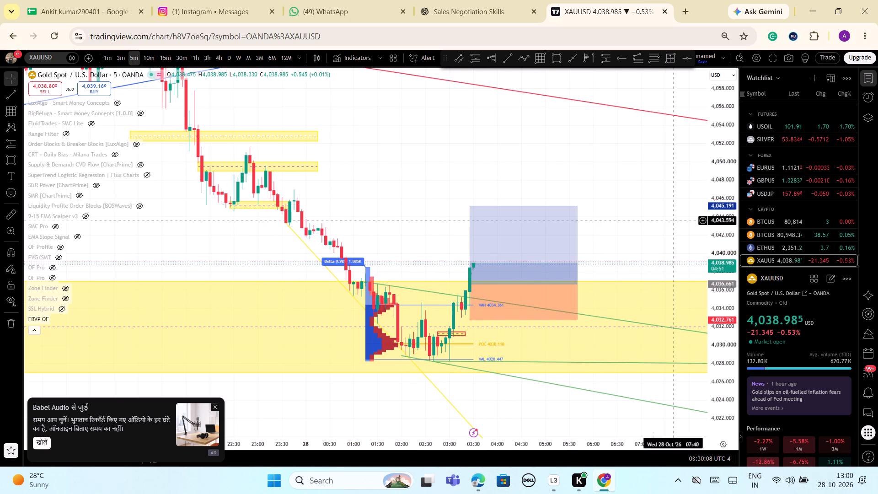
# Examine the long position's progress against the yellow zones, the earlier decline and the wider trend channel.
pyautogui.scroll(-2, 647, 223)
pyautogui.moveTo(727, 348); pyautogui.dragTo(708, 261)
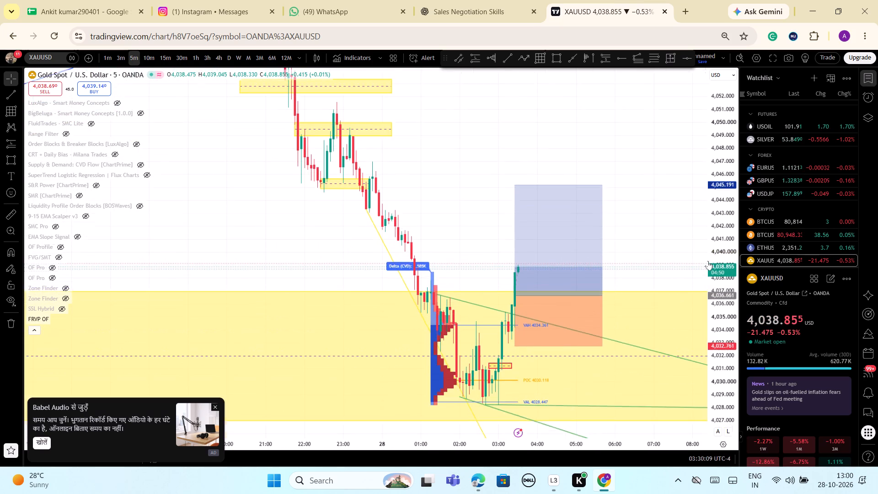
pyautogui.moveTo(708, 261); pyautogui.dragTo(701, 219)
pyautogui.scroll(2, 664, 234)
pyautogui.scroll(-2, 664, 234)
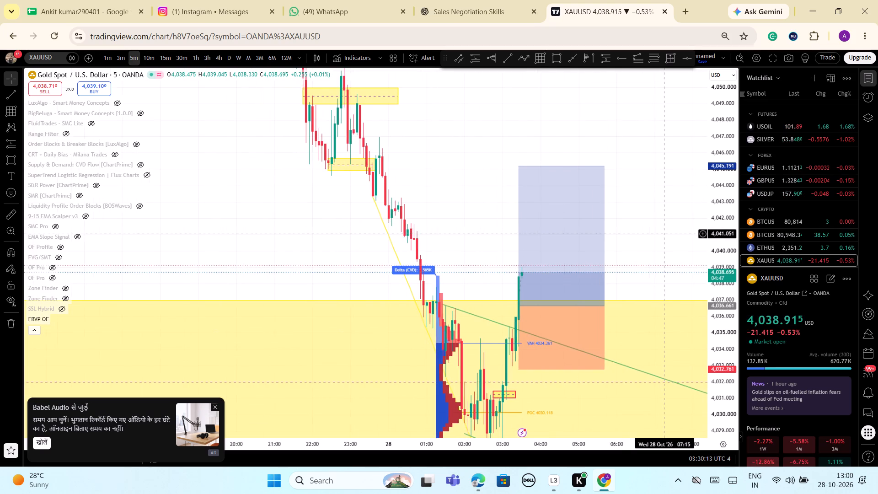
pyautogui.scroll(-1, 663, 235)
pyautogui.moveTo(720, 209); pyautogui.dragTo(735, 345)
pyautogui.scroll(1, 637, 256)
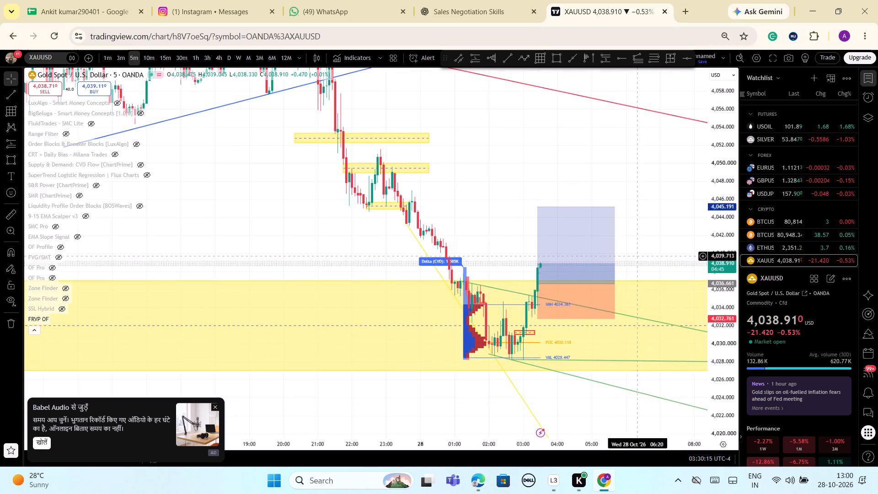
pyautogui.scroll(2, 637, 256)
pyautogui.scroll(-3, 650, 260)
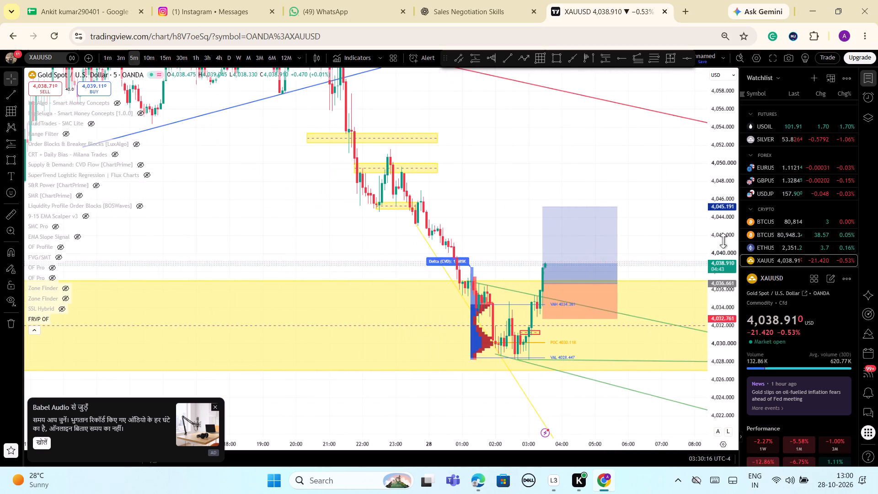
pyautogui.moveTo(719, 239); pyautogui.dragTo(725, 358)
pyautogui.scroll(-4, 671, 235)
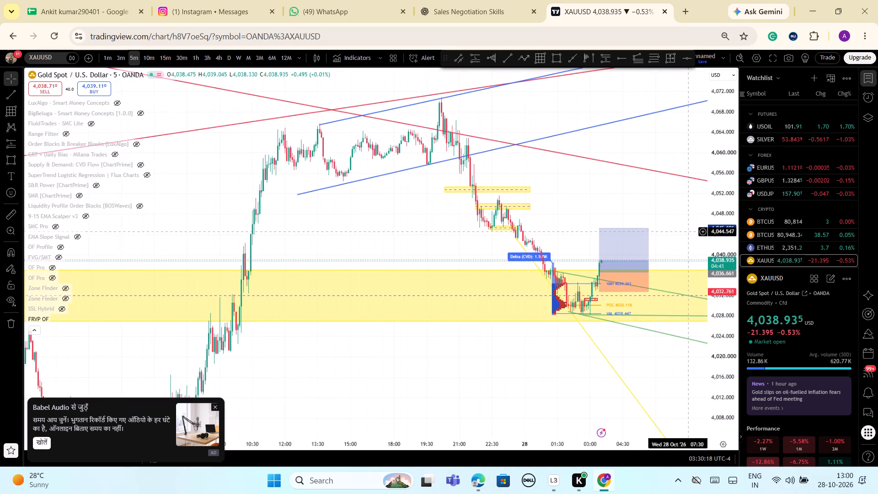
# Delete the lower blue trend line of the rising channel, beneath the 27 October highs.
pyautogui.scroll(-2, 689, 232)
pyautogui.moveTo(589, 200); pyautogui.dragTo(582, 258)
pyautogui.scroll(2, 601, 229)
pyautogui.scroll(-4, 601, 229)
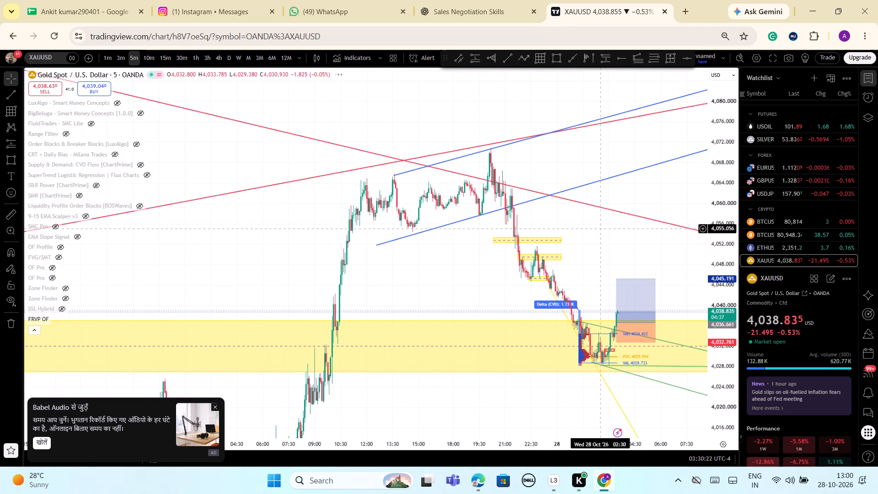
pyautogui.scroll(-2, 601, 229)
pyautogui.scroll(5, 700, 258)
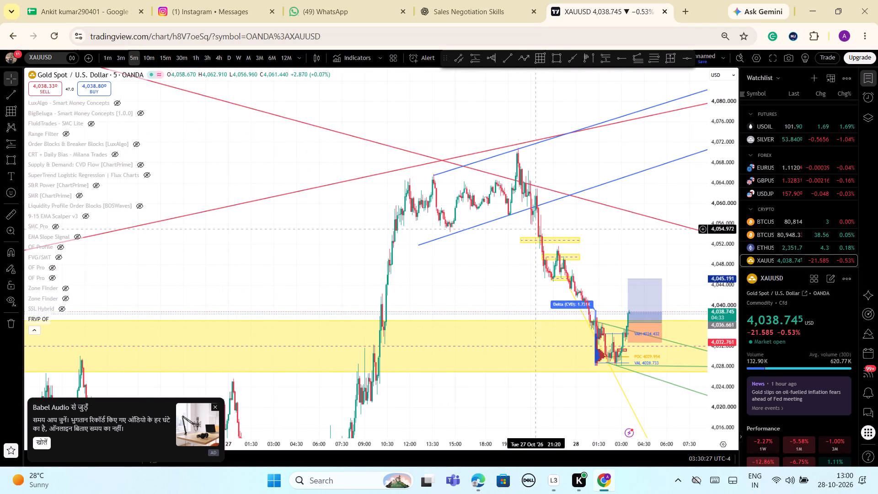
pyautogui.click(502, 217)
pyautogui.click(499, 119)
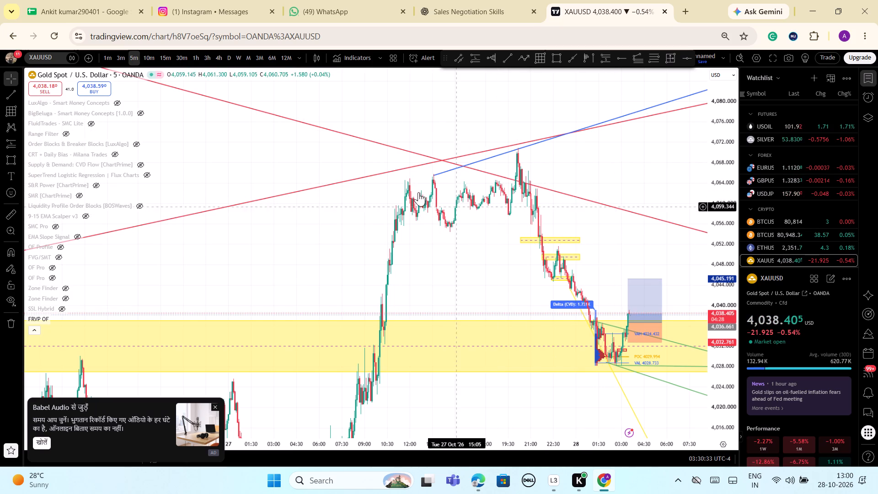
# Move the remaining blue trend line's start to the 11:30 peak at about 4,064 and lower its second point slightly.
pyautogui.scroll(2, 711, 242)
pyautogui.scroll(-3, 705, 251)
pyautogui.scroll(3, 672, 254)
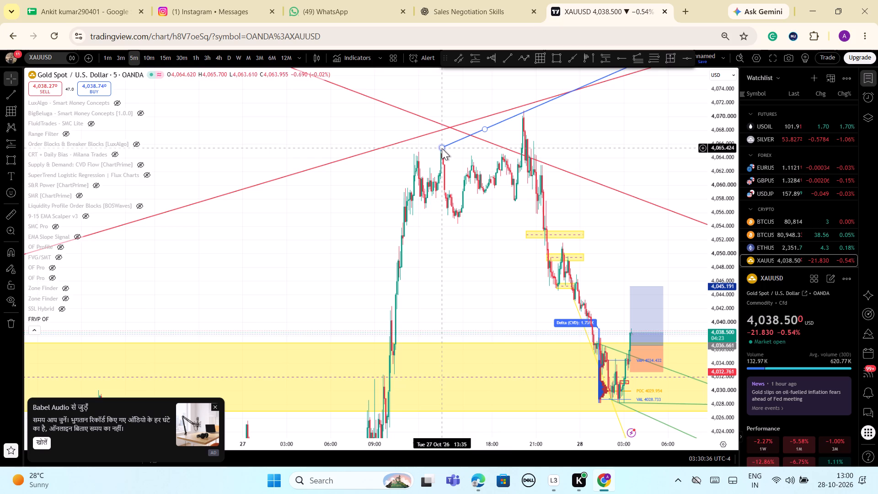
pyautogui.moveTo(442, 148); pyautogui.dragTo(411, 156)
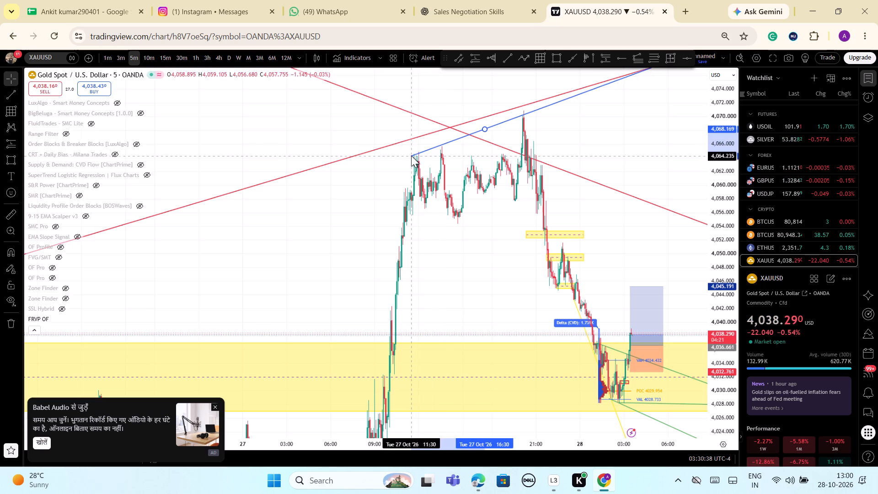
pyautogui.moveTo(411, 156); pyautogui.dragTo(411, 155)
pyautogui.click(608, 132)
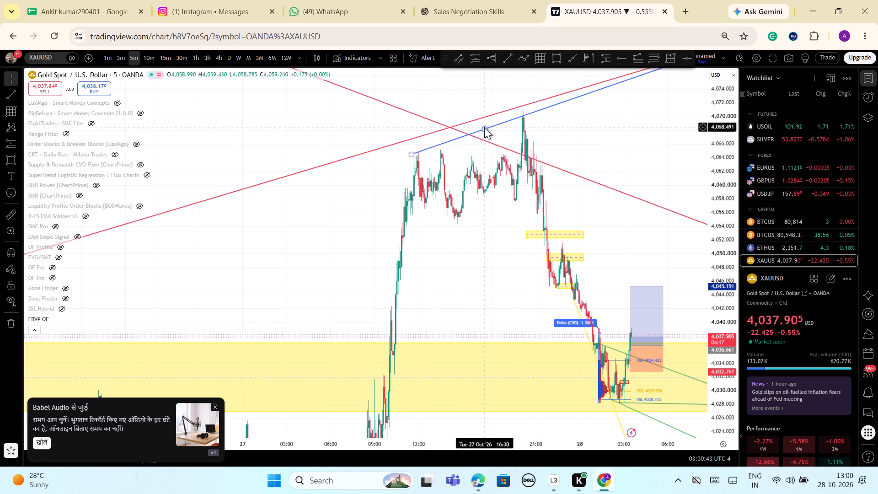
pyautogui.moveTo(486, 129); pyautogui.dragTo(487, 135)
pyautogui.click(642, 151)
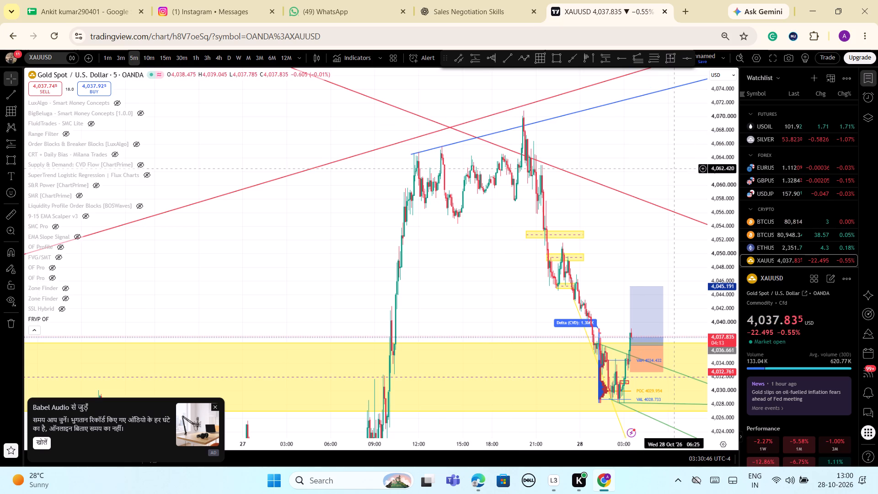
# Examine the long position against the adjusted blue trend line, the falling red line and the yellow zones.
pyautogui.scroll(1, 674, 169)
pyautogui.scroll(-1, 678, 173)
pyautogui.scroll(2, 678, 173)
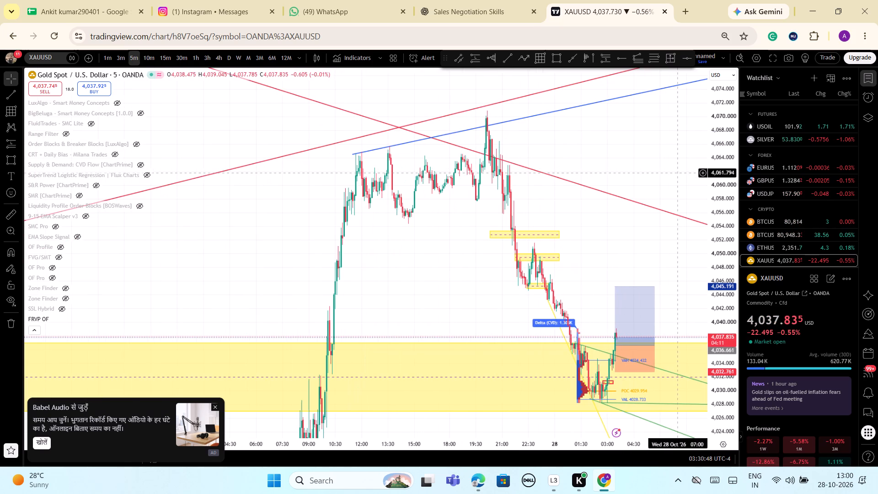
pyautogui.click(646, 166)
pyautogui.scroll(-2, 626, 169)
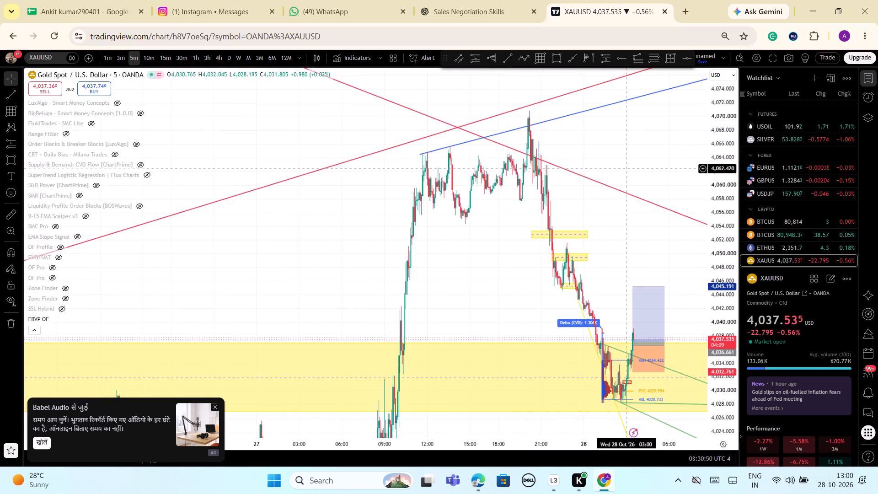
pyautogui.scroll(-3, 639, 168)
pyautogui.scroll(8, 648, 168)
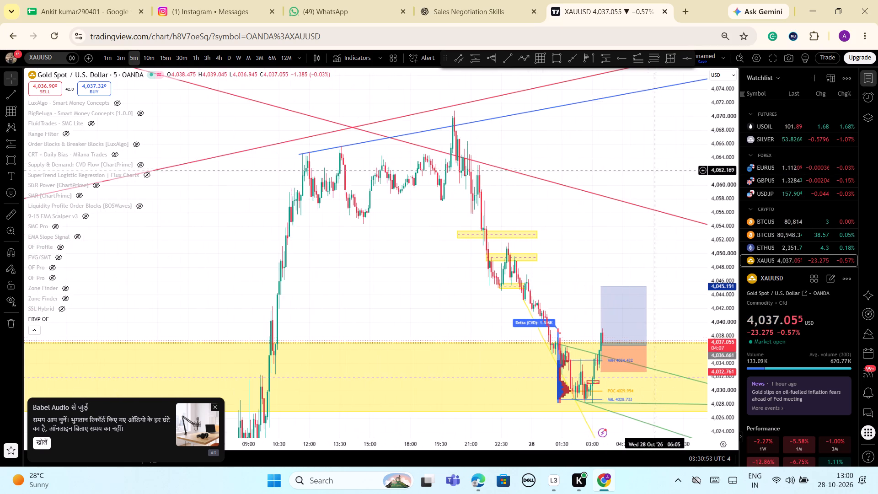
pyautogui.scroll(2, 658, 171)
pyautogui.scroll(4, 722, 305)
pyautogui.scroll(-2, 727, 310)
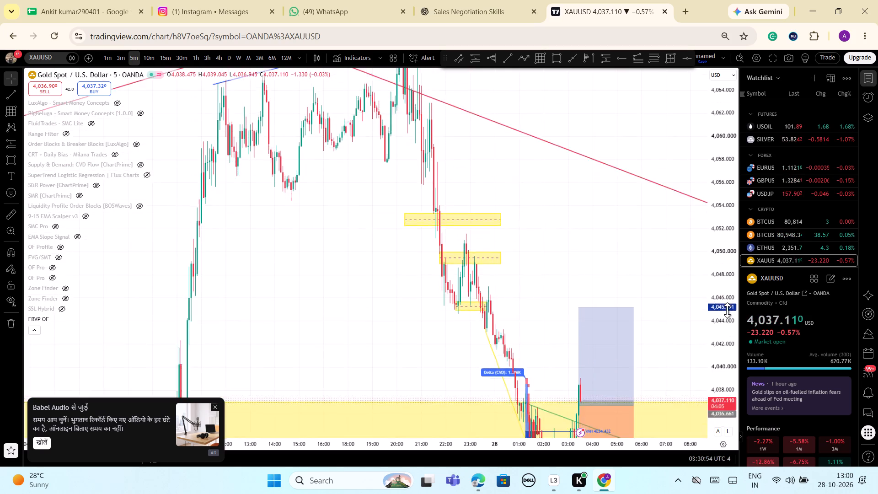
pyautogui.scroll(-2, 727, 310)
pyautogui.scroll(4, 519, 312)
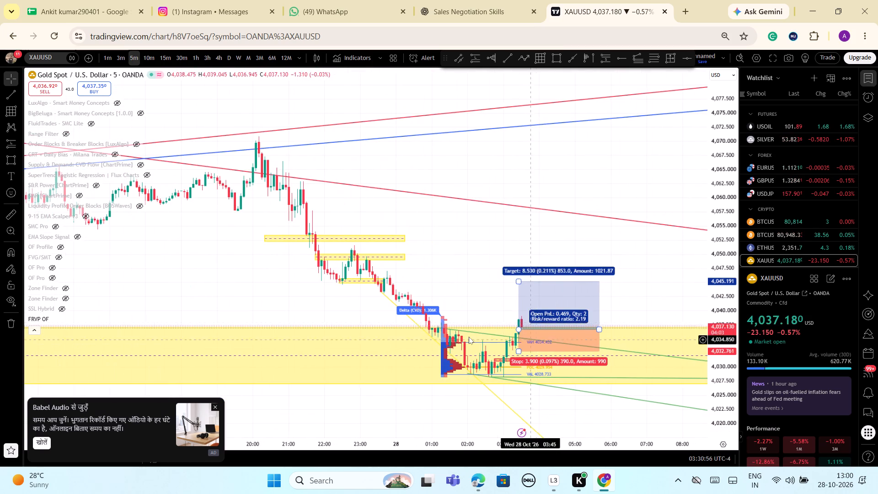
# Hide the FRVP OF indicator.
pyautogui.click(55, 321)
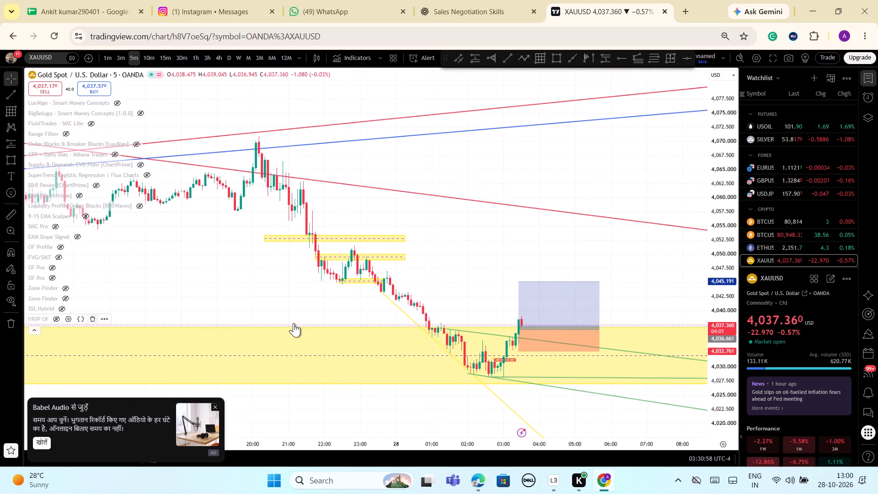
# Switch the gold chart to the 1-minute timeframe.
pyautogui.scroll(2, 430, 323)
pyautogui.moveTo(728, 398); pyautogui.dragTo(711, 289)
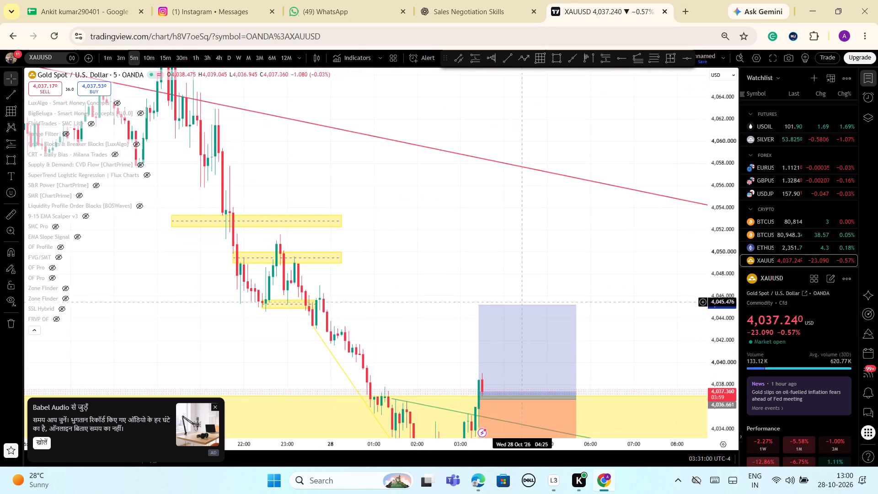
pyautogui.moveTo(500, 280); pyautogui.dragTo(527, 171)
pyautogui.scroll(2, 542, 266)
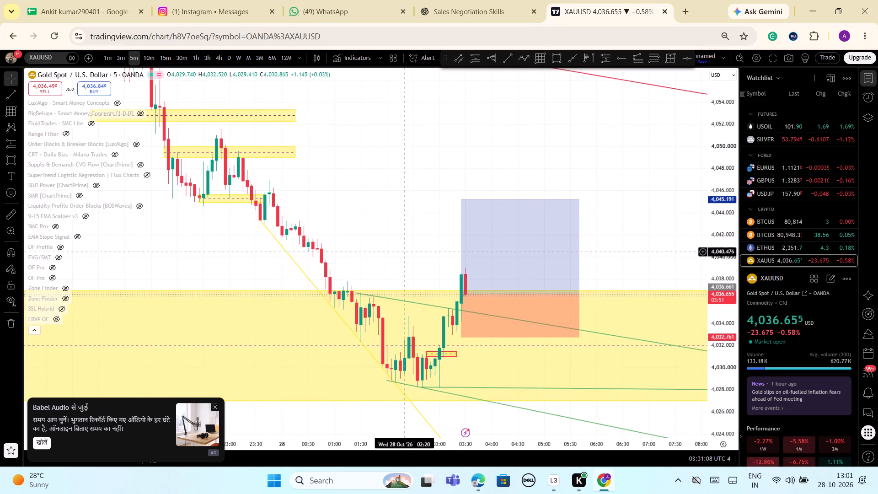
pyautogui.click(109, 60)
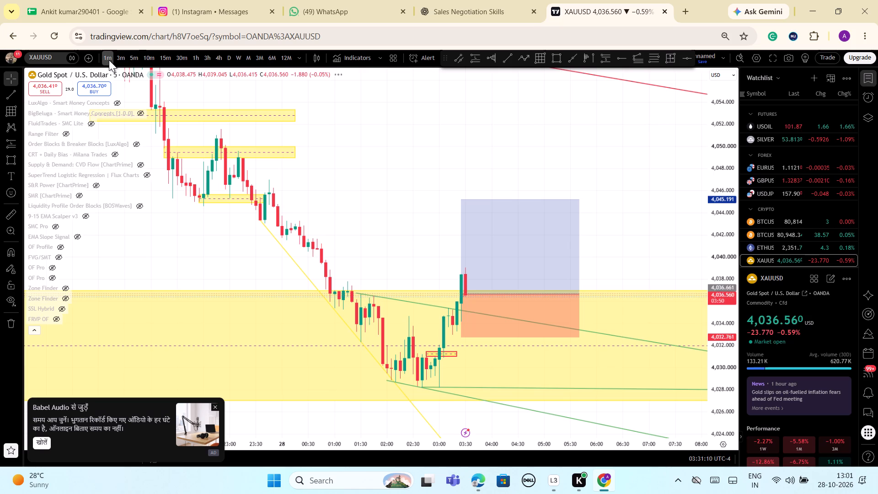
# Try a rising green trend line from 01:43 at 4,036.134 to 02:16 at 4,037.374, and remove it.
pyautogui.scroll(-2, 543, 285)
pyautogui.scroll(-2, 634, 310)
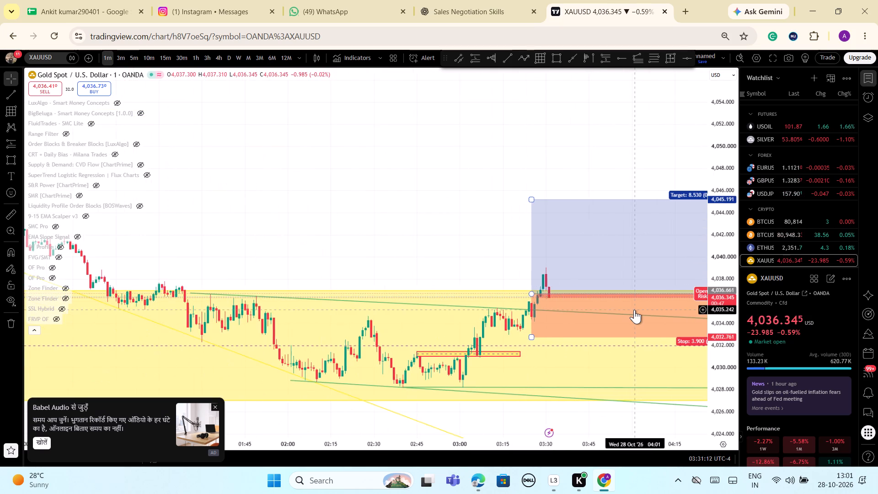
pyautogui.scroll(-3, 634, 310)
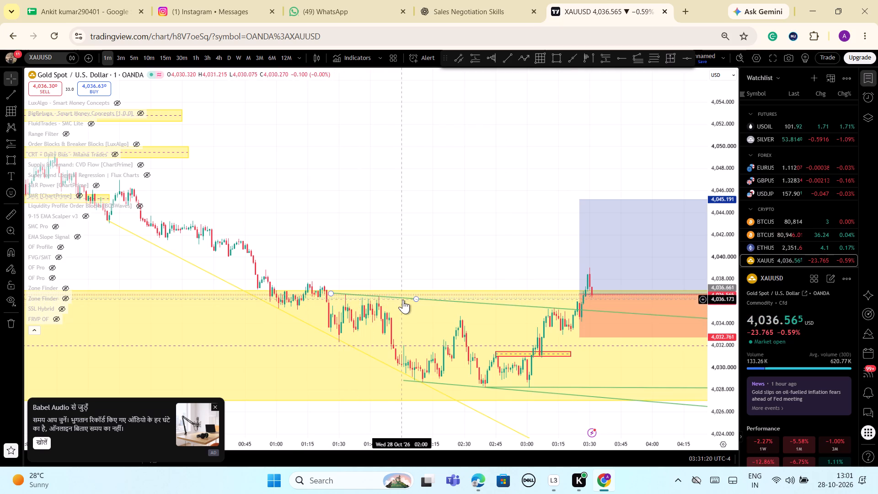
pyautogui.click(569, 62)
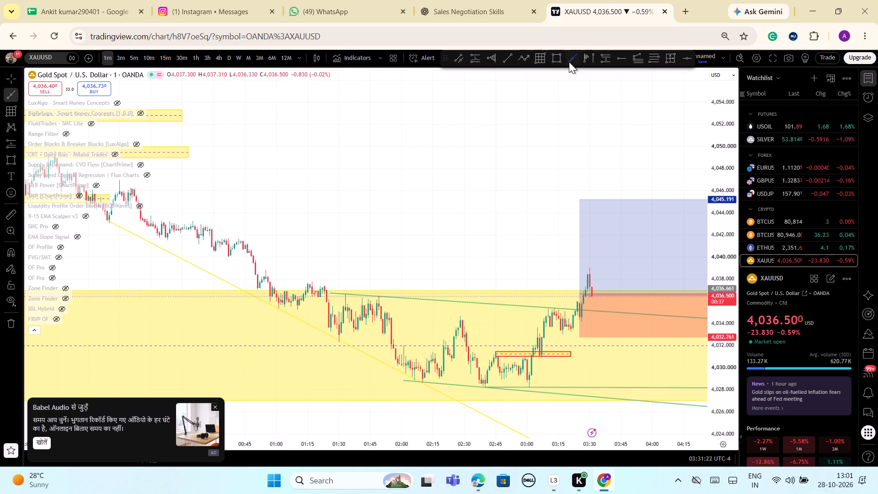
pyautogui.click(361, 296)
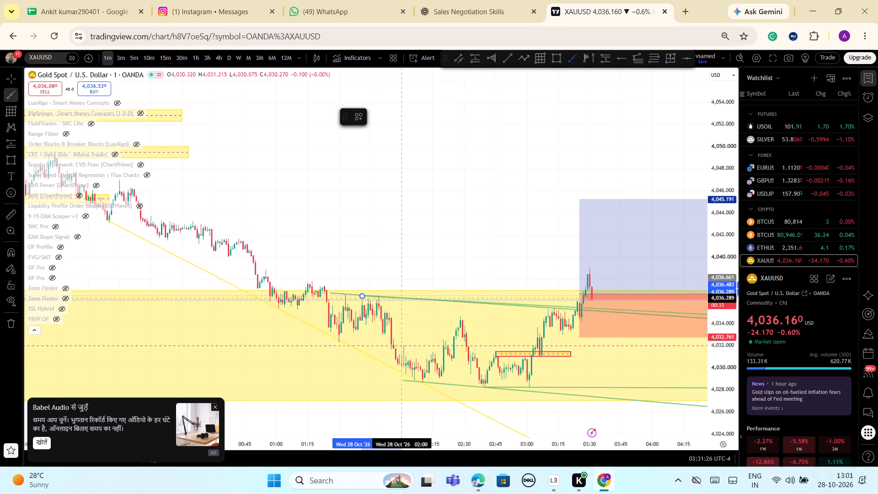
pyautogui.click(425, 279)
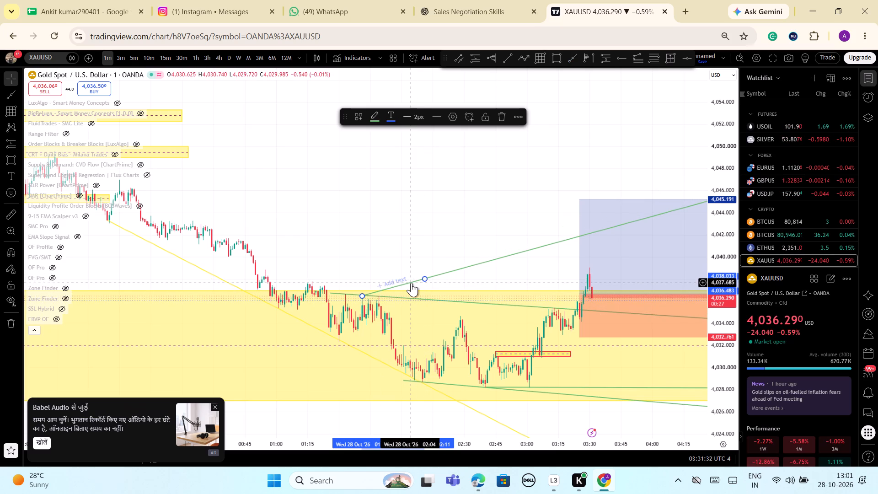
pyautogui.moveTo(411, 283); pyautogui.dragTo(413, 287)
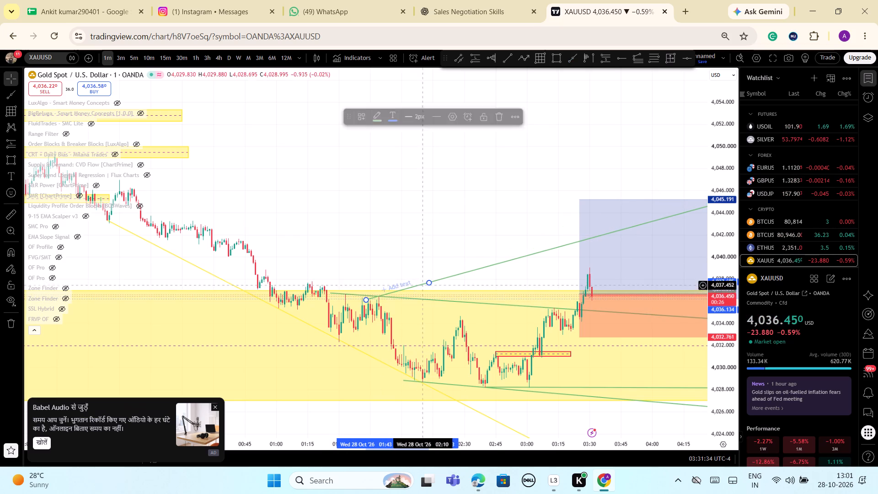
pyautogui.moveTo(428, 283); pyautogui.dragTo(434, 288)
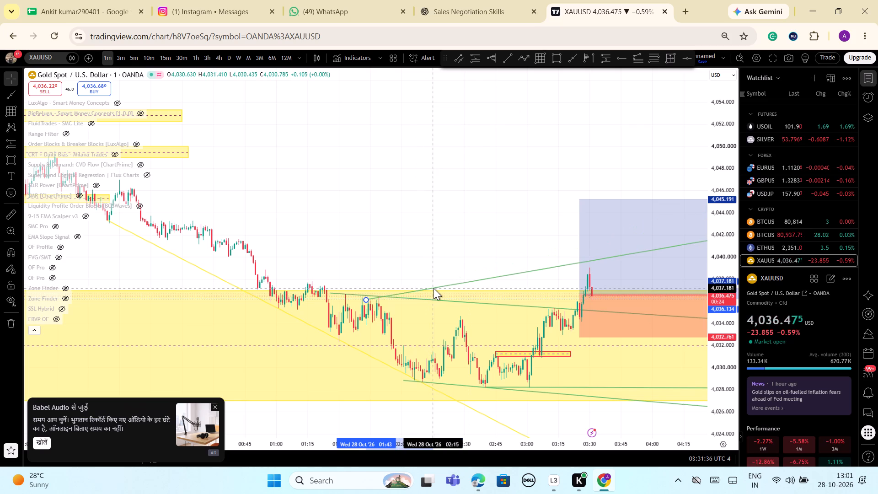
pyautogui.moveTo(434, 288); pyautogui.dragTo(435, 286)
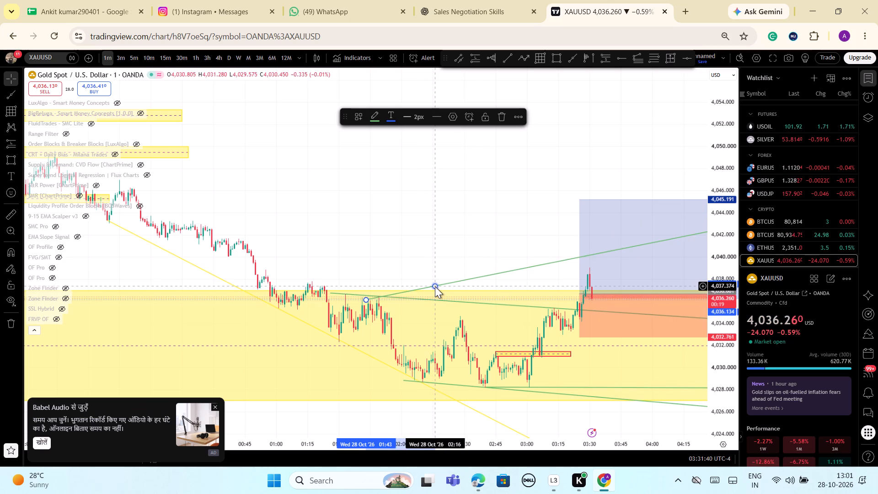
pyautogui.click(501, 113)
# Examine the latest 1-minute candles around the long position's entry level up close.
pyautogui.scroll(1, 496, 234)
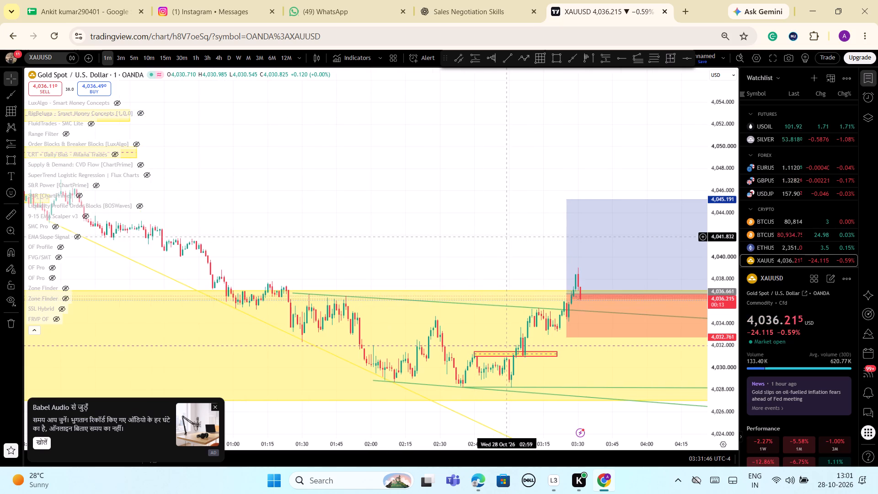
pyautogui.scroll(5, 507, 237)
pyautogui.scroll(1, 543, 252)
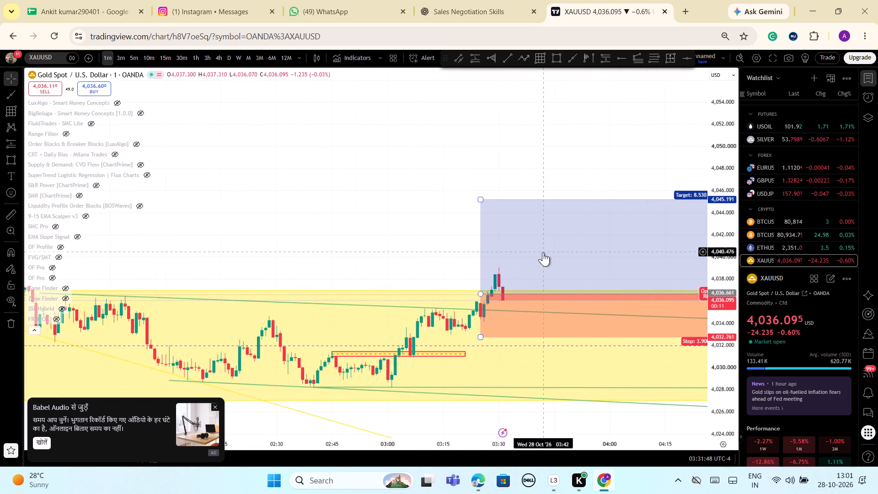
pyautogui.scroll(2, 543, 252)
pyautogui.scroll(3, 520, 306)
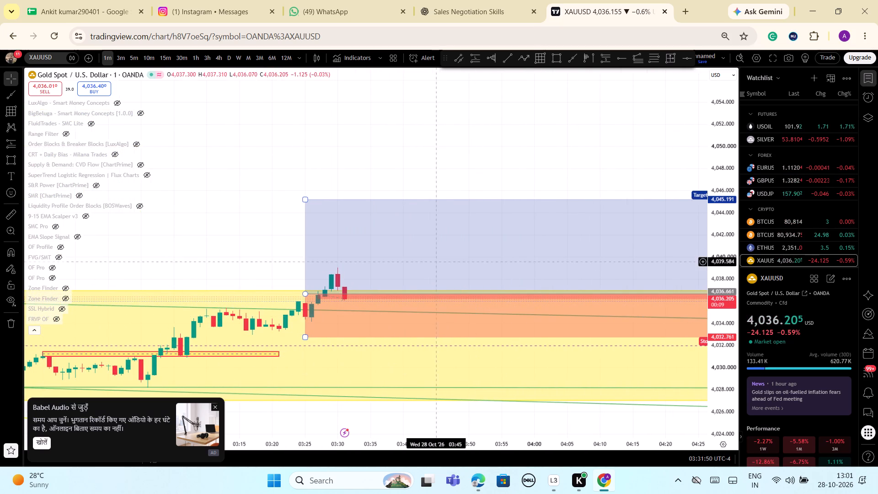
pyautogui.click(416, 147)
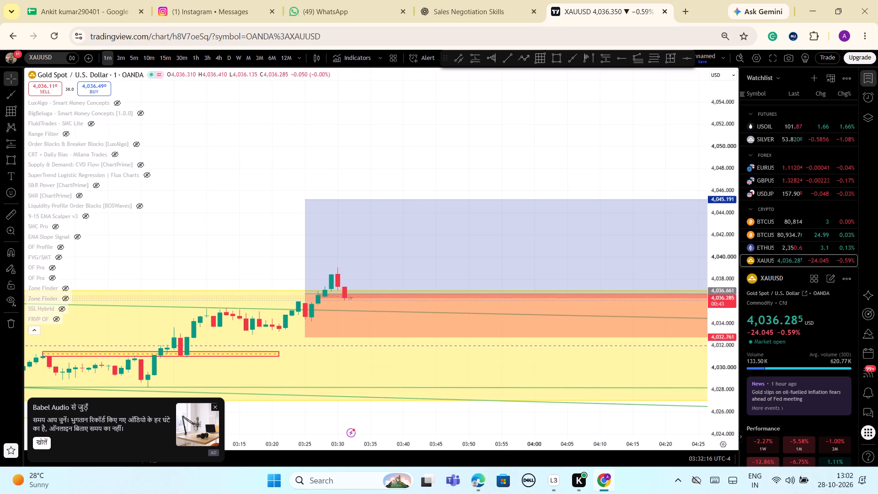
# Examine the long position's target and stop range against the 1-minute price action, the red trend line above and the green lines.
pyautogui.scroll(-3, 425, 258)
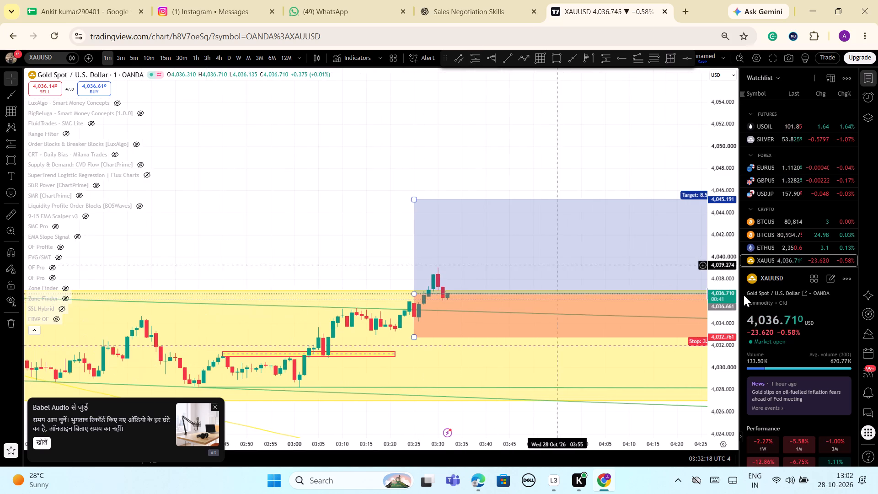
pyautogui.moveTo(727, 342); pyautogui.dragTo(728, 304)
pyautogui.scroll(3, 728, 304)
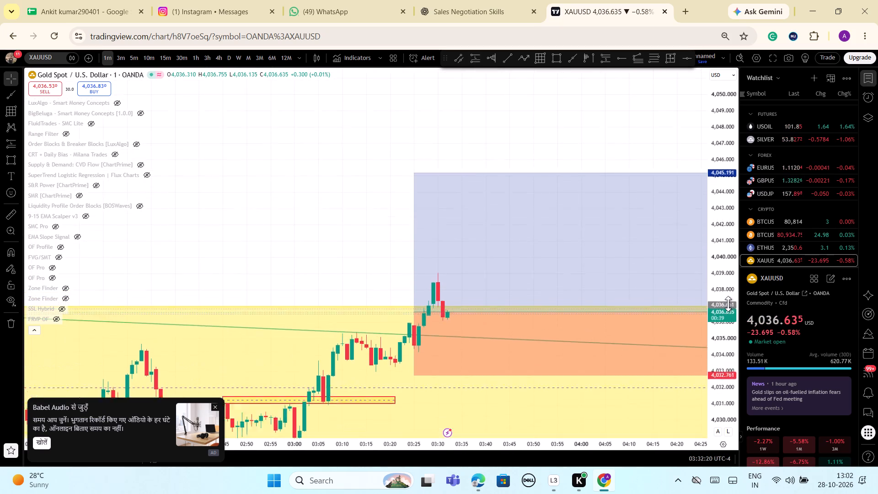
pyautogui.scroll(1, 728, 304)
pyautogui.scroll(-3, 728, 304)
pyautogui.moveTo(722, 123); pyautogui.dragTo(756, 243)
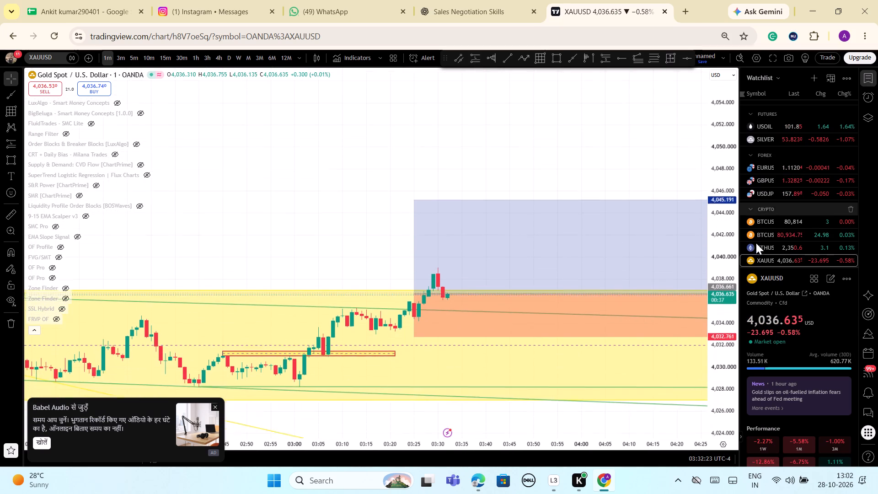
pyautogui.moveTo(756, 243); pyautogui.dragTo(757, 245)
pyautogui.moveTo(604, 150); pyautogui.dragTo(452, 168)
pyautogui.scroll(-2, 480, 168)
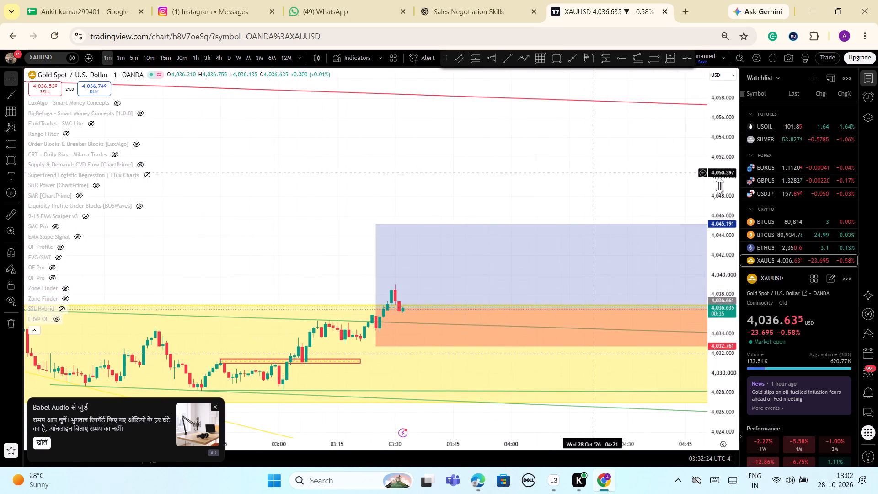
pyautogui.moveTo(731, 150); pyautogui.dragTo(738, 275)
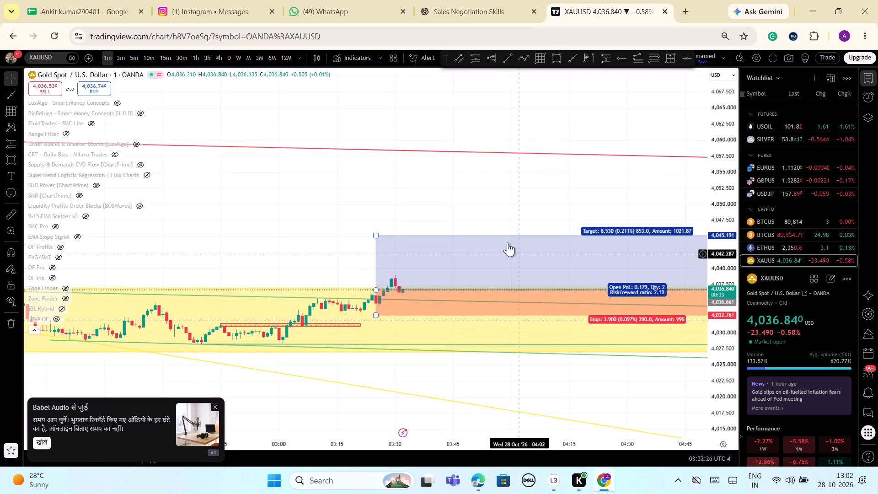
pyautogui.scroll(-4, 476, 197)
pyautogui.moveTo(723, 390); pyautogui.dragTo(724, 302)
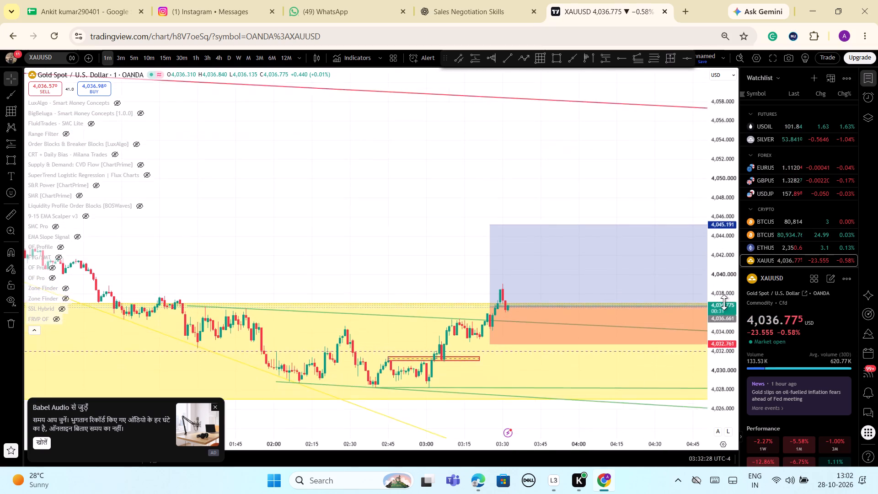
pyautogui.moveTo(724, 302); pyautogui.dragTo(747, 366)
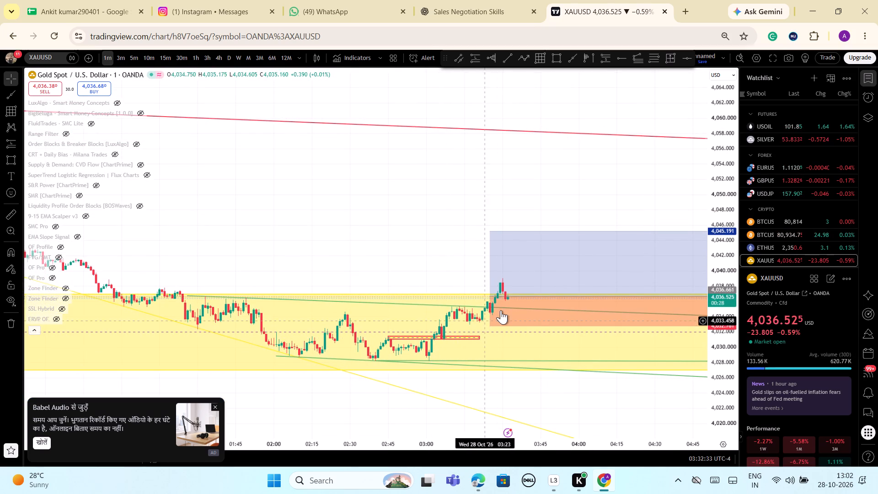
# Switch the gold chart to the 3-minute timeframe.
pyautogui.scroll(-1, 508, 179)
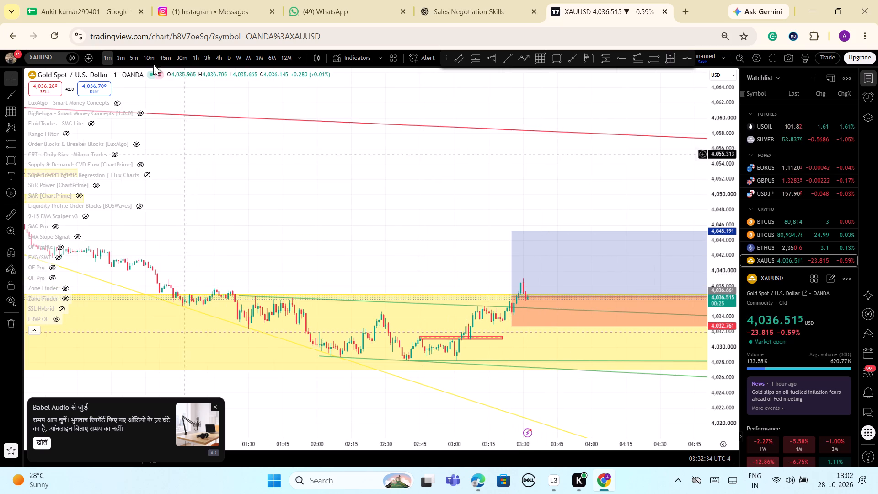
pyautogui.click(124, 60)
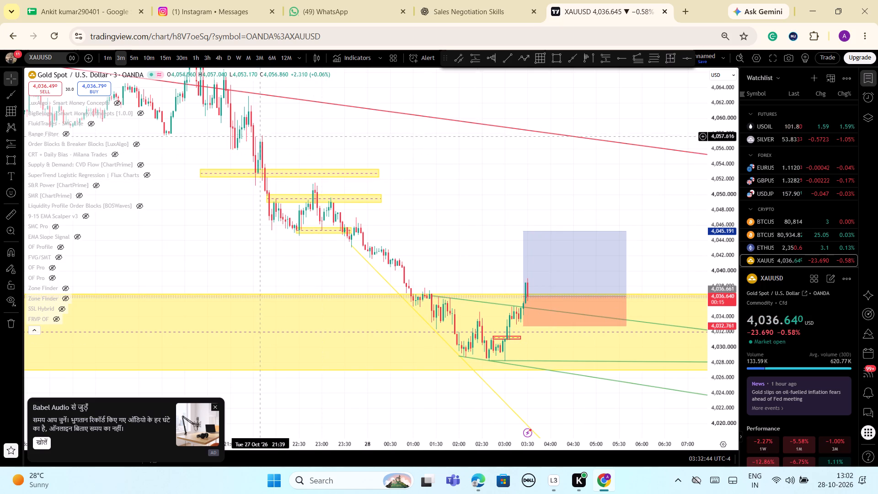
# Draw a falling green ray from the 27 Oct 20:51 swing high at 4,066.605 down across the decline's lower highs.
pyautogui.scroll(3, 316, 183)
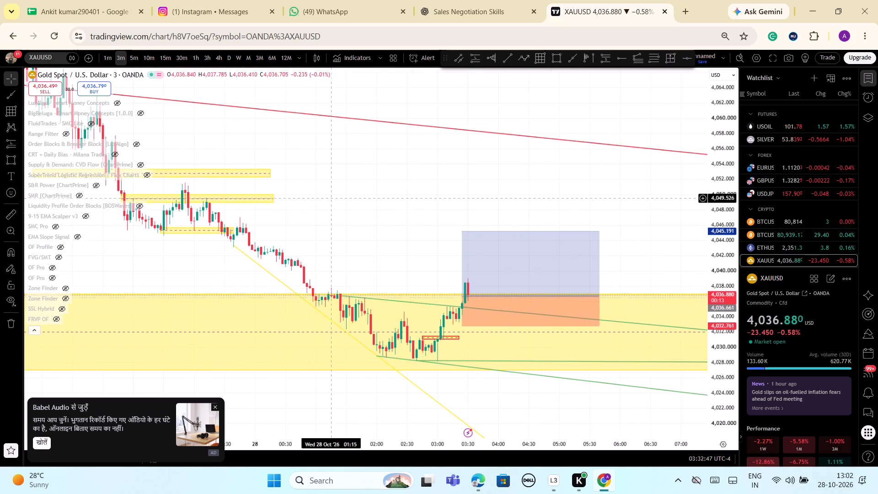
pyautogui.moveTo(313, 188); pyautogui.dragTo(508, 261)
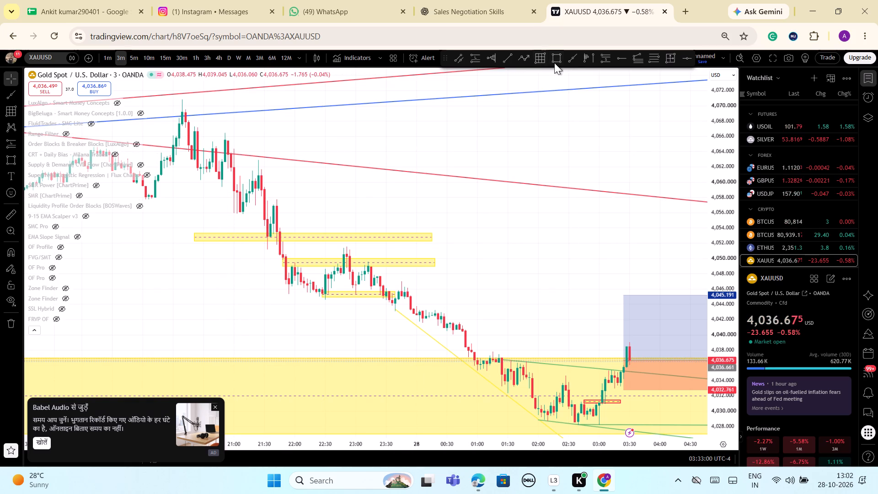
pyautogui.click(574, 56)
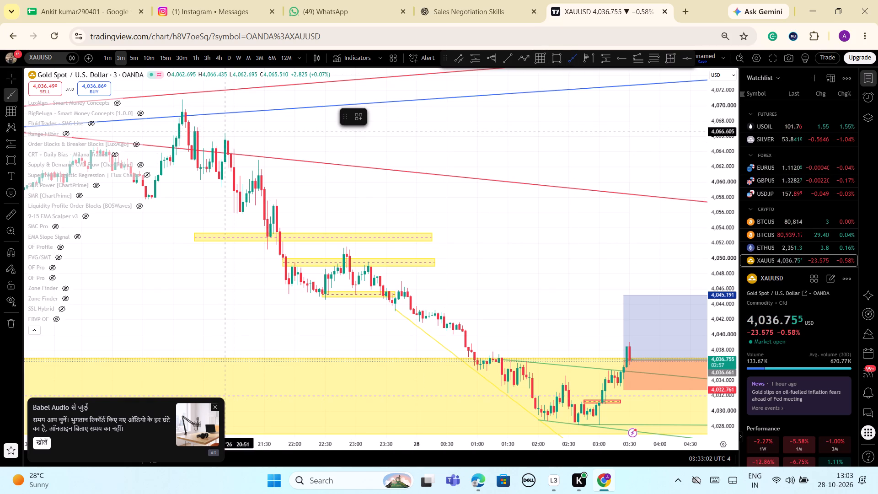
pyautogui.click(224, 132)
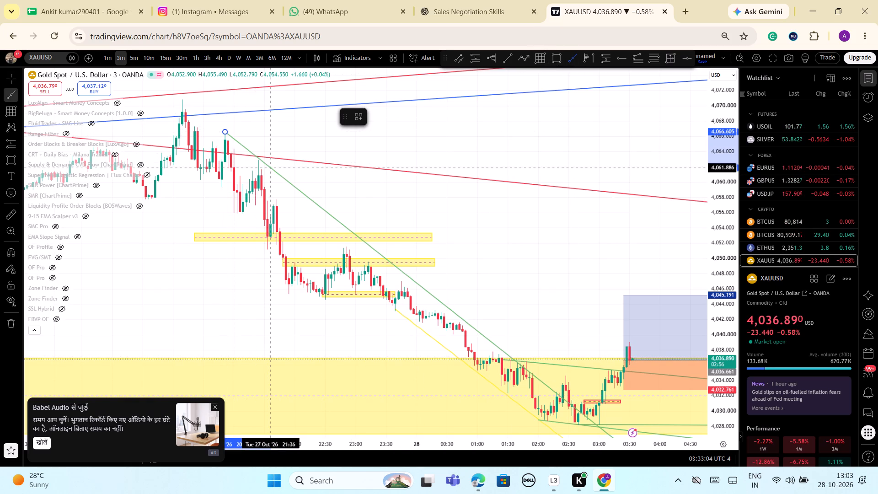
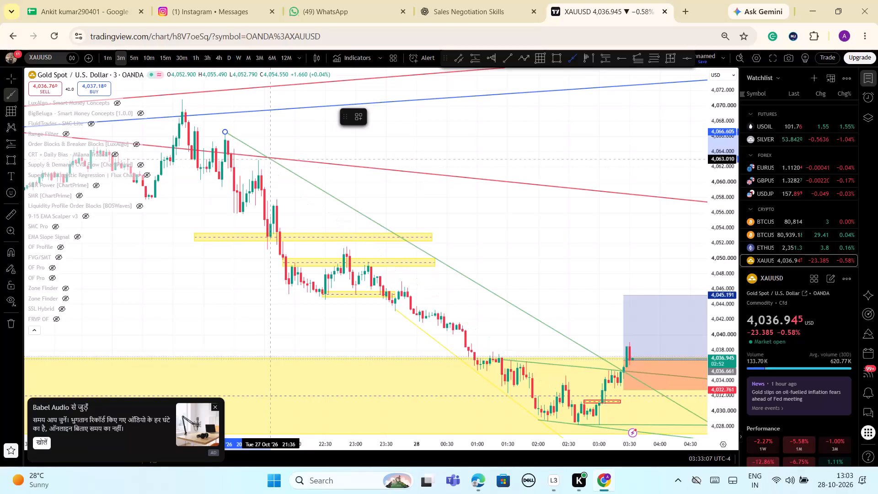
# Finish the falling green ray, shift its start to about 4,067.45 beside the swing high, and tilt it more steeply downward.
pyautogui.click(287, 143)
pyautogui.moveTo(270, 140); pyautogui.dragTo(234, 134)
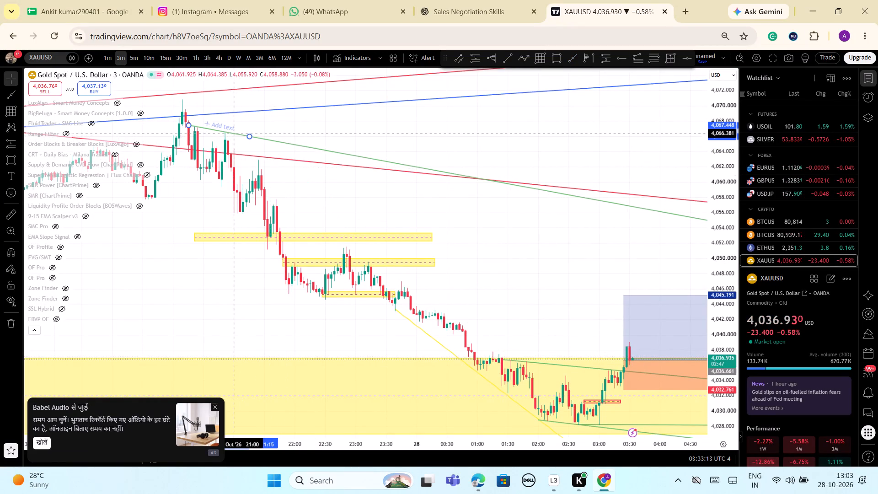
pyautogui.moveTo(234, 134); pyautogui.dragTo(234, 134)
pyautogui.click(249, 137)
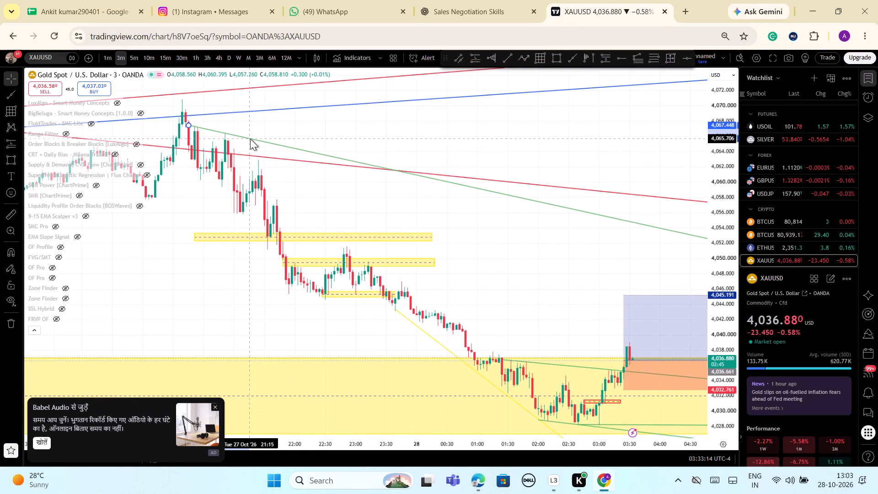
pyautogui.click(410, 204)
# Examine the long position's target and stop range against the falling green ray and yellow zones on 3-minute candles.
pyautogui.scroll(-2, 458, 264)
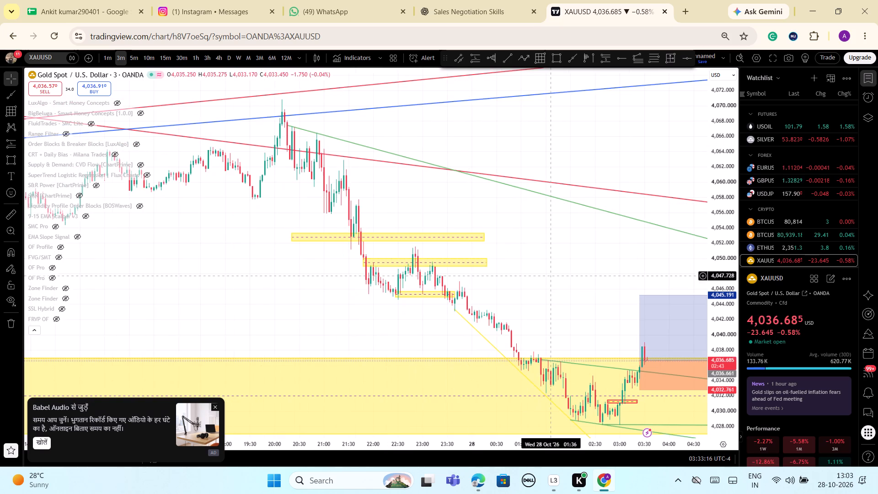
pyautogui.moveTo(551, 276); pyautogui.dragTo(453, 219)
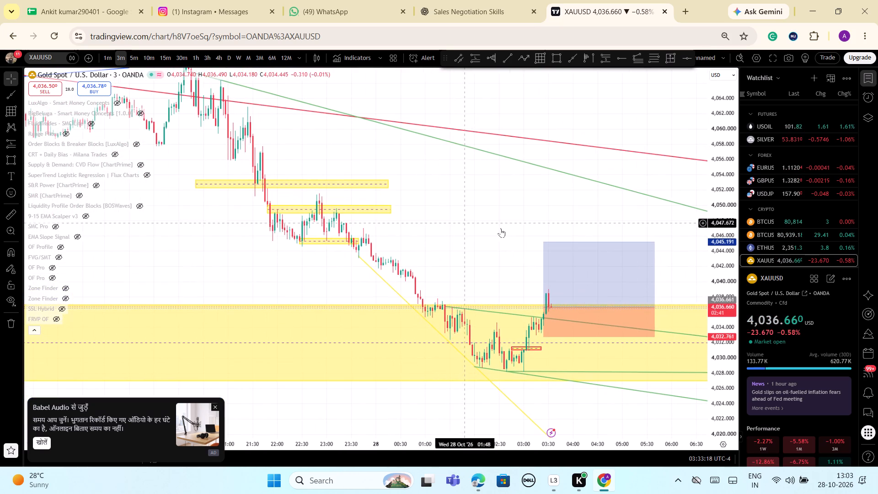
pyautogui.click(573, 260)
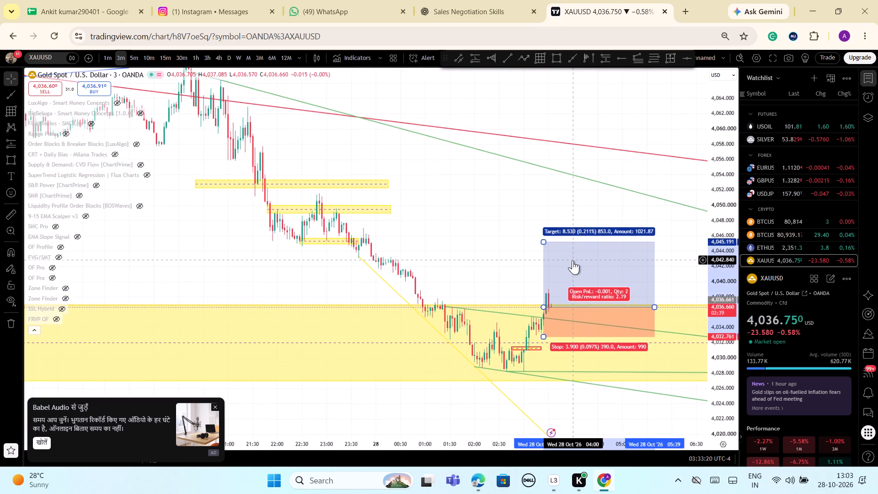
pyautogui.click(469, 188)
pyautogui.scroll(-1, 552, 254)
pyautogui.moveTo(723, 158); pyautogui.dragTo(742, 274)
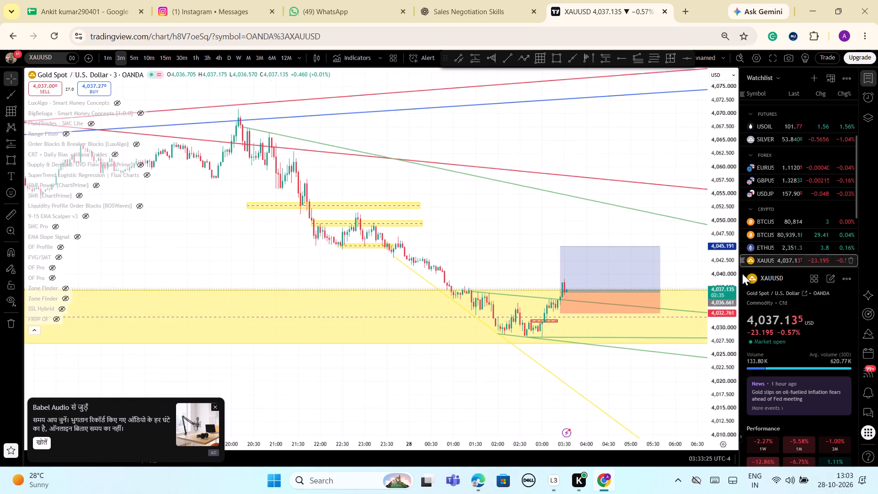
pyautogui.moveTo(742, 274); pyautogui.dragTo(742, 274)
# Switch the gold chart to the 5-minute timeframe.
pyautogui.click(135, 60)
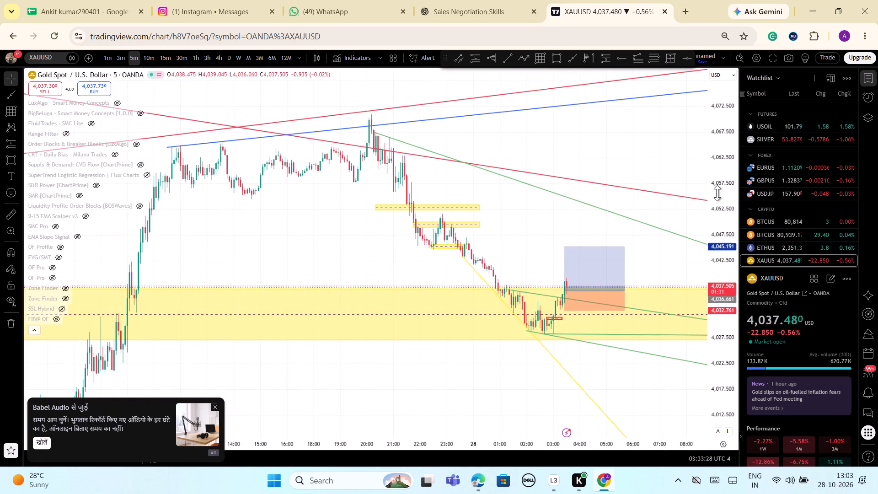
# Examine the 5-minute decline and rebound around the long position, both close up and against the wider trend lines.
pyautogui.moveTo(727, 161); pyautogui.dragTo(742, 225)
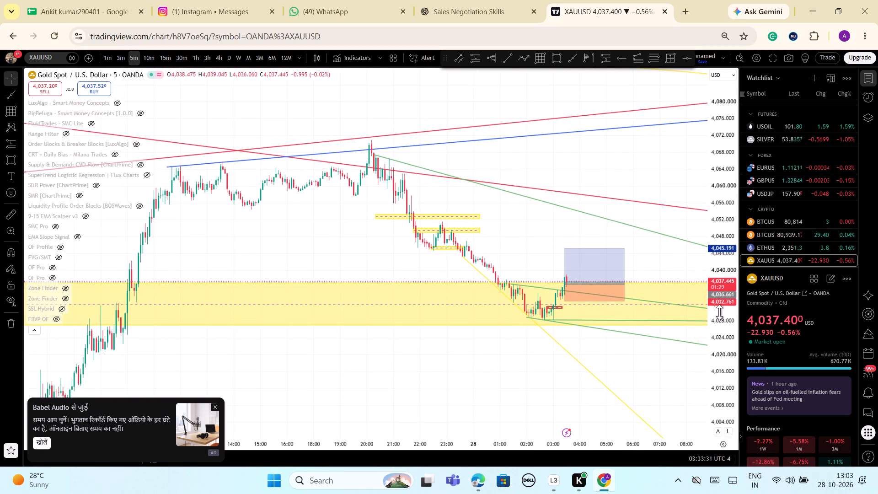
pyautogui.moveTo(724, 322); pyautogui.dragTo(727, 299)
pyautogui.scroll(4, 727, 299)
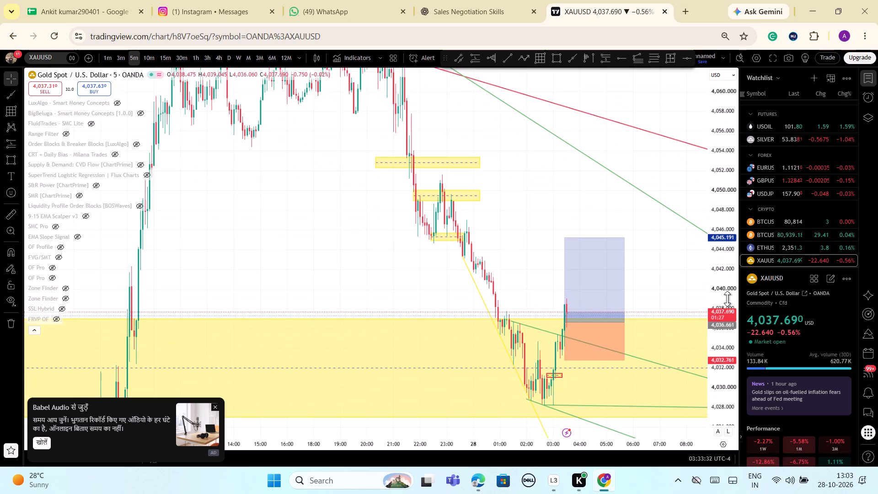
pyautogui.scroll(3, 727, 299)
pyautogui.scroll(-7, 727, 299)
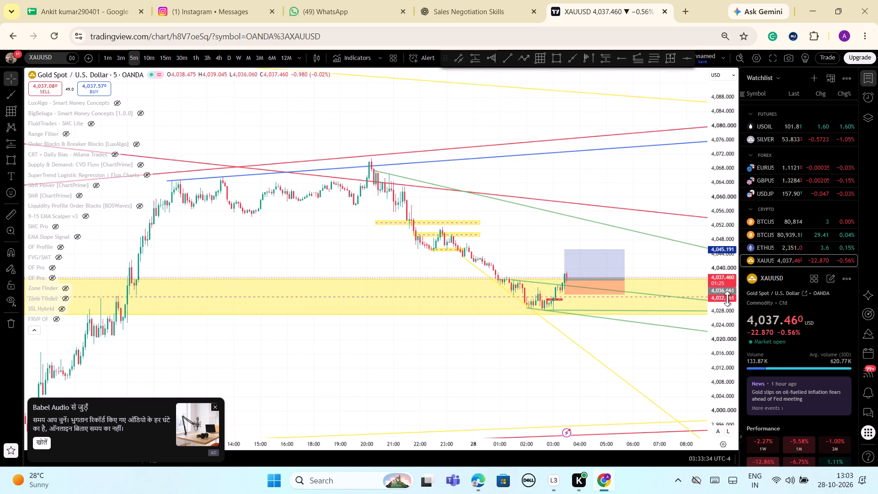
pyautogui.scroll(2, 727, 299)
pyautogui.moveTo(529, 226); pyautogui.dragTo(505, 226)
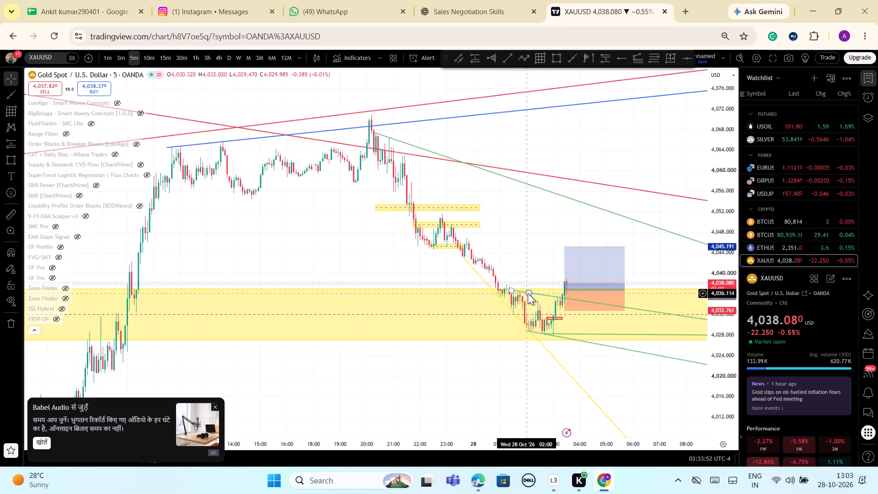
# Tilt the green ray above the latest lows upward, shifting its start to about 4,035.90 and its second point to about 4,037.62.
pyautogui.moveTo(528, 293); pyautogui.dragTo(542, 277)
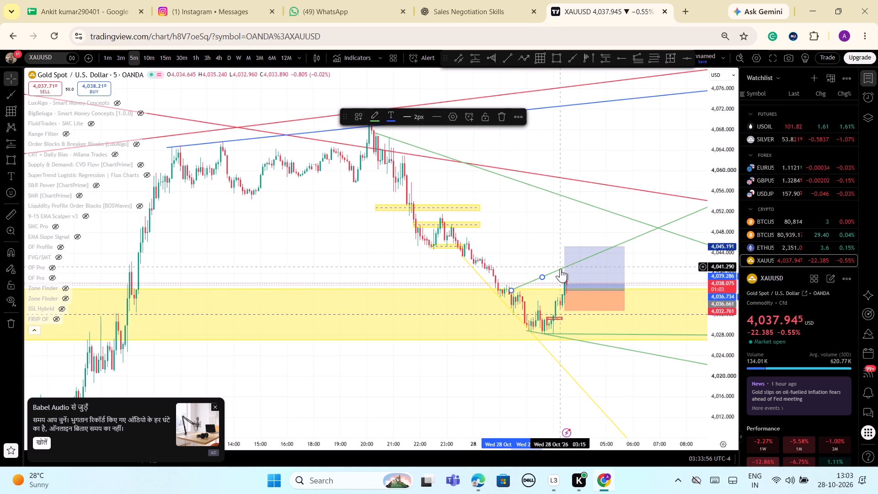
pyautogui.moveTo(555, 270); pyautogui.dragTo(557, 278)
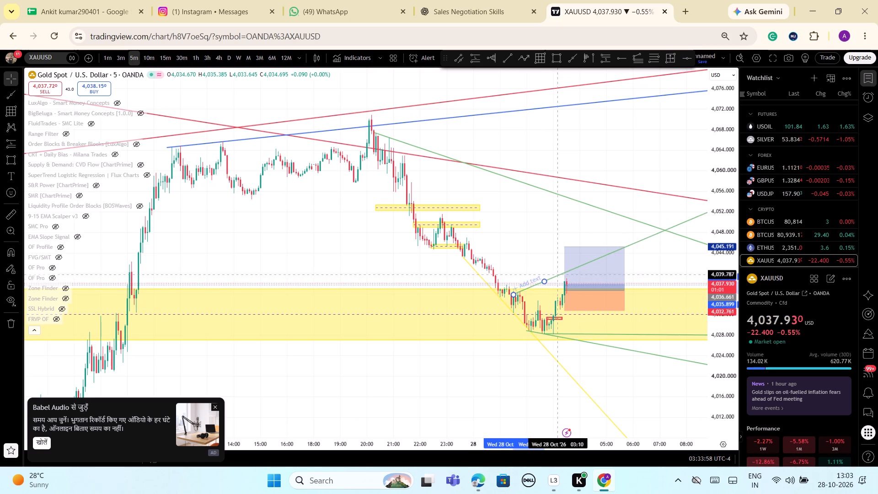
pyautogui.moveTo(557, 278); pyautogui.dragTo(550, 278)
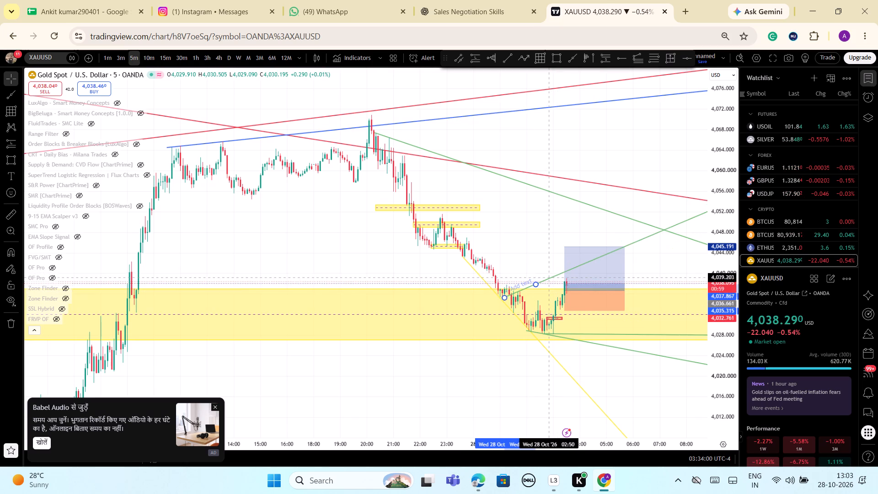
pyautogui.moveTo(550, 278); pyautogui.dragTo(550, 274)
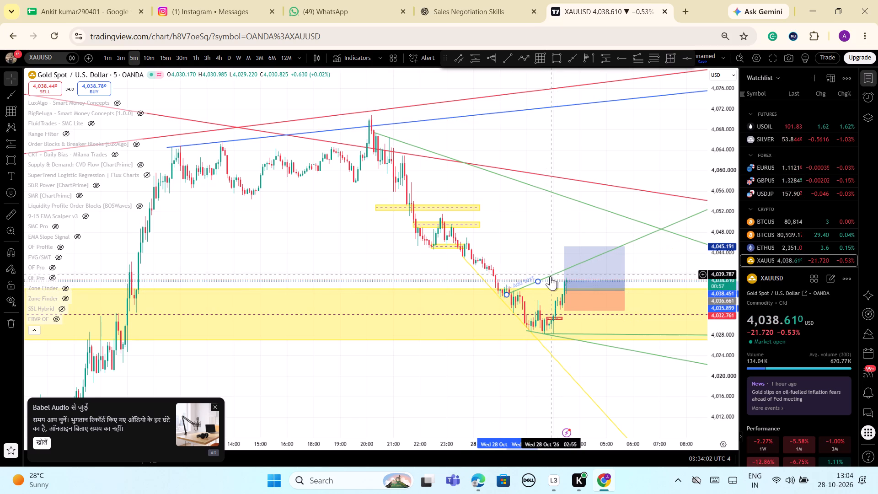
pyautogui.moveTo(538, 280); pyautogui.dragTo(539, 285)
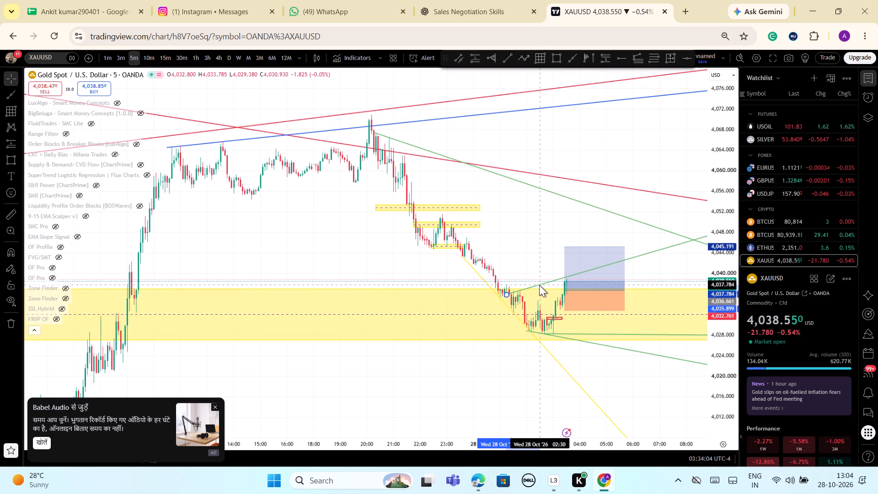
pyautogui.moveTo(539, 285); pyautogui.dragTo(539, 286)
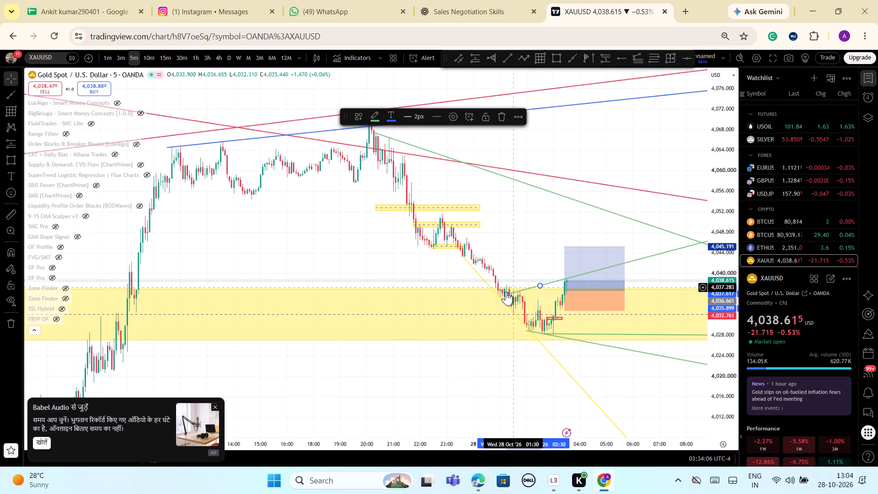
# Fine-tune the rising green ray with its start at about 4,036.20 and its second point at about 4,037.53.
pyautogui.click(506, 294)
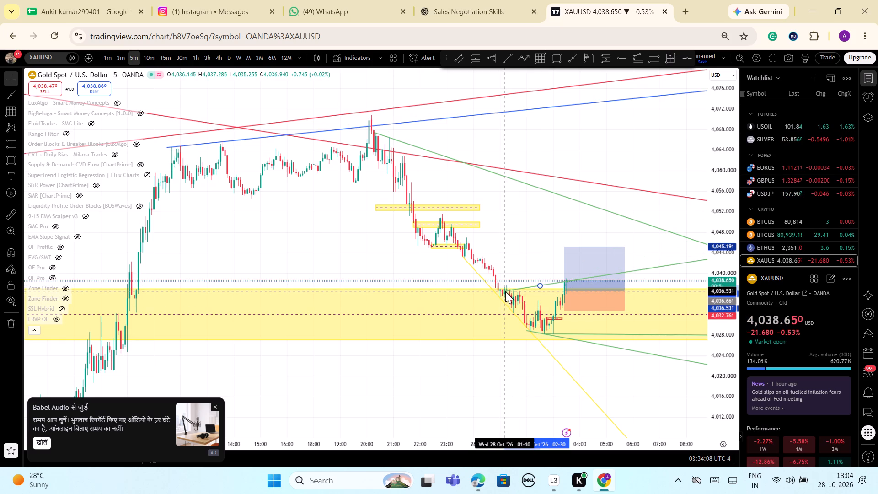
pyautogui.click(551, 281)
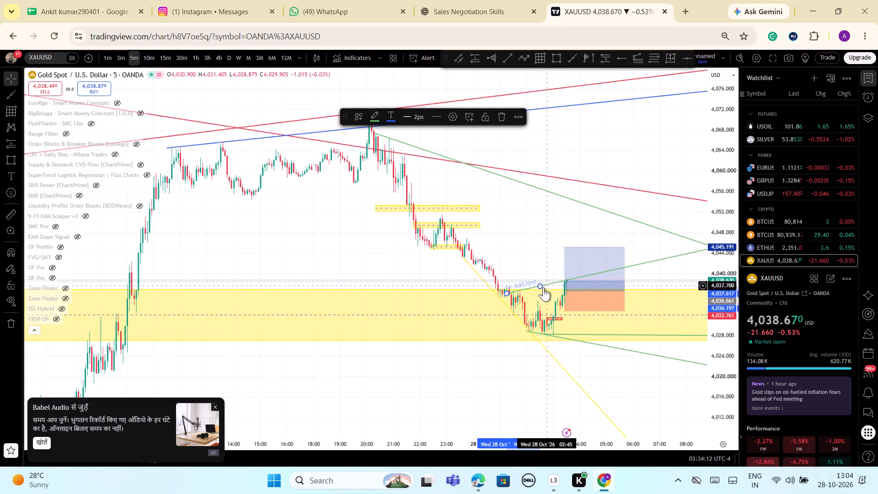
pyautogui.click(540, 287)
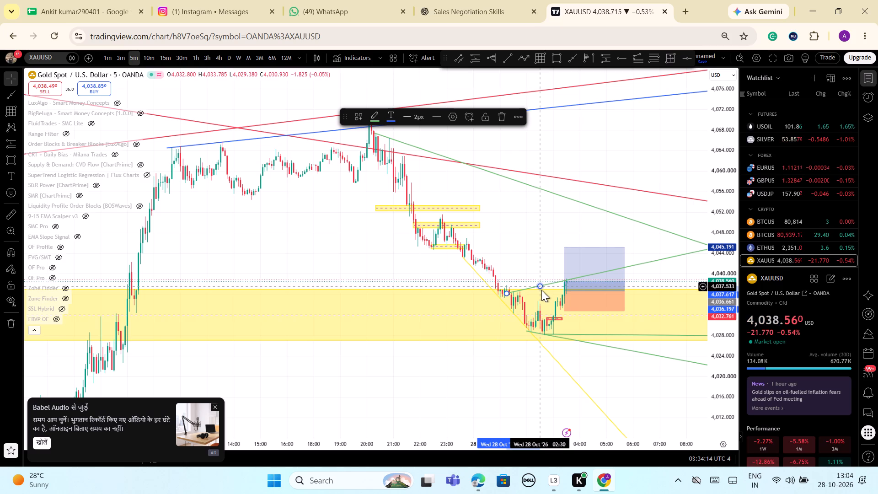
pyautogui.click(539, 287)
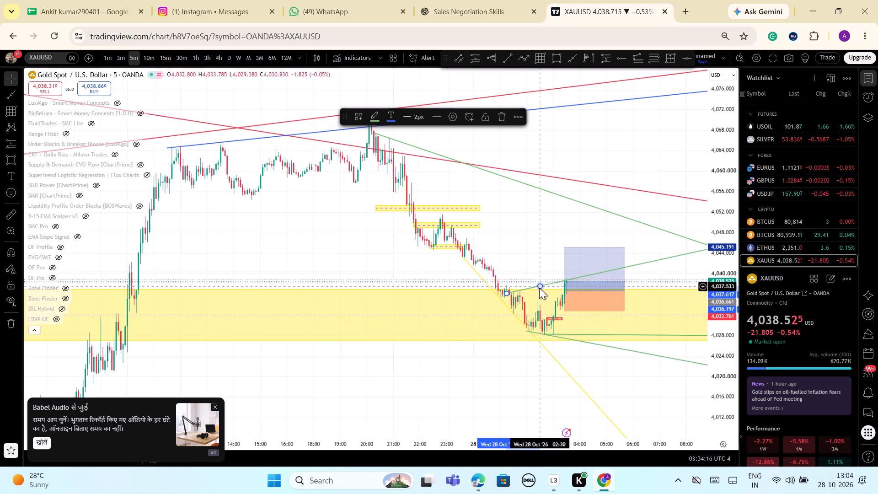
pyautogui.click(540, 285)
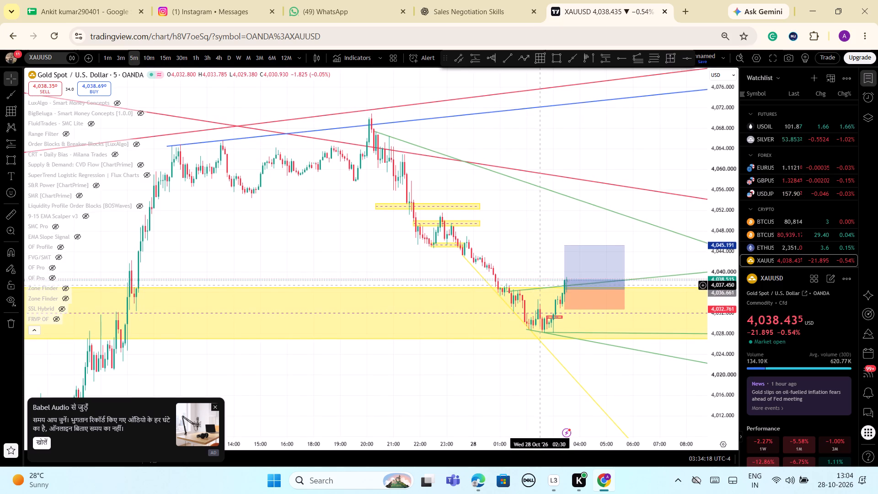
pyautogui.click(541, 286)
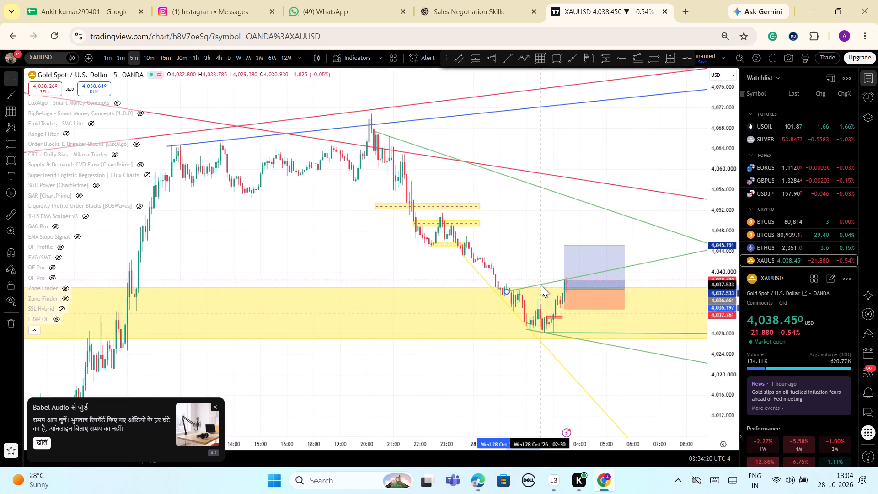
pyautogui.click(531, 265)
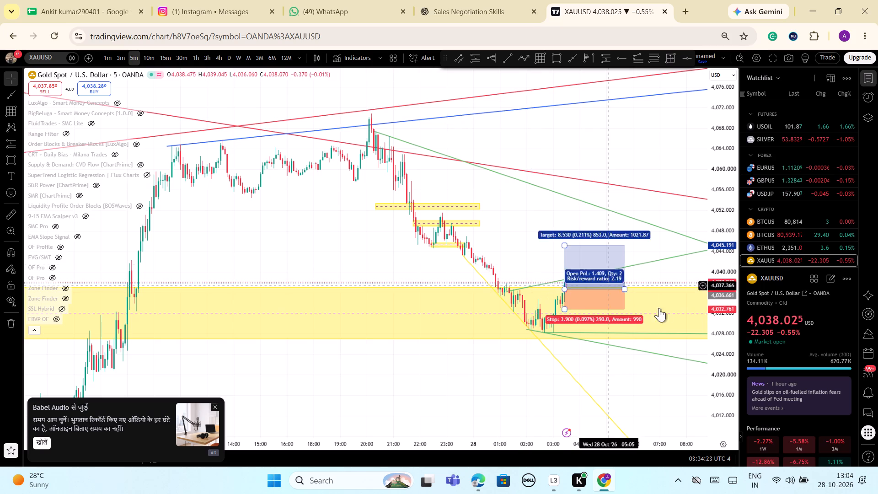
# Delete the rising green ray that crosses the long position.
pyautogui.scroll(4, 726, 363)
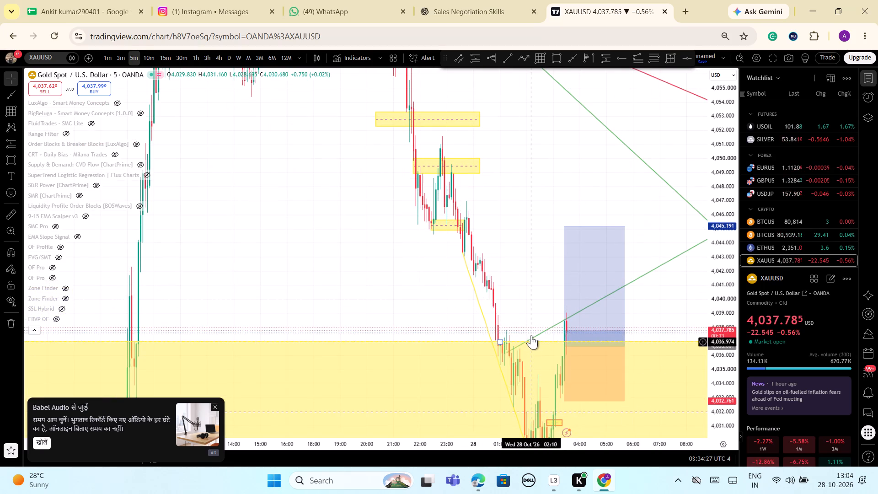
pyautogui.click(550, 326)
pyautogui.click(551, 329)
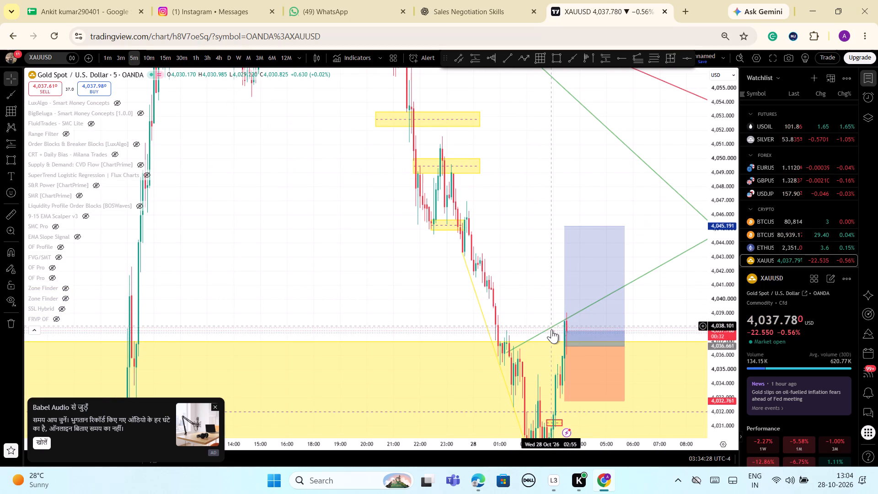
pyautogui.click(551, 329)
pyautogui.click(551, 326)
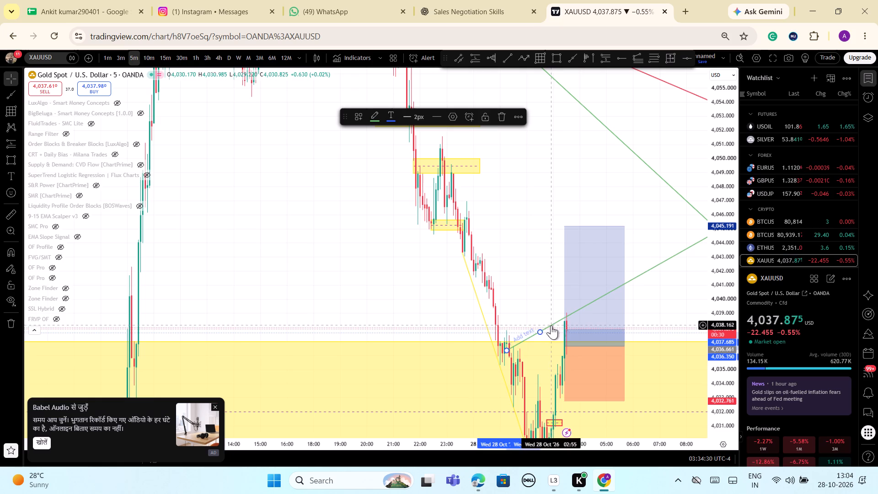
pyautogui.click(498, 120)
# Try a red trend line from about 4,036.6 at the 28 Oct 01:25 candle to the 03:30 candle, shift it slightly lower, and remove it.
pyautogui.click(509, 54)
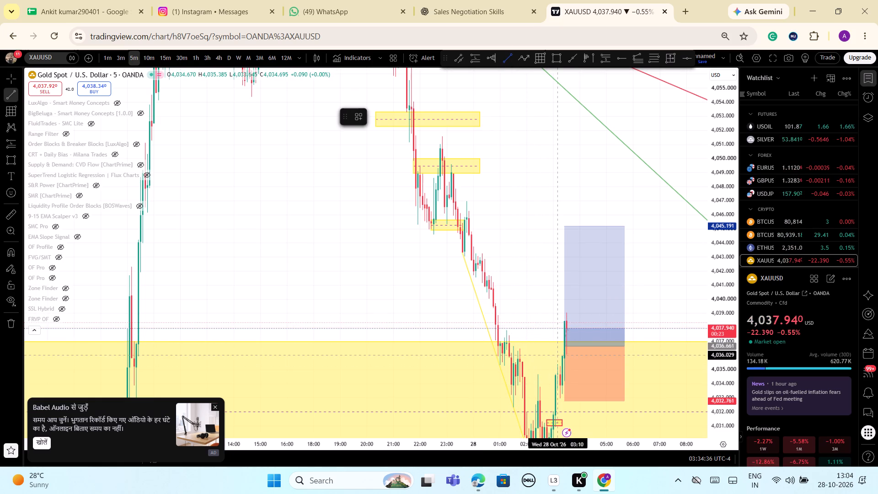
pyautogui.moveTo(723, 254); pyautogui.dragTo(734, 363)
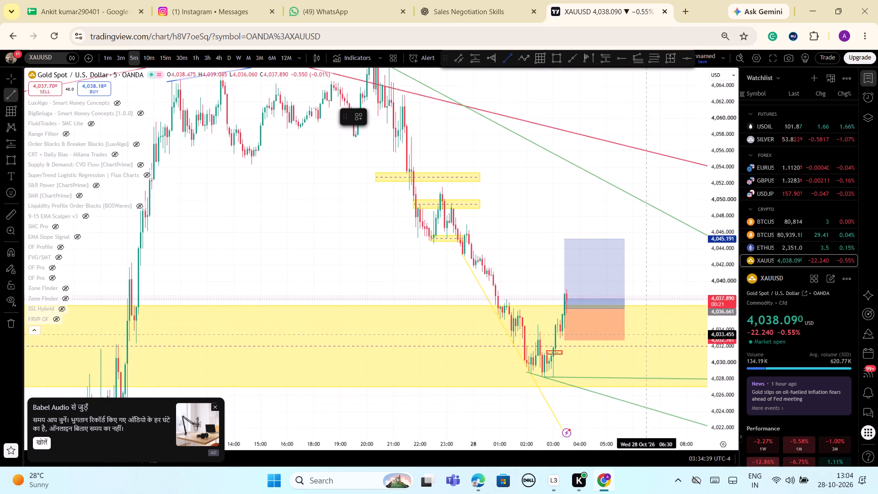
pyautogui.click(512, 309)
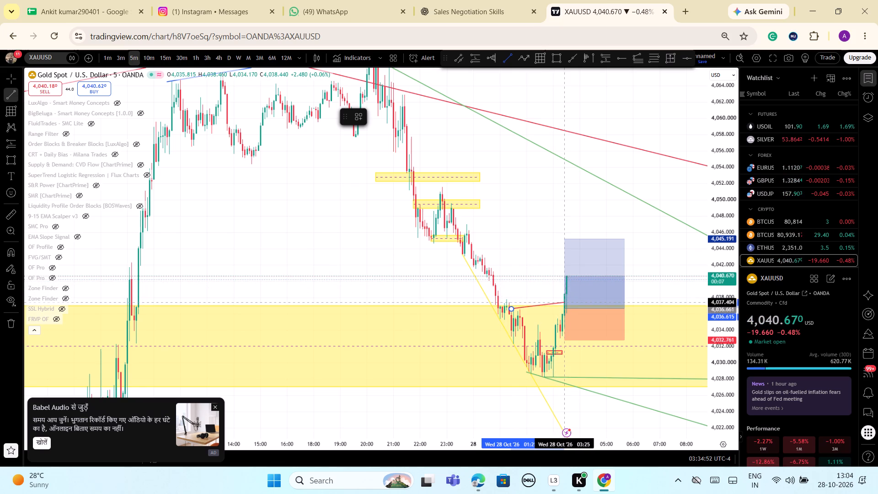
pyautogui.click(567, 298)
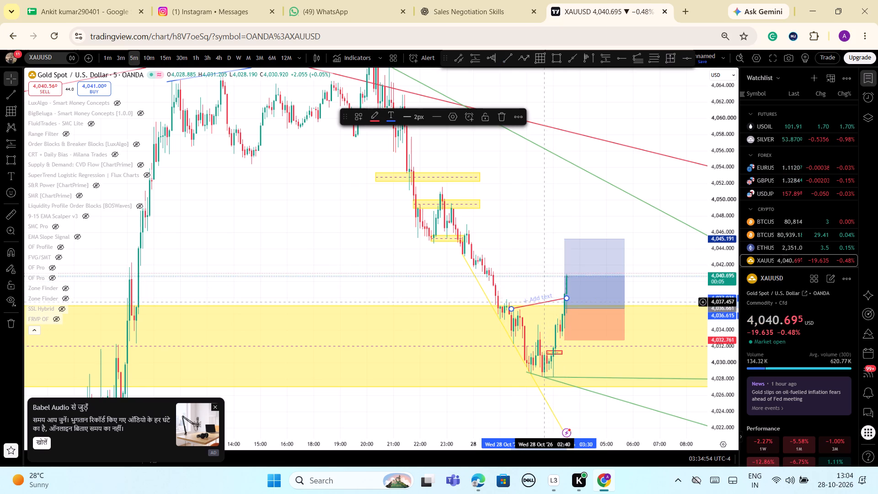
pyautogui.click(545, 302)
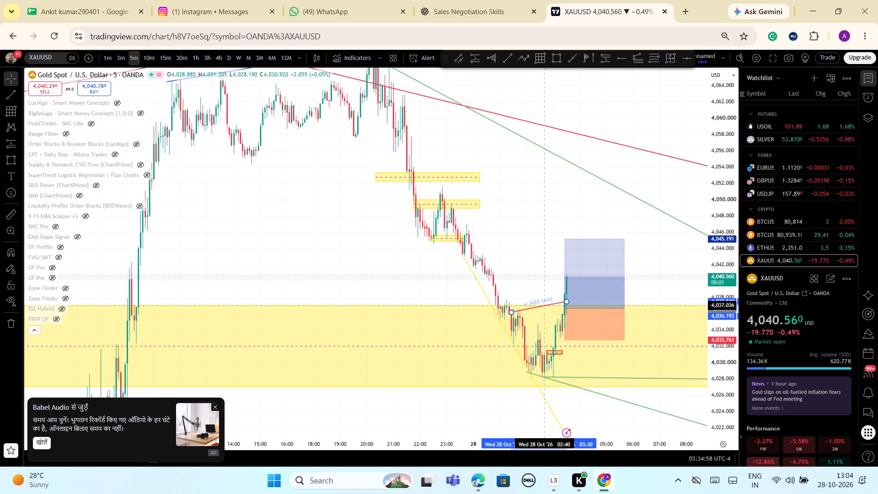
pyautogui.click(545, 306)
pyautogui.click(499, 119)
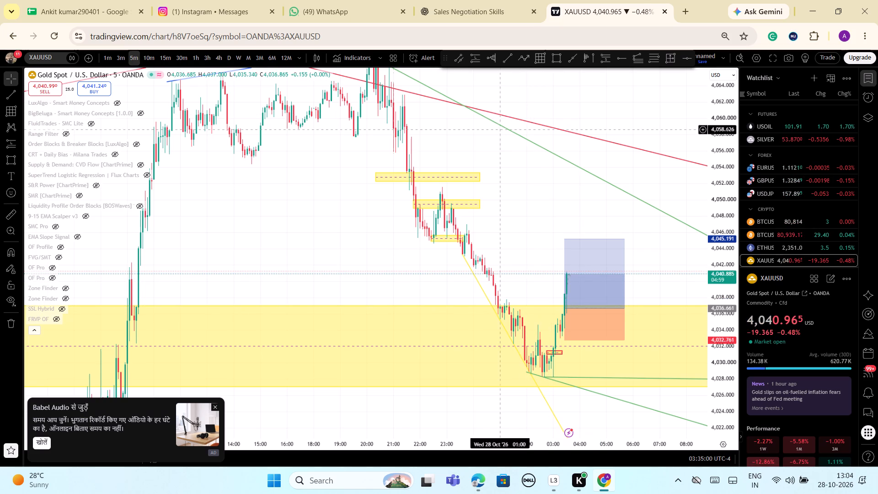
# Examine the latest 5-minute candles within the long position relative to its target and the falling green ray above.
pyautogui.scroll(5, 319, 237)
pyautogui.scroll(2, 390, 260)
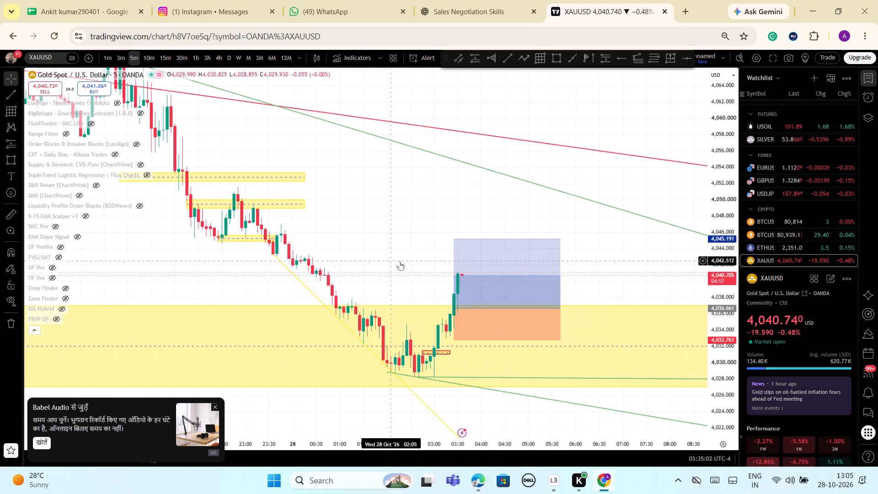
pyautogui.moveTo(721, 136); pyautogui.dragTo(721, 225)
pyautogui.scroll(-6, 603, 252)
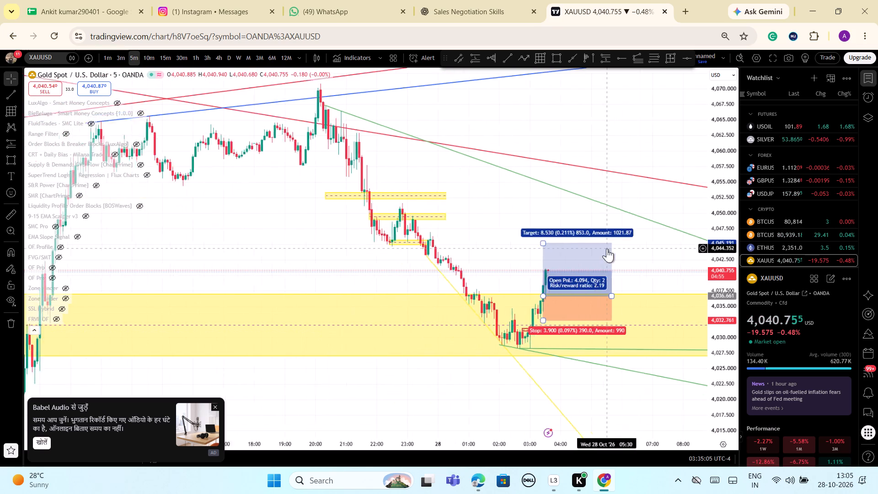
# On the 4-hour chart, delete the two overlapping green rays that start at the 28 Oct low beneath the long position.
pyautogui.click(218, 57)
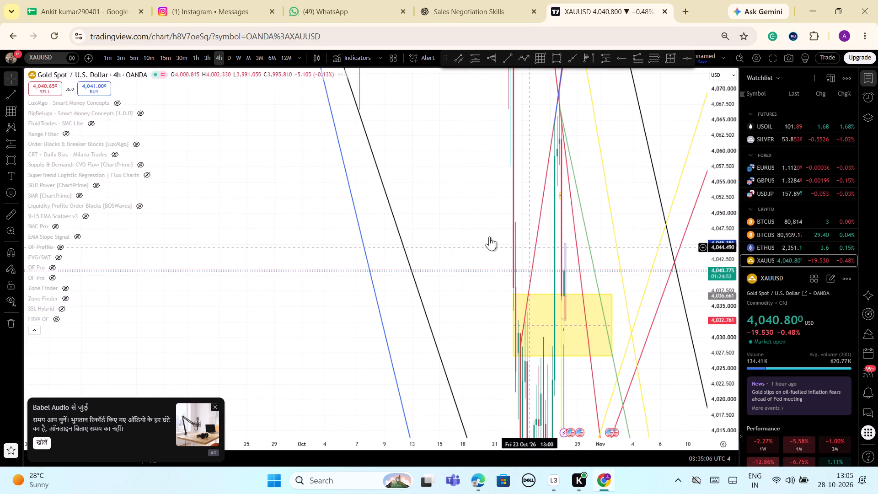
pyautogui.scroll(8, 617, 257)
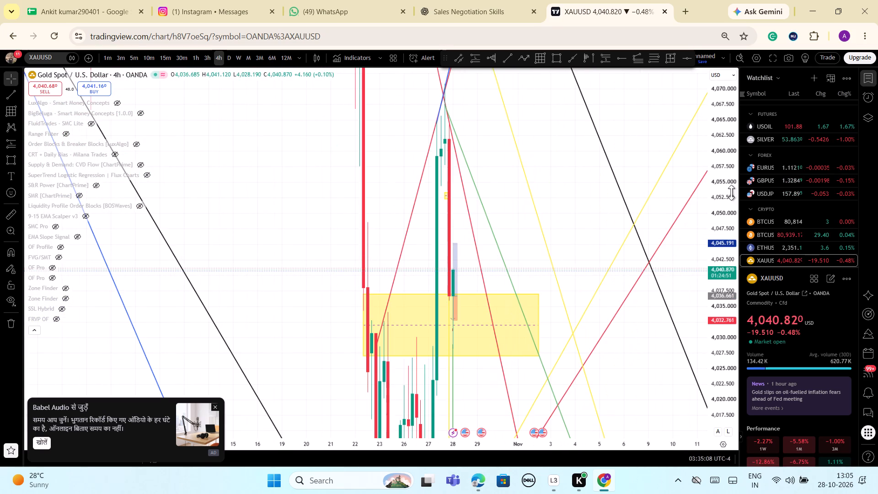
pyautogui.moveTo(728, 175); pyautogui.dragTo(744, 390)
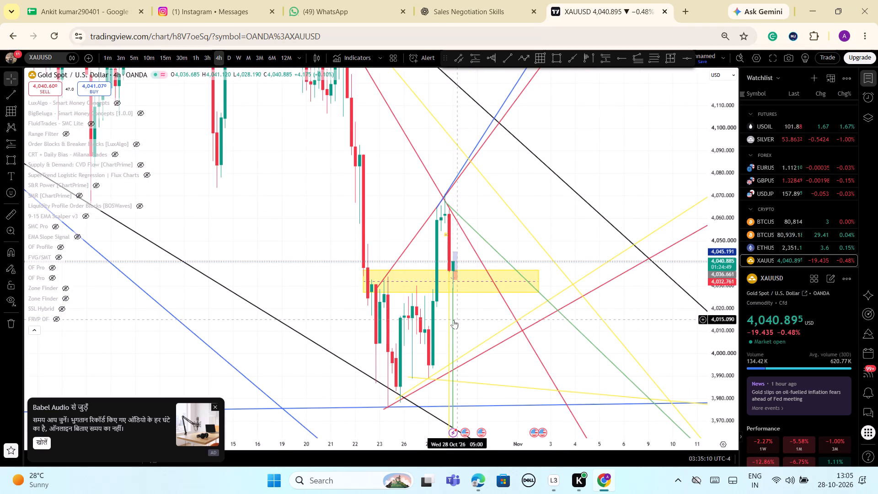
pyautogui.click(451, 321)
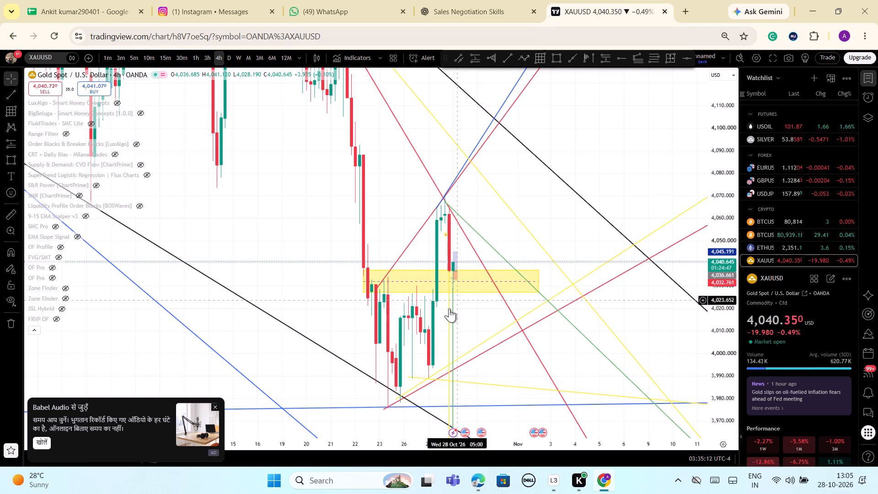
pyautogui.click(453, 340)
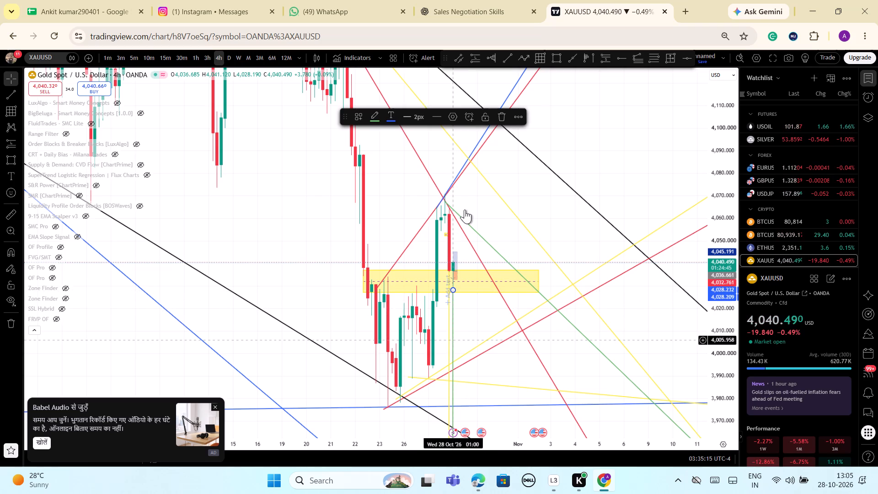
pyautogui.click(498, 116)
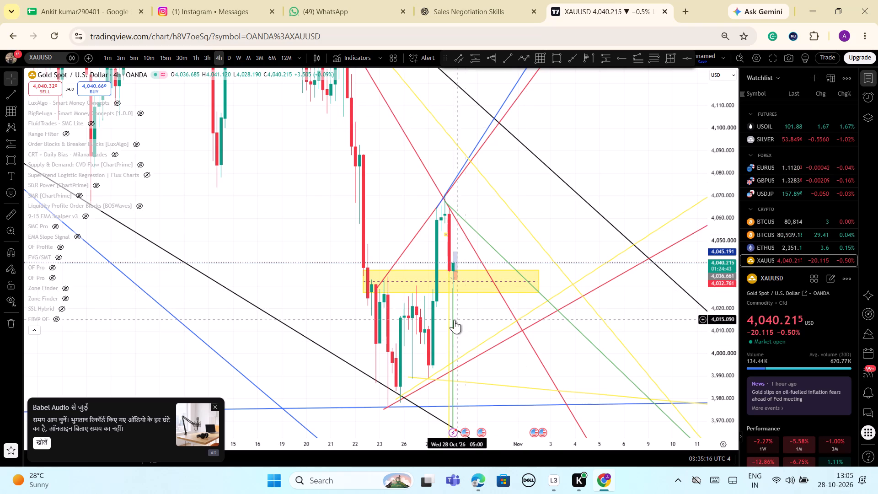
pyautogui.click(451, 320)
pyautogui.click(453, 320)
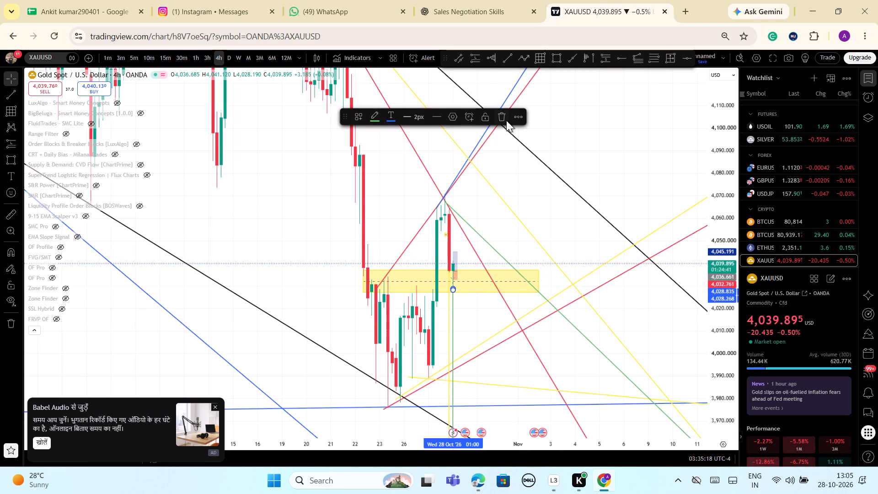
pyautogui.click(499, 118)
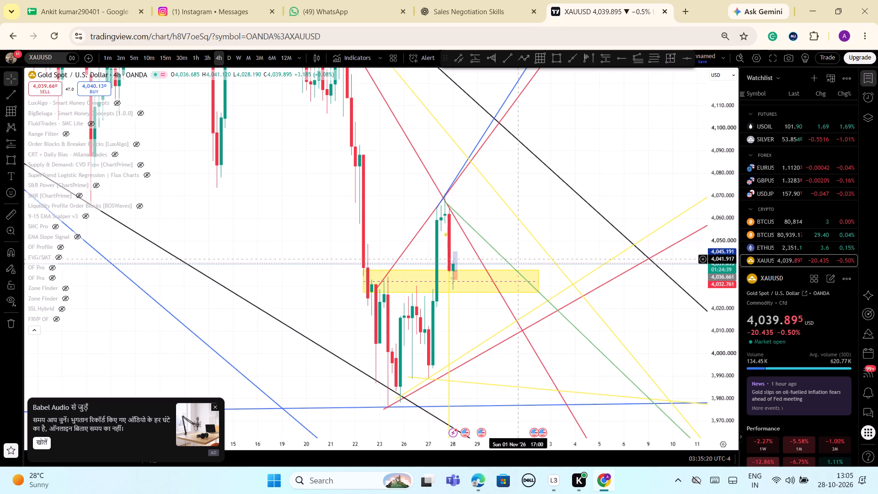
# Examine the wider 4-hour decline and rebound around the yellow zone, the long position and the surrounding trend lines.
pyautogui.moveTo(716, 122); pyautogui.dragTo(739, 283)
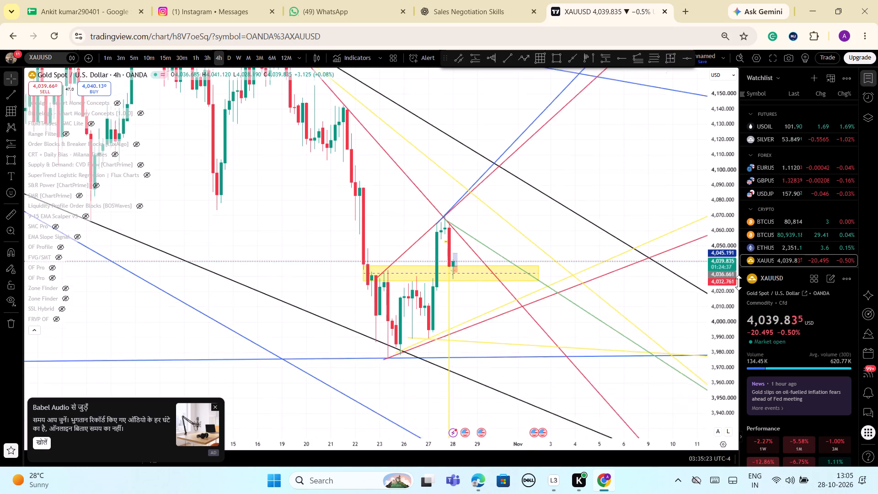
pyautogui.moveTo(739, 283); pyautogui.dragTo(730, 292)
pyautogui.scroll(3, 448, 272)
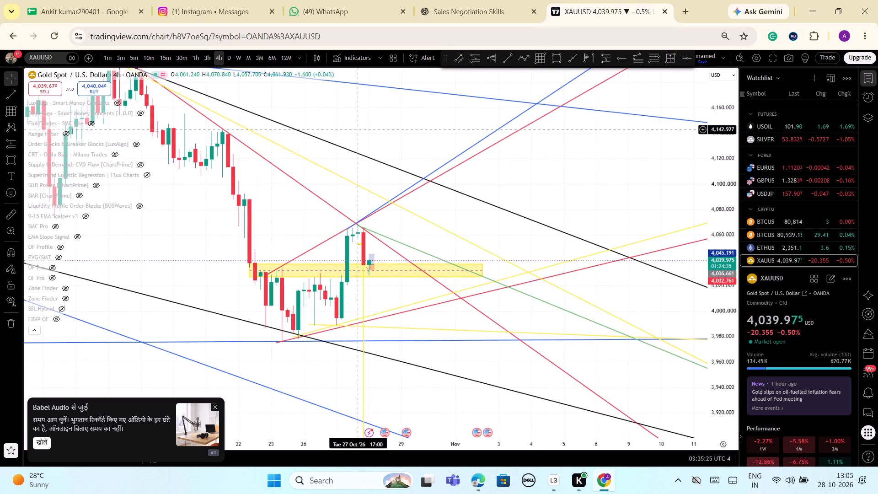
pyautogui.moveTo(369, 131); pyautogui.dragTo(451, 139)
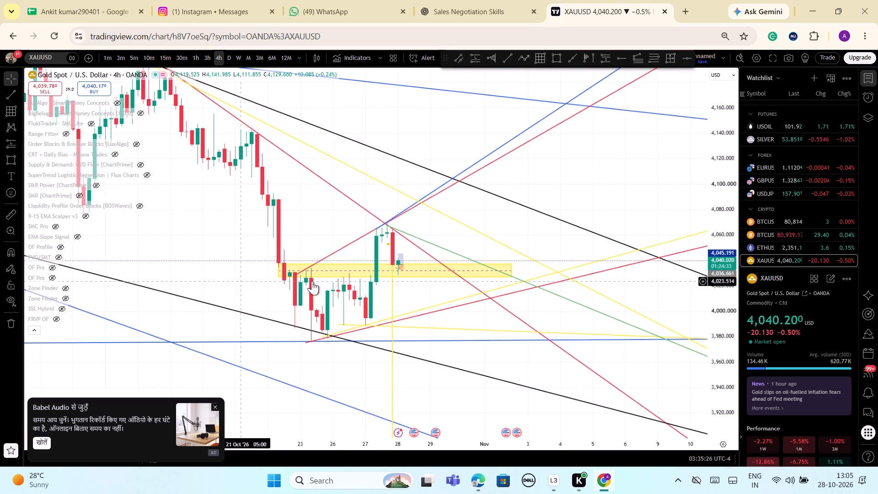
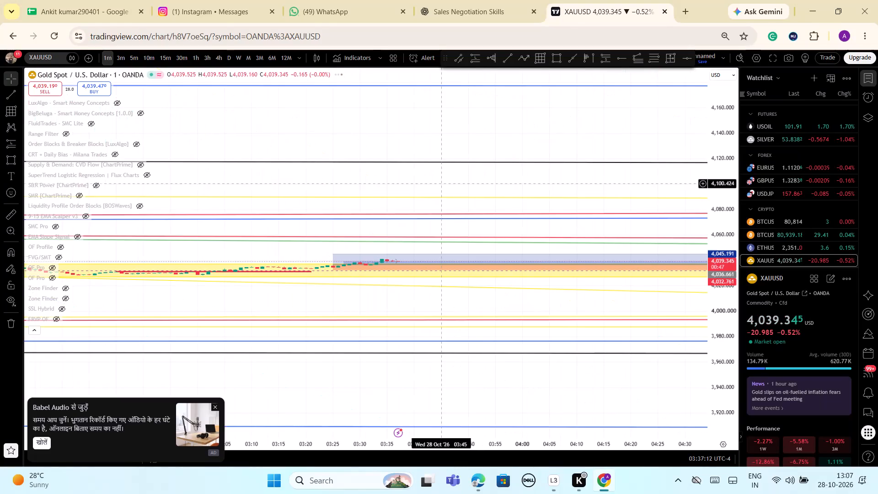
# Reset the 1-minute chart view and examine the latest candles within the long position, above the yellow zone and small red box.
pyautogui.click(403, 422)
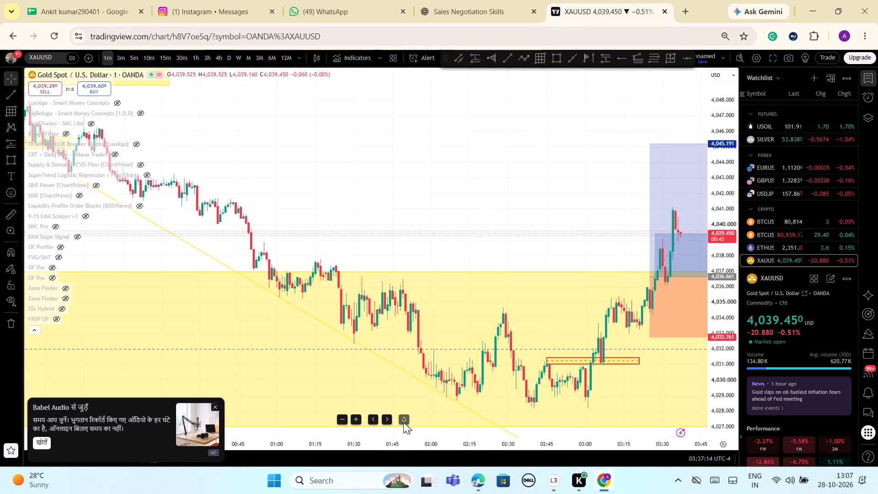
pyautogui.moveTo(530, 223); pyautogui.dragTo(453, 189)
pyautogui.scroll(2, 695, 274)
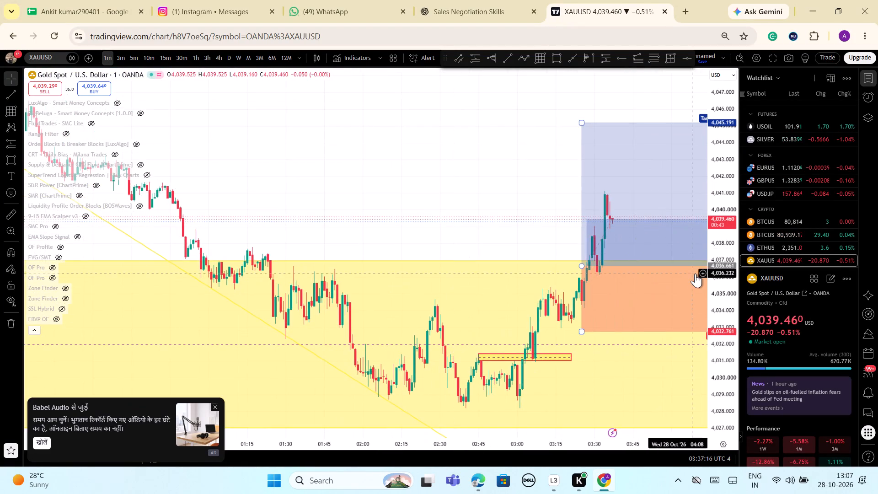
pyautogui.scroll(1, 695, 274)
pyautogui.moveTo(726, 142); pyautogui.dragTo(755, 262)
pyautogui.scroll(-2, 705, 348)
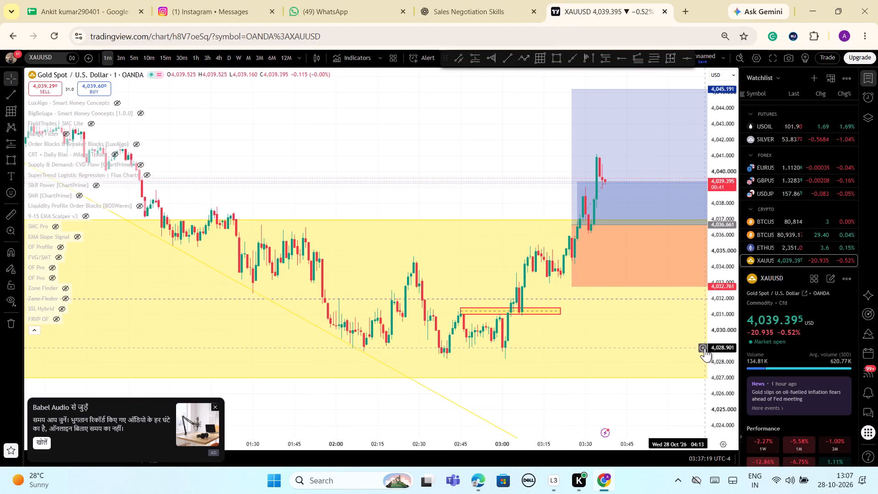
pyautogui.scroll(-1, 705, 348)
pyautogui.moveTo(720, 355); pyautogui.dragTo(726, 391)
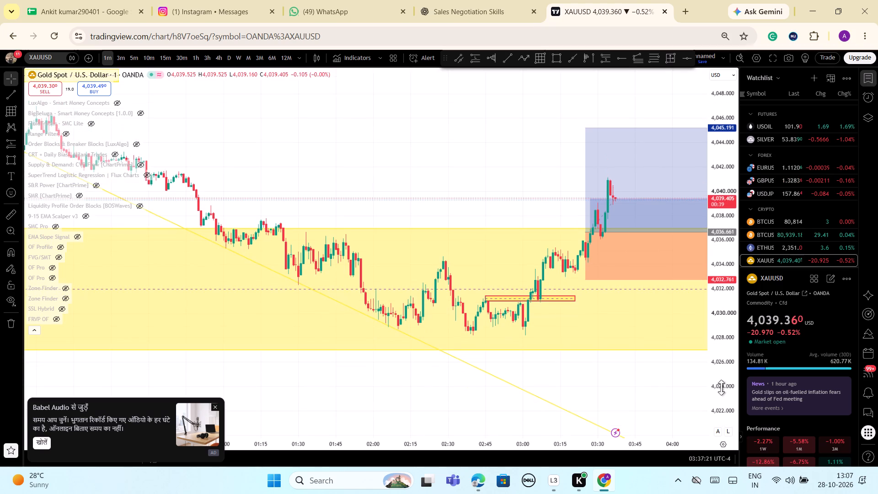
# Examine the wider 1-minute decline and rebound against the yellow zones, the long position and the falling red and green lines above.
pyautogui.scroll(-1, 646, 364)
pyautogui.scroll(-2, 691, 330)
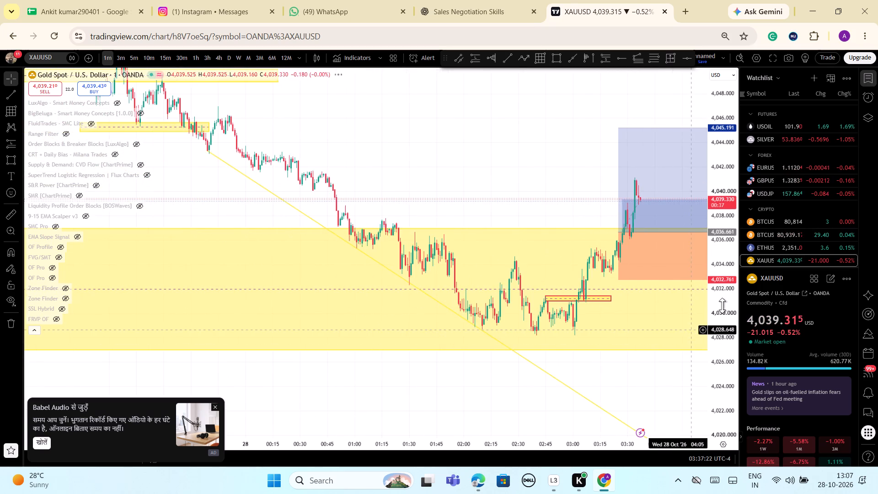
pyautogui.moveTo(728, 300); pyautogui.dragTo(722, 349)
pyautogui.scroll(-2, 587, 419)
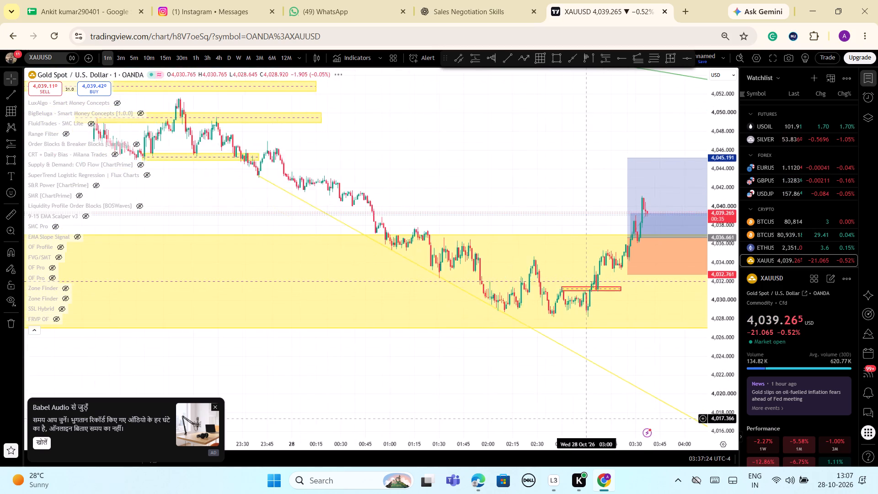
pyautogui.scroll(-1, 587, 419)
pyautogui.moveTo(718, 83); pyautogui.dragTo(733, 156)
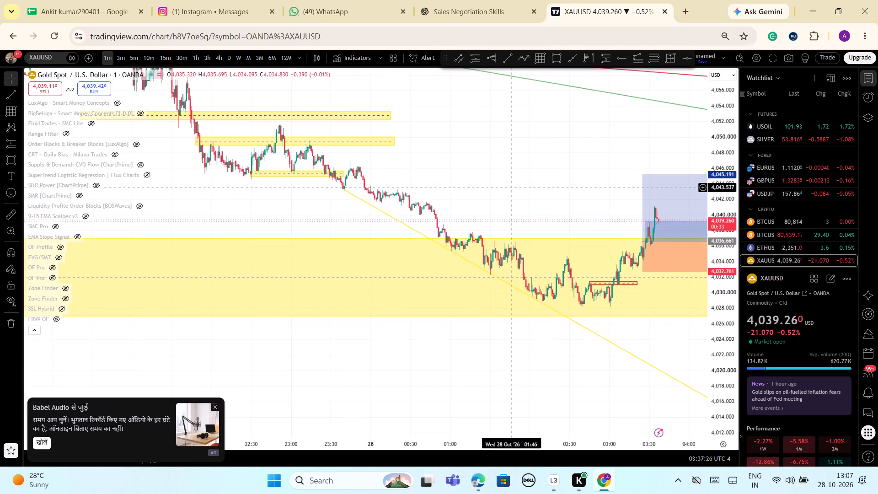
pyautogui.scroll(-3, 511, 188)
pyautogui.moveTo(551, 149); pyautogui.dragTo(512, 253)
pyautogui.scroll(-1, 515, 244)
pyautogui.moveTo(522, 241); pyautogui.dragTo(515, 244)
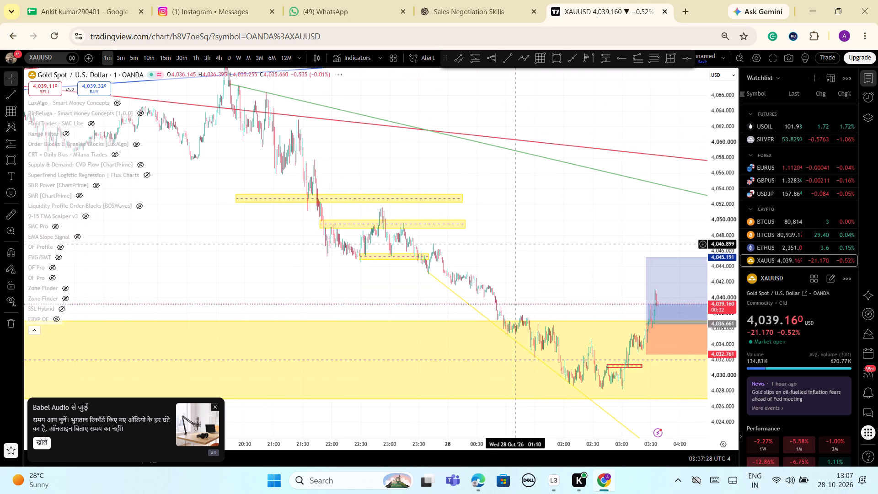
pyautogui.moveTo(515, 244); pyautogui.dragTo(483, 268)
pyautogui.scroll(2, 510, 264)
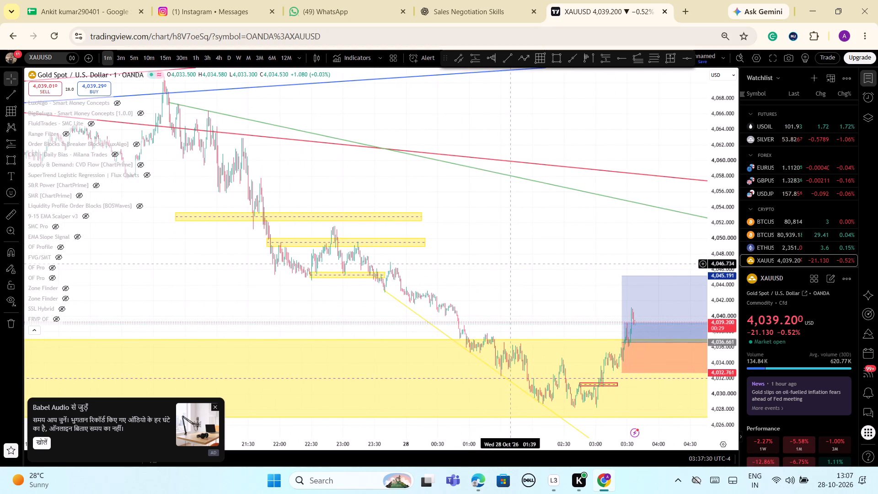
pyautogui.scroll(-2, 510, 264)
pyautogui.scroll(3, 510, 264)
pyautogui.scroll(6, 551, 274)
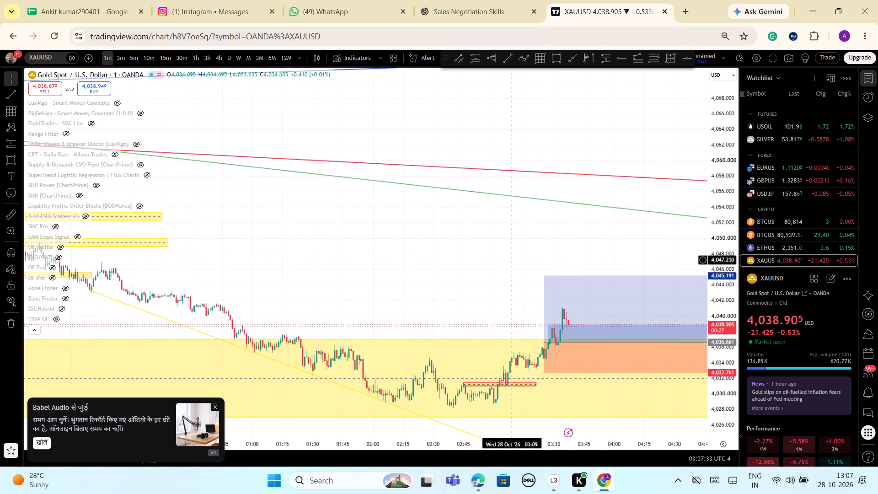
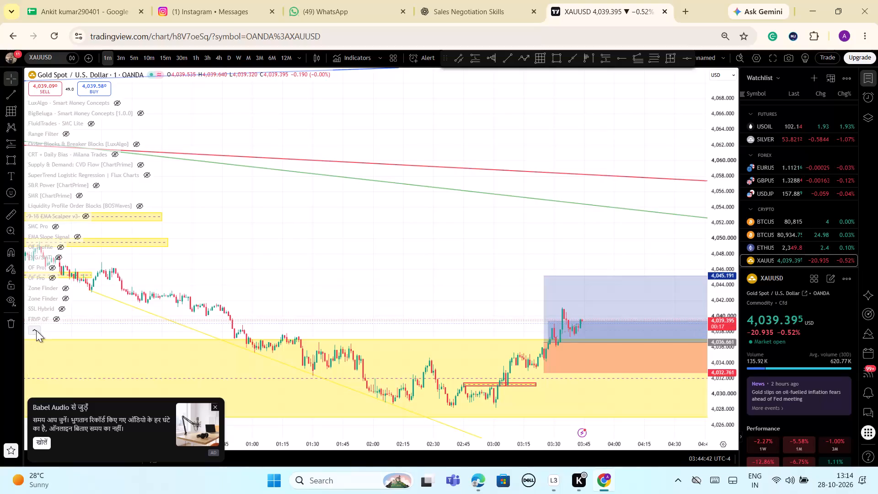
# Collapse the list of hidden indicators shown over the XAUUSD chart.
pyautogui.click(35, 328)
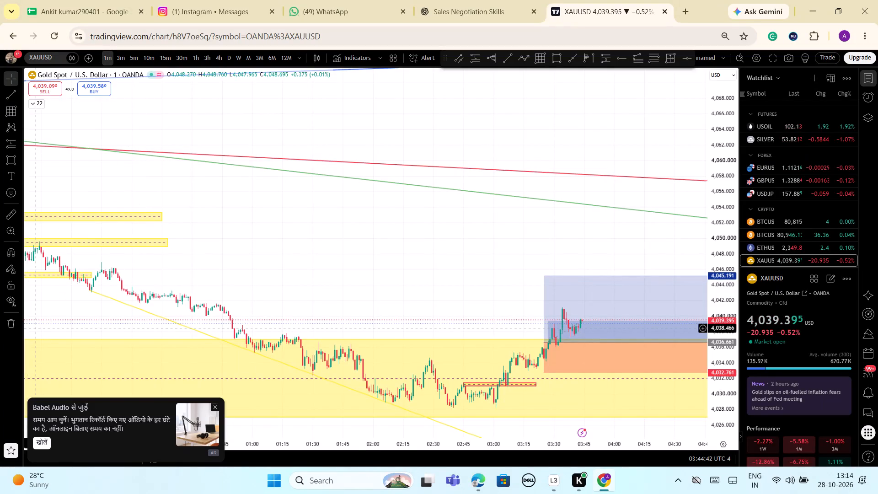
# Examine the 1-minute decline and rebound against the yellow zones, the falling trend lines and the long position.
pyautogui.scroll(-1, 381, 229)
pyautogui.moveTo(722, 184); pyautogui.dragTo(726, 257)
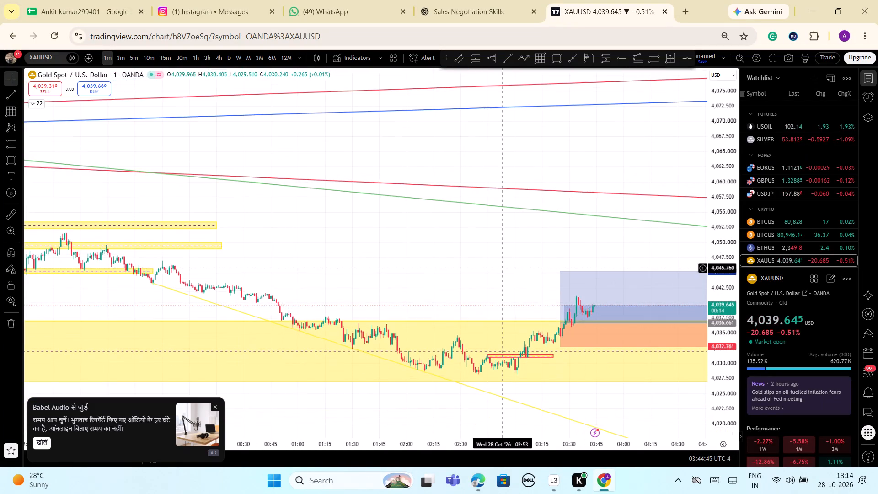
pyautogui.scroll(4, 563, 252)
pyautogui.scroll(2, 589, 204)
pyautogui.moveTo(730, 392); pyautogui.dragTo(730, 389)
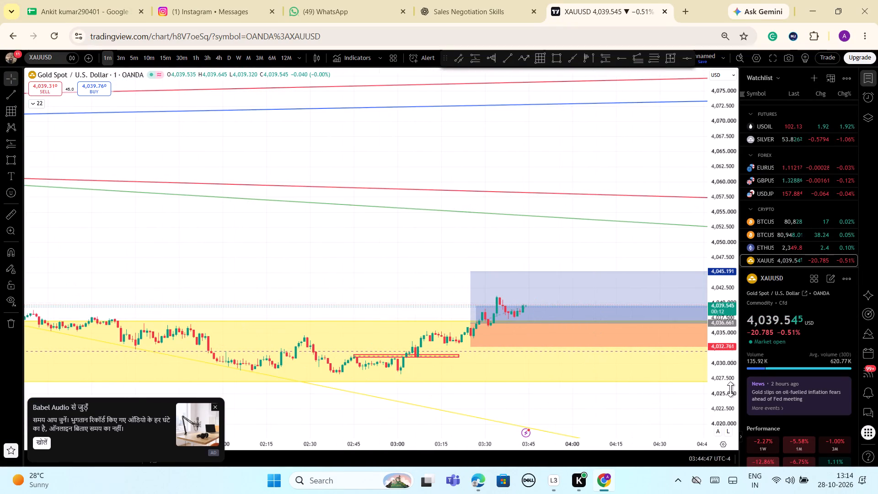
pyautogui.moveTo(730, 389); pyautogui.dragTo(689, 291)
pyautogui.scroll(-2, 477, 236)
pyautogui.moveTo(725, 181); pyautogui.dragTo(726, 192)
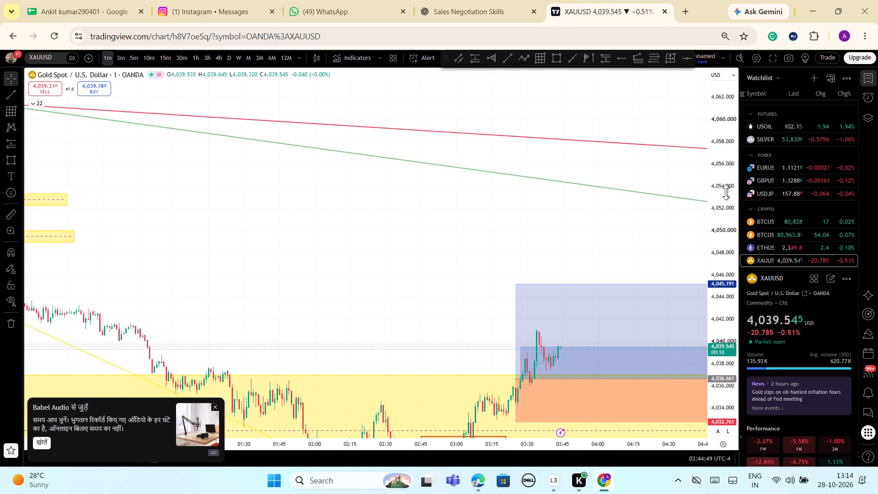
pyautogui.moveTo(726, 192); pyautogui.dragTo(733, 267)
pyautogui.scroll(-3, 572, 235)
pyautogui.moveTo(526, 243); pyautogui.dragTo(487, 143)
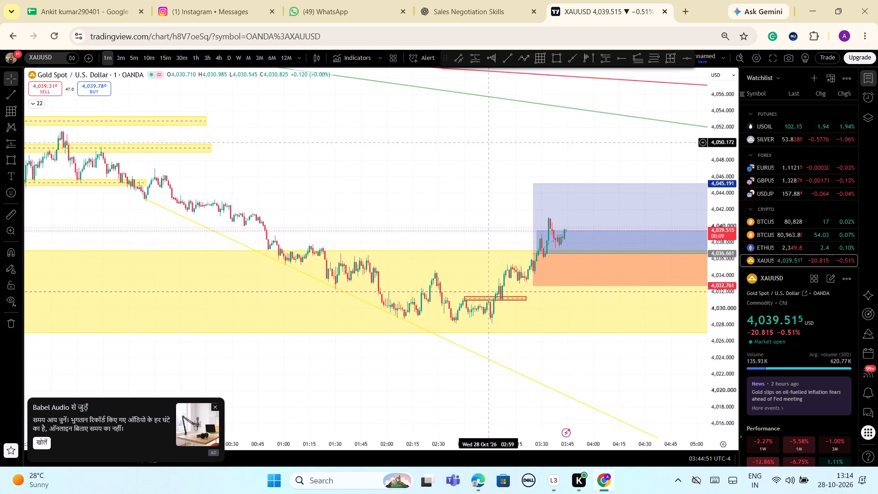
pyautogui.scroll(4, 589, 316)
pyautogui.moveTo(737, 402); pyautogui.dragTo(735, 402)
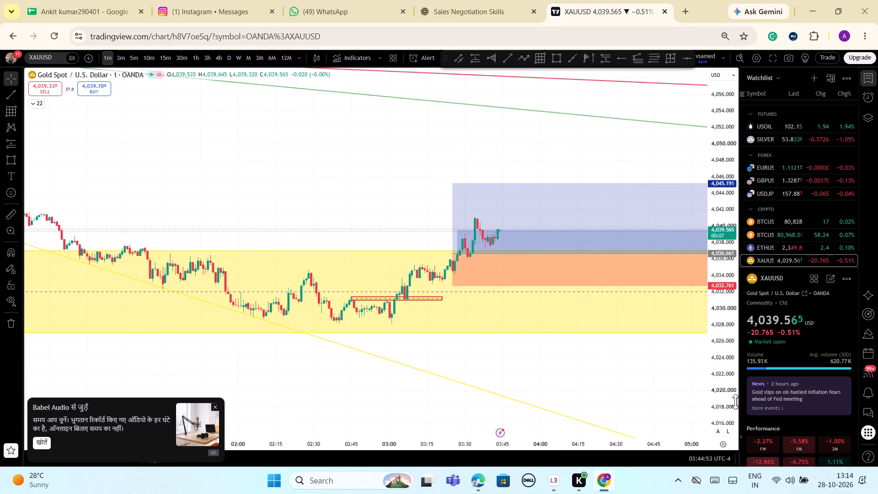
pyautogui.moveTo(735, 402); pyautogui.dragTo(717, 323)
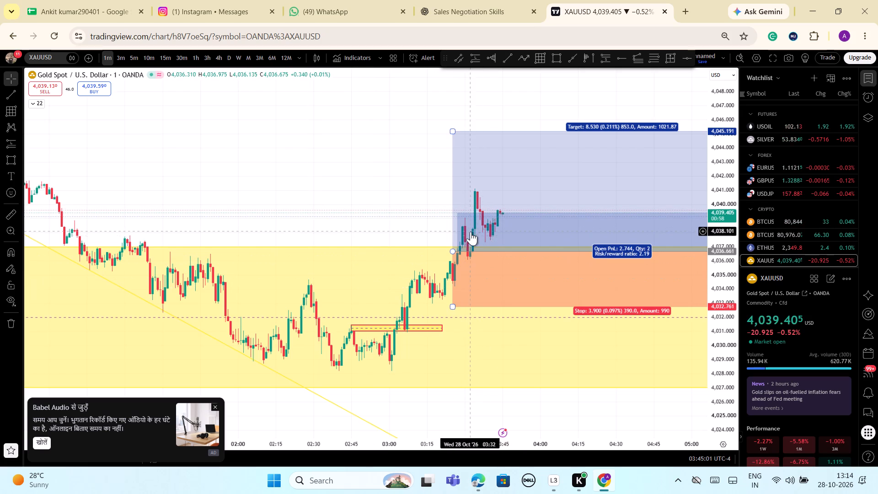
# Draw a rising trend line under the latest lows in the long position, from about 4,036.05 at 03:31 to 4,039.57 at 03:53.
pyautogui.scroll(3, 467, 232)
pyautogui.moveTo(727, 289); pyautogui.dragTo(707, 377)
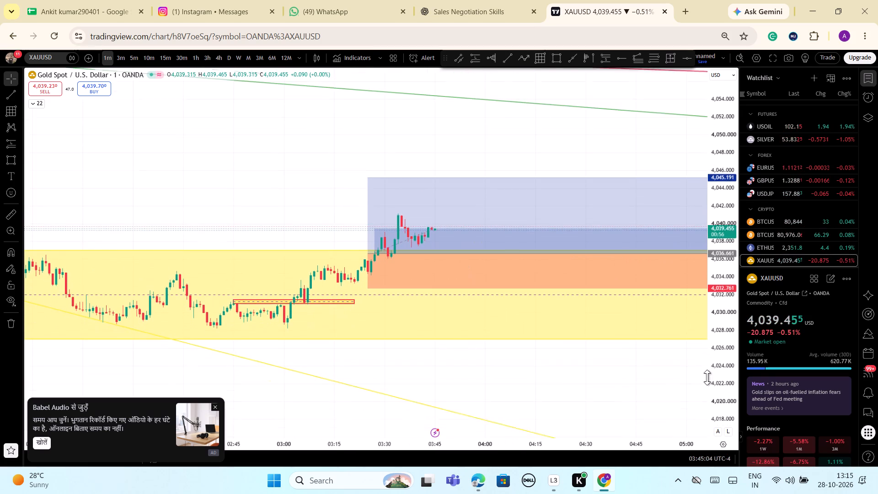
pyautogui.moveTo(707, 377); pyautogui.dragTo(705, 378)
pyautogui.scroll(-1, 469, 323)
pyautogui.moveTo(721, 373); pyautogui.dragTo(724, 366)
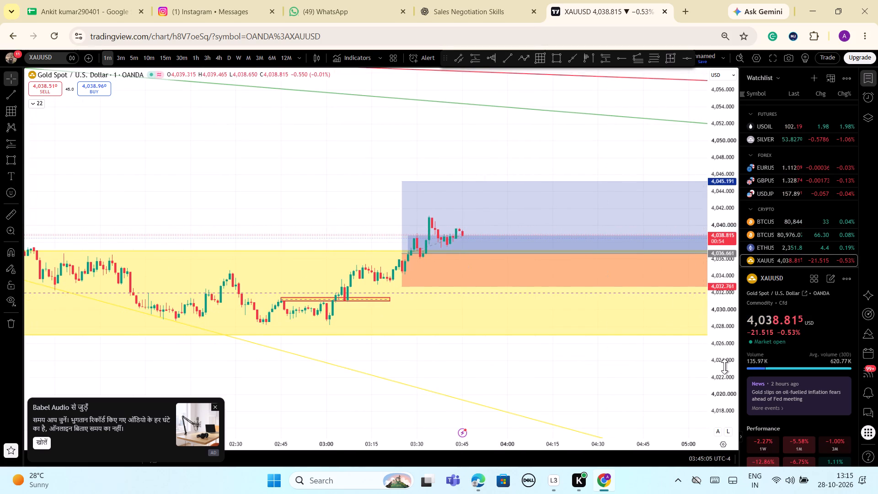
pyautogui.moveTo(724, 366); pyautogui.dragTo(720, 205)
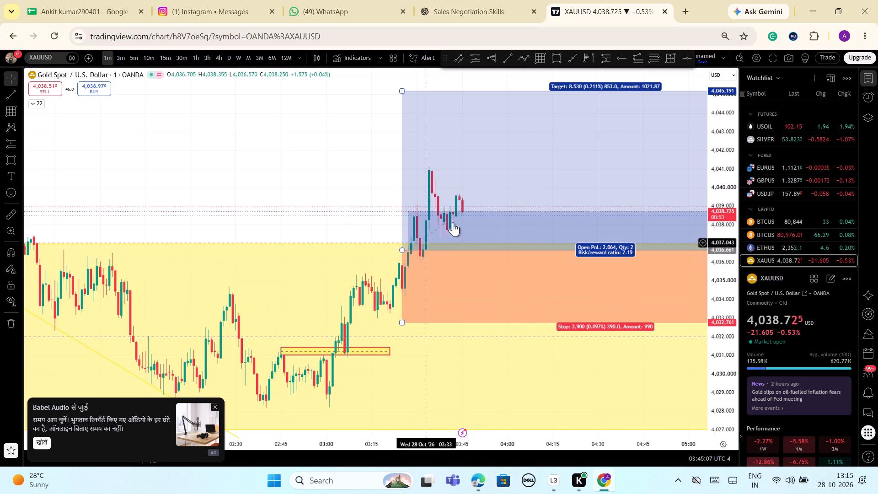
pyautogui.click(503, 62)
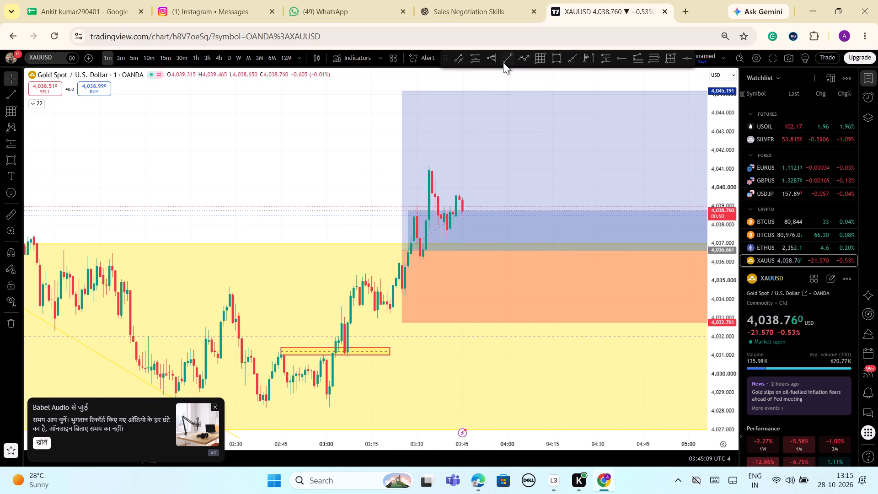
pyautogui.click(420, 261)
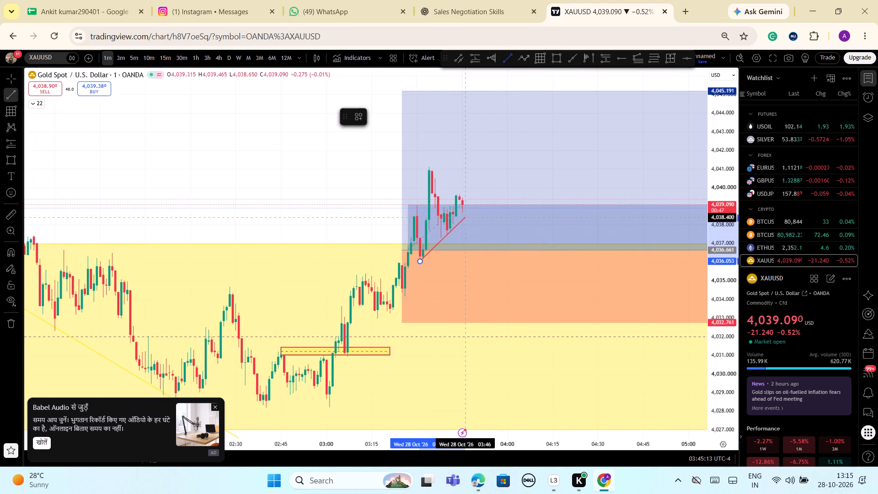
pyautogui.click(487, 196)
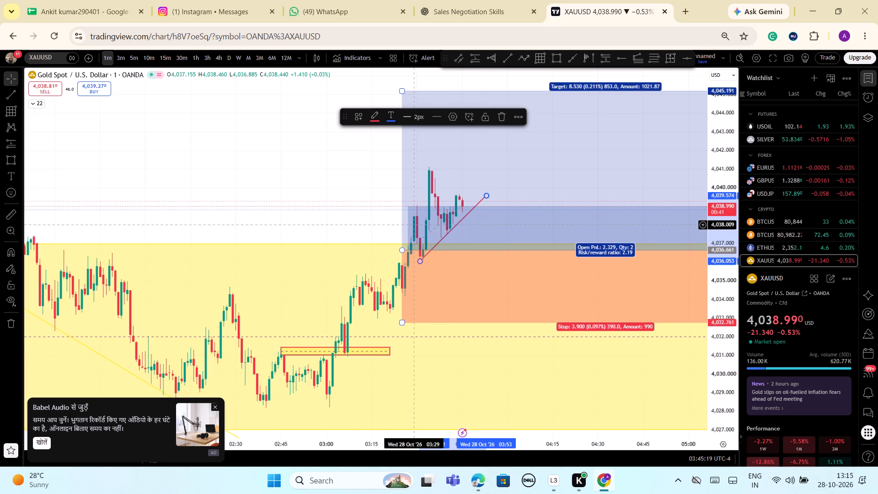
pyautogui.click(351, 185)
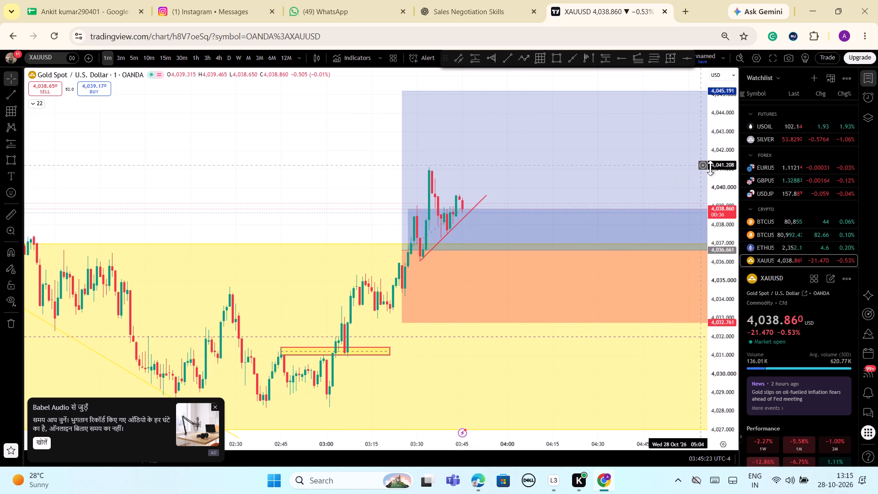
# Examine the latest 1-minute candles against the new rising red trend line and the long position's entry and target.
pyautogui.moveTo(723, 161); pyautogui.dragTo(724, 233)
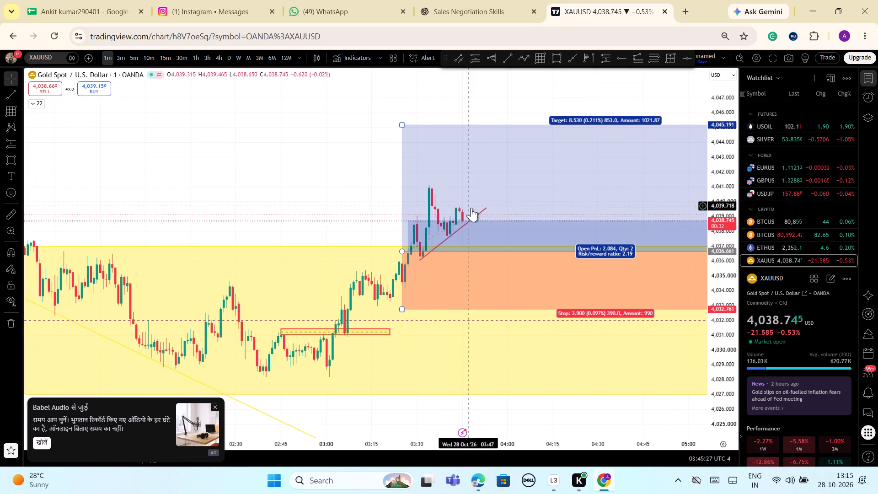
pyautogui.scroll(1, 665, 223)
pyautogui.moveTo(728, 193); pyautogui.dragTo(739, 231)
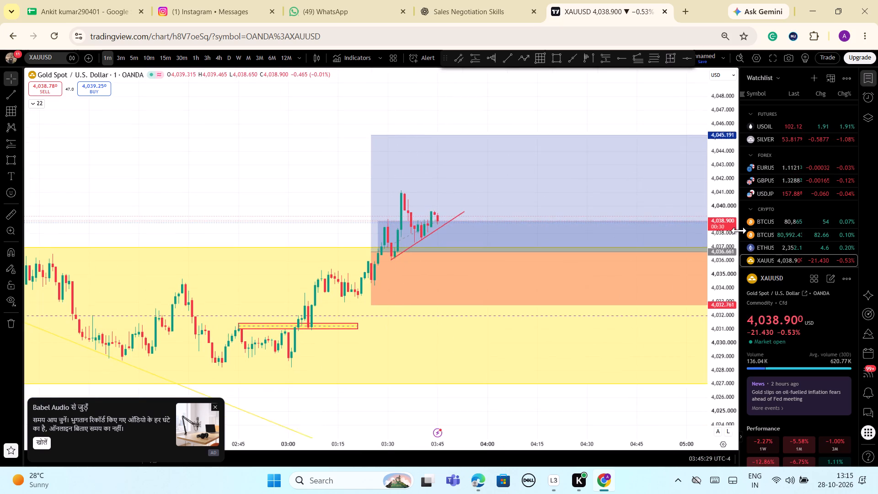
pyautogui.moveTo(739, 231); pyautogui.dragTo(738, 262)
pyautogui.scroll(-1, 487, 122)
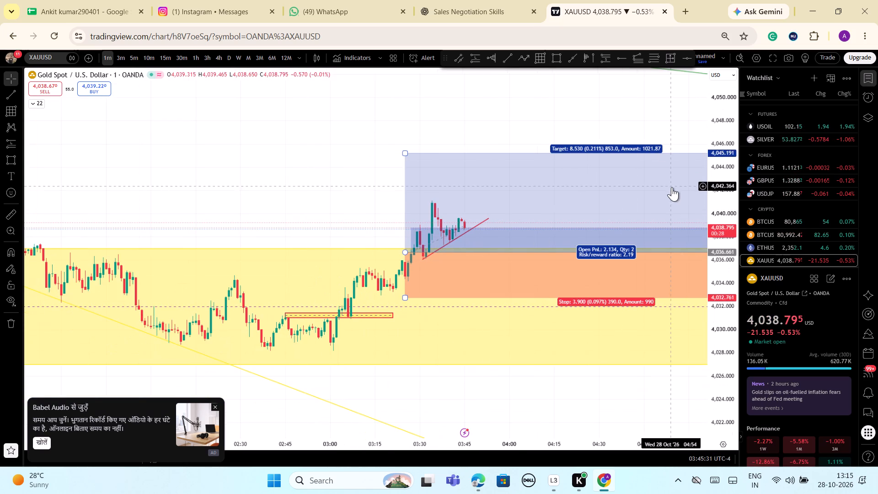
pyautogui.moveTo(725, 277); pyautogui.dragTo(728, 298)
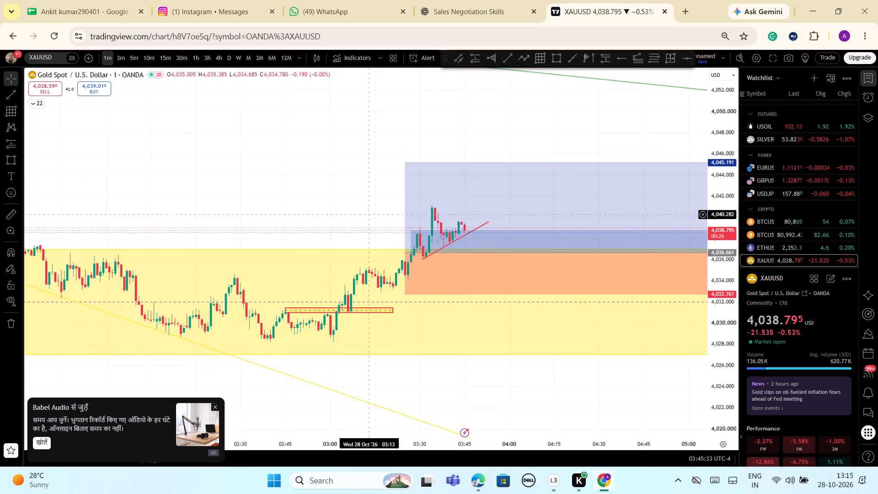
pyautogui.scroll(-3, 203, 187)
pyautogui.moveTo(726, 114); pyautogui.dragTo(744, 214)
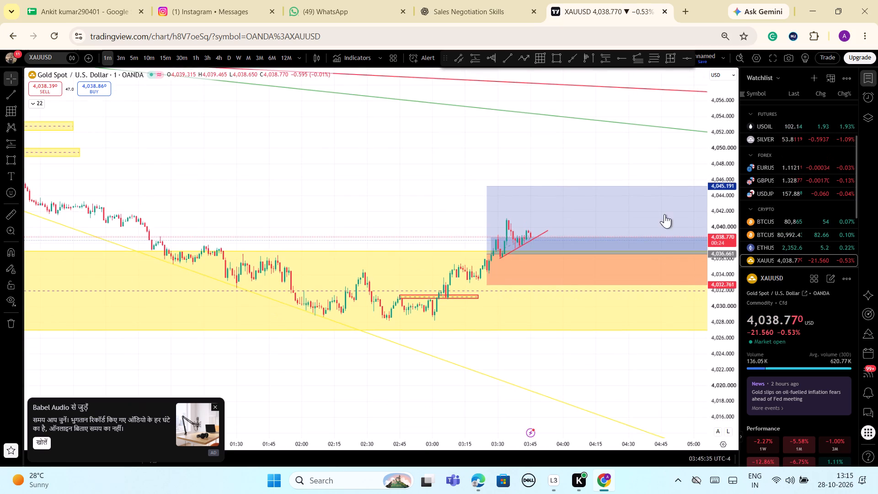
# Examine the wider 1-minute decline from the earlier highs against the yellow zones, falling trend lines and long position.
pyautogui.scroll(-4, 636, 214)
pyautogui.moveTo(442, 165); pyautogui.dragTo(441, 191)
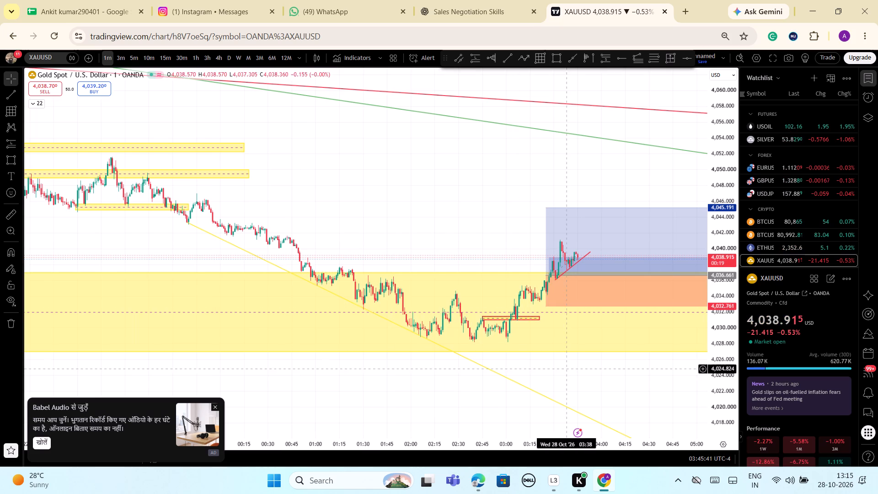
pyautogui.scroll(4, 616, 189)
pyautogui.moveTo(731, 377); pyautogui.dragTo(728, 343)
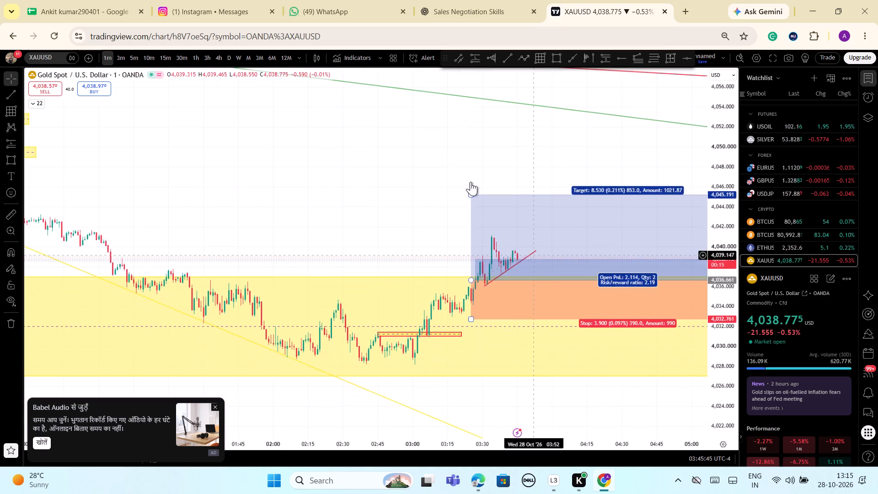
pyautogui.scroll(-3, 392, 123)
pyautogui.scroll(-4, 407, 170)
pyautogui.moveTo(725, 115); pyautogui.dragTo(753, 280)
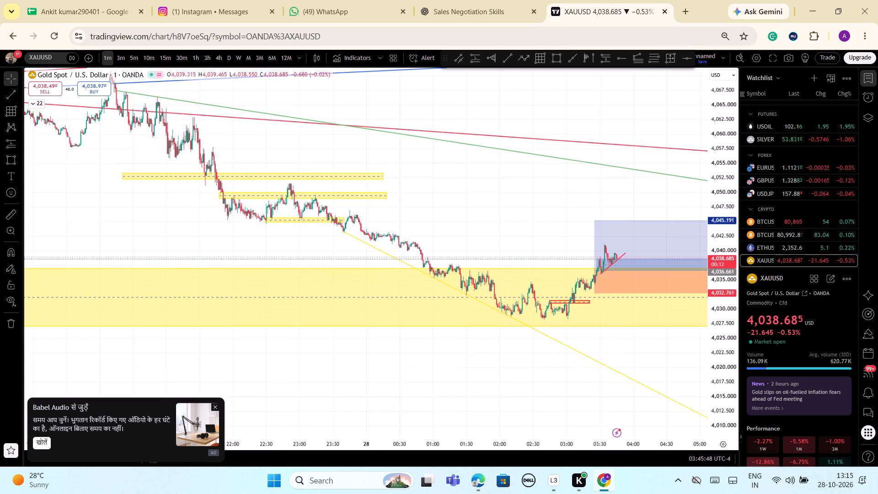
pyautogui.scroll(-3, 501, 216)
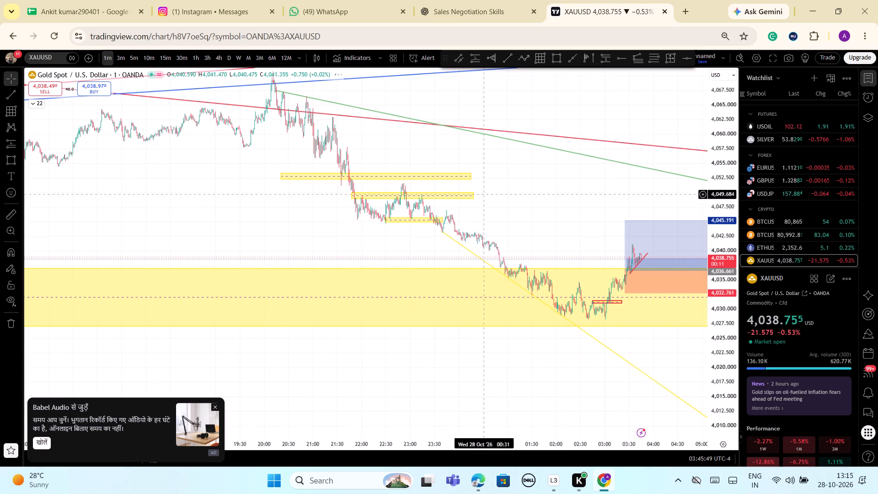
pyautogui.scroll(5, 600, 263)
pyautogui.scroll(4, 700, 286)
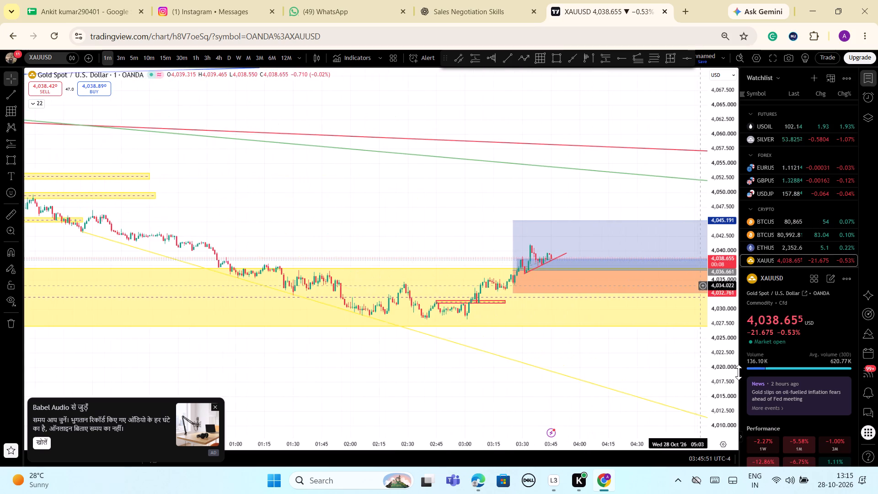
pyautogui.moveTo(724, 402); pyautogui.dragTo(710, 336)
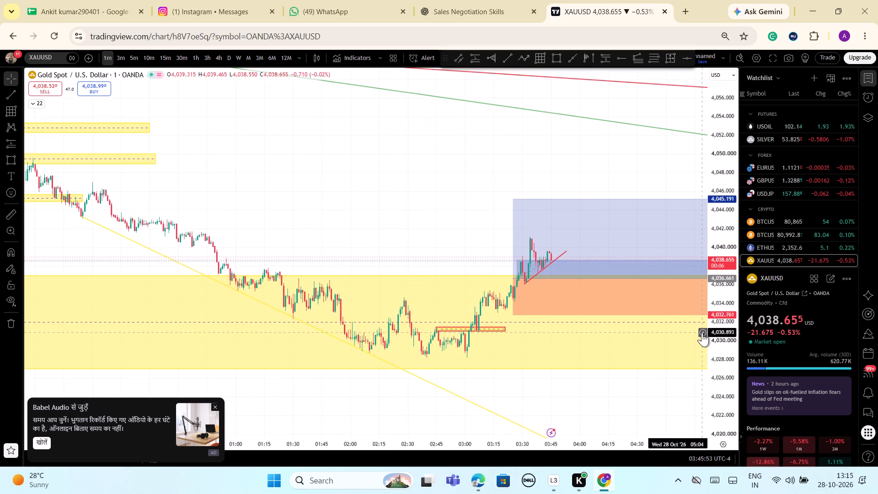
# Extend the rising red trend line's start back to about 4,032.36 at 03:17 and adjust its end to about 4,039.79 at 03:53.
pyautogui.scroll(2, 540, 159)
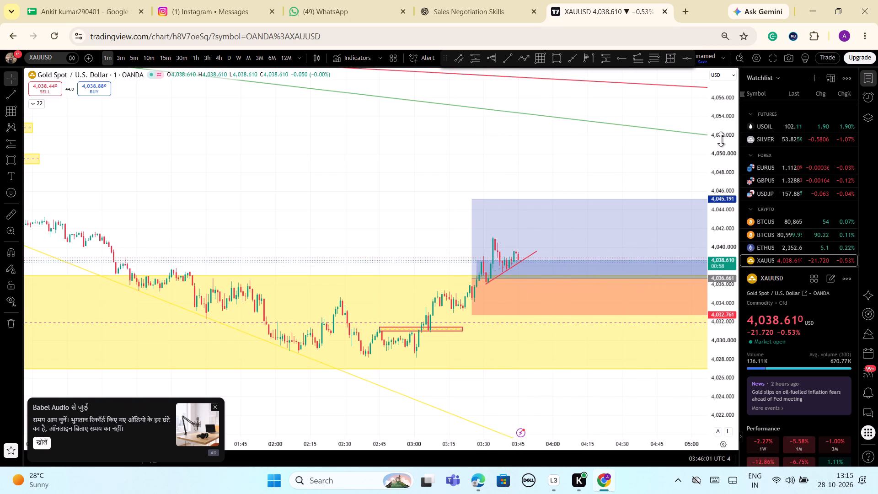
pyautogui.moveTo(715, 139); pyautogui.dragTo(716, 155)
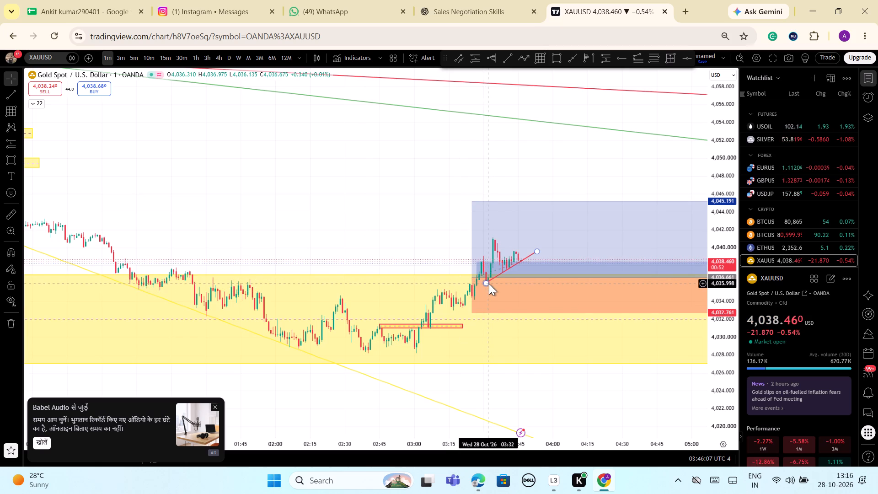
pyautogui.moveTo(485, 283); pyautogui.dragTo(465, 311)
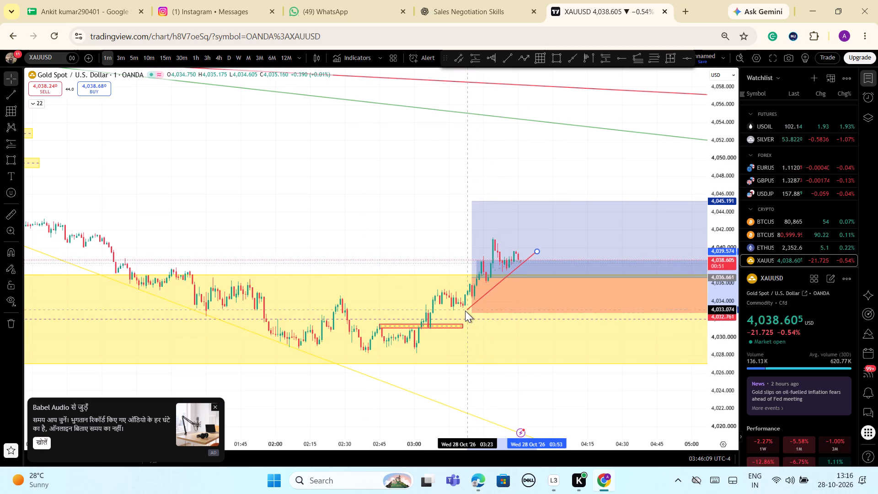
pyautogui.moveTo(465, 311); pyautogui.dragTo(453, 316)
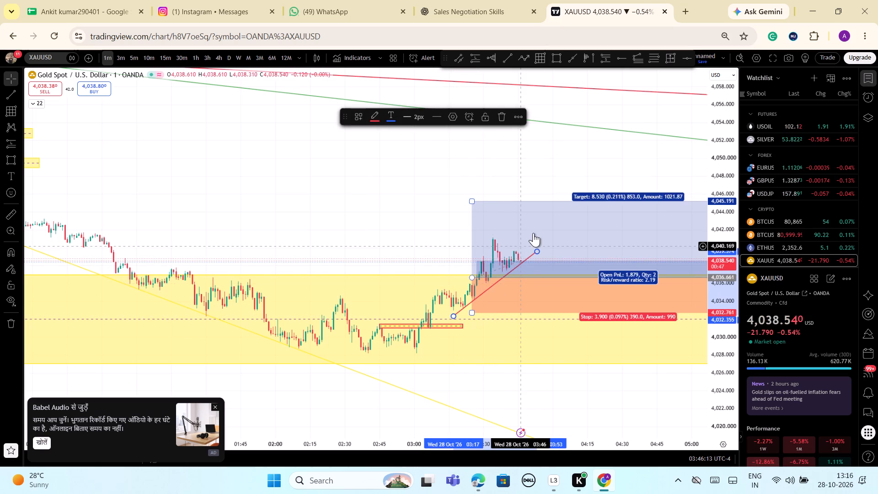
pyautogui.click(536, 252)
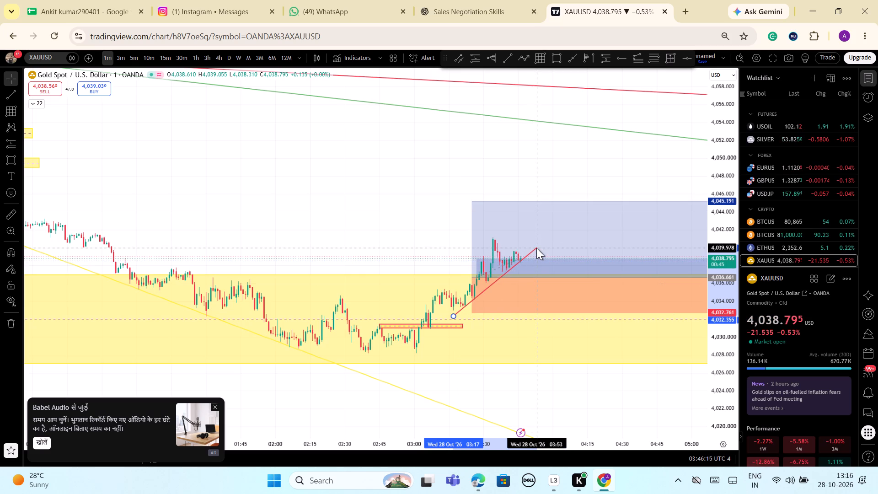
pyautogui.click(412, 214)
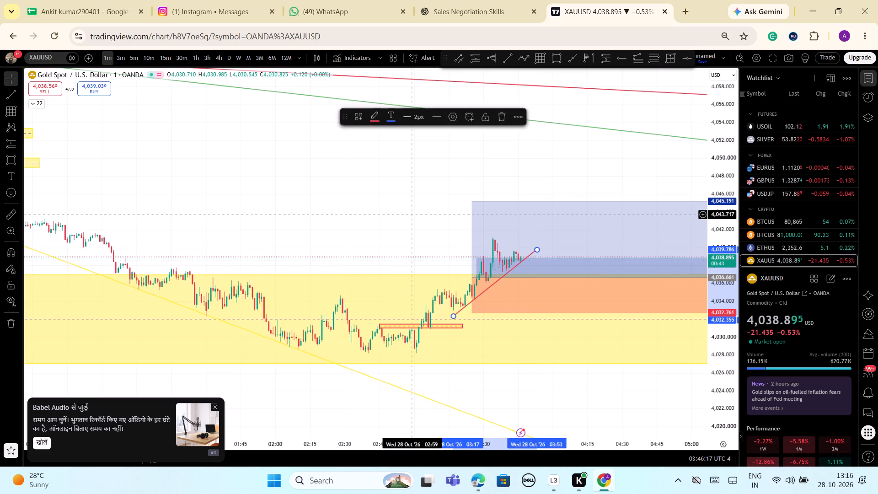
# Examine the latest 1-minute candles against the rising red trend line, the yellow zones and the long position's entry, stop and target.
pyautogui.moveTo(714, 362); pyautogui.dragTo(706, 281)
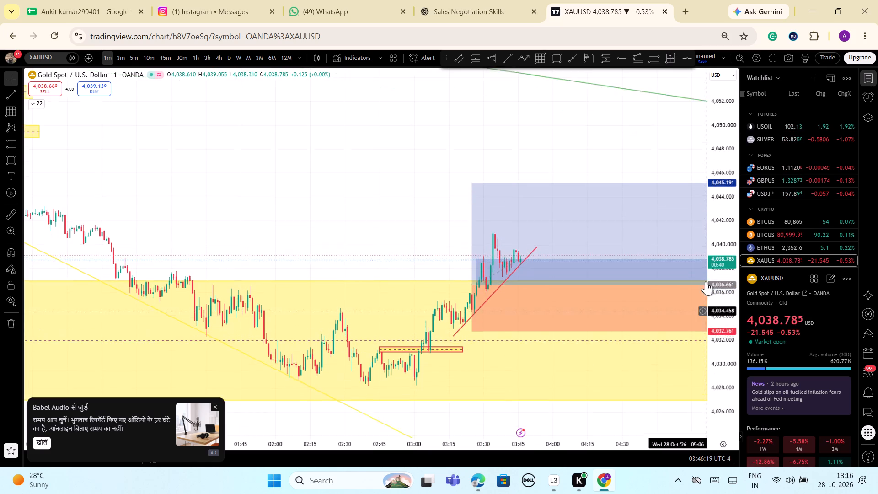
pyautogui.moveTo(706, 281); pyautogui.dragTo(721, 276)
pyautogui.scroll(2, 509, 281)
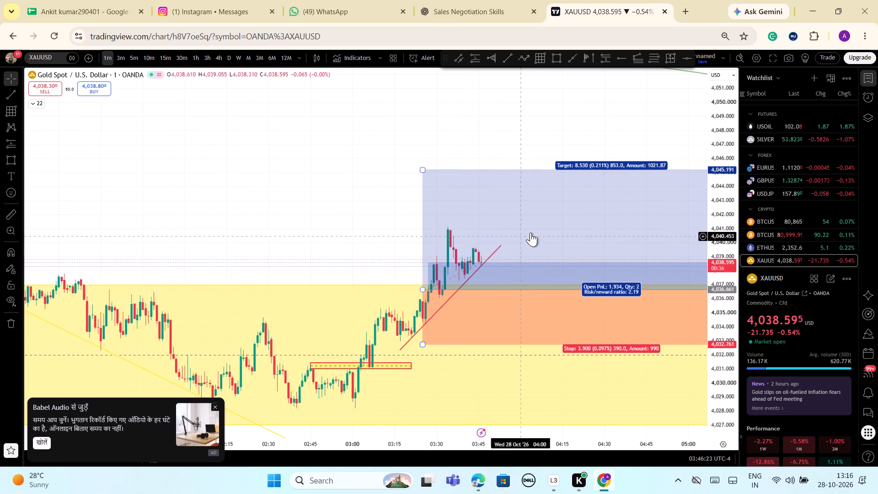
pyautogui.scroll(1, 553, 228)
pyautogui.scroll(-1, 567, 242)
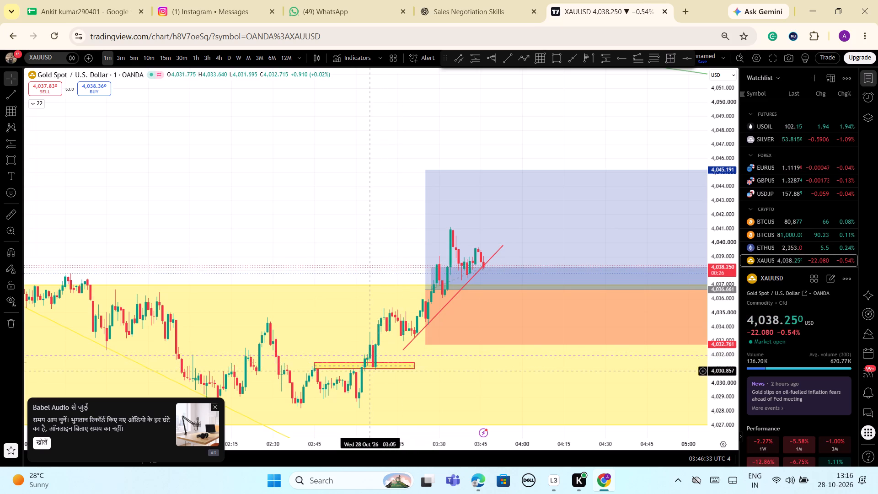
pyautogui.scroll(2, 524, 295)
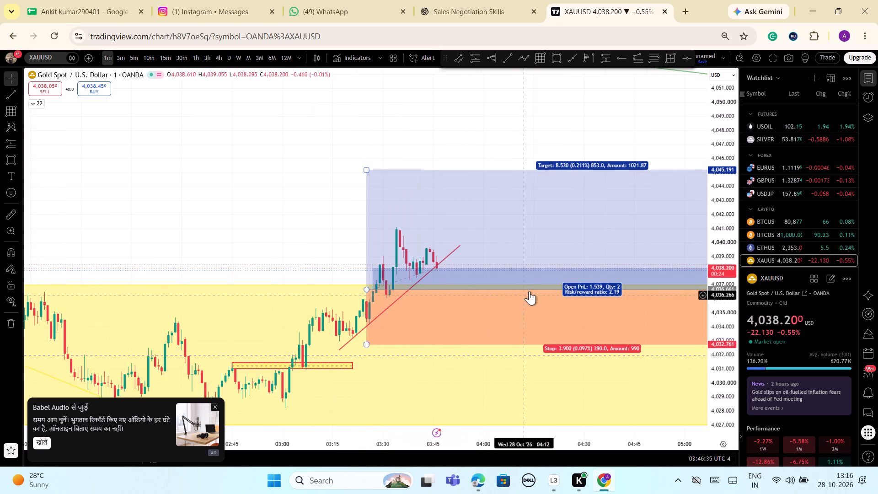
pyautogui.moveTo(723, 101); pyautogui.dragTo(711, 212)
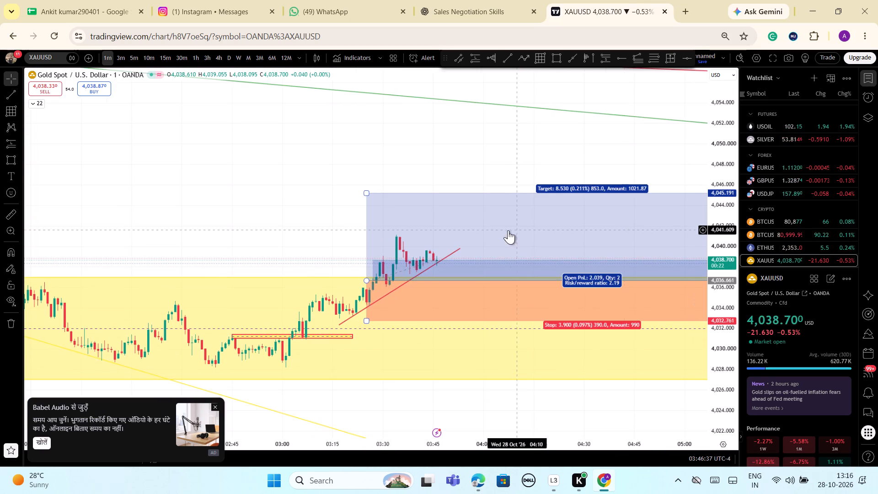
pyautogui.scroll(-3, 480, 156)
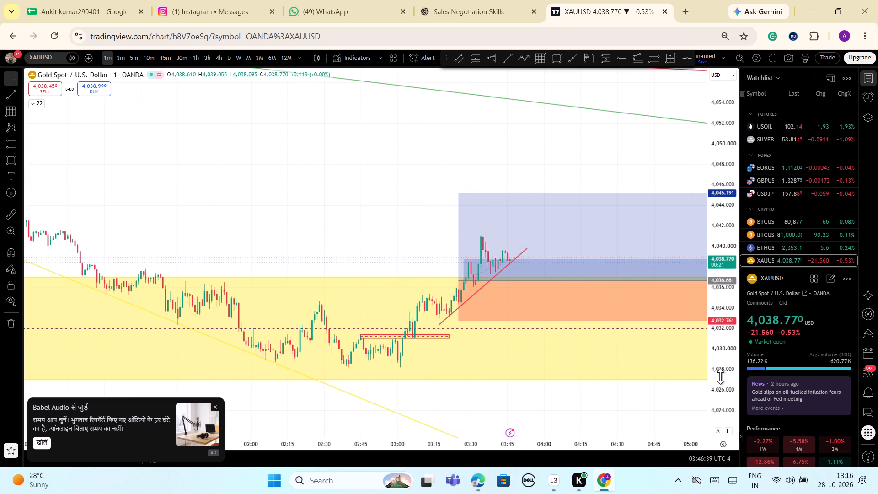
pyautogui.moveTo(720, 377); pyautogui.dragTo(725, 255)
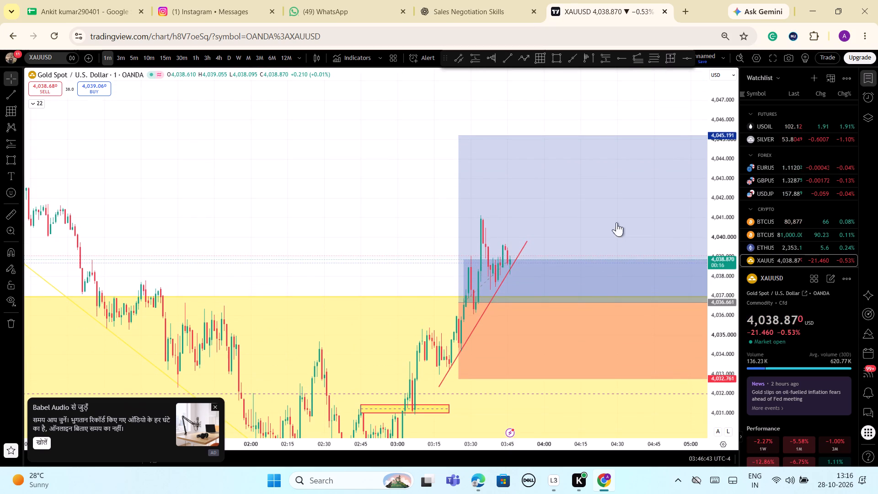
pyautogui.scroll(3, 653, 295)
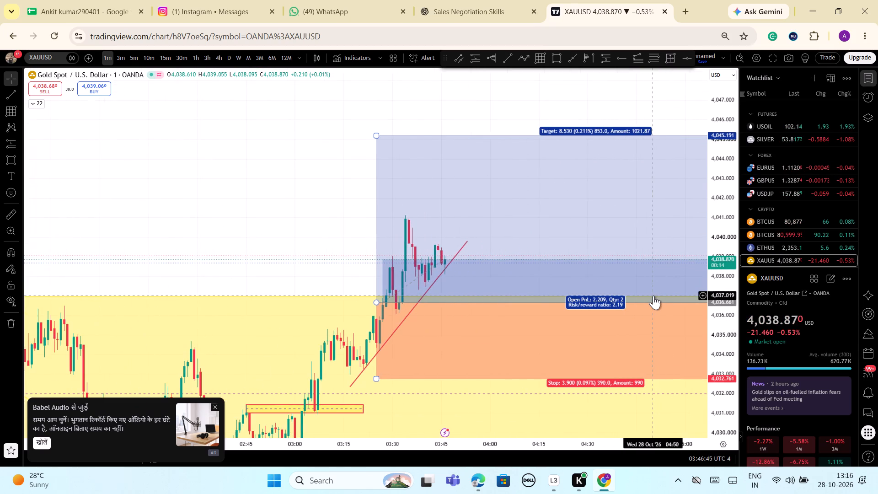
pyautogui.scroll(3, 653, 295)
pyautogui.scroll(-3, 653, 295)
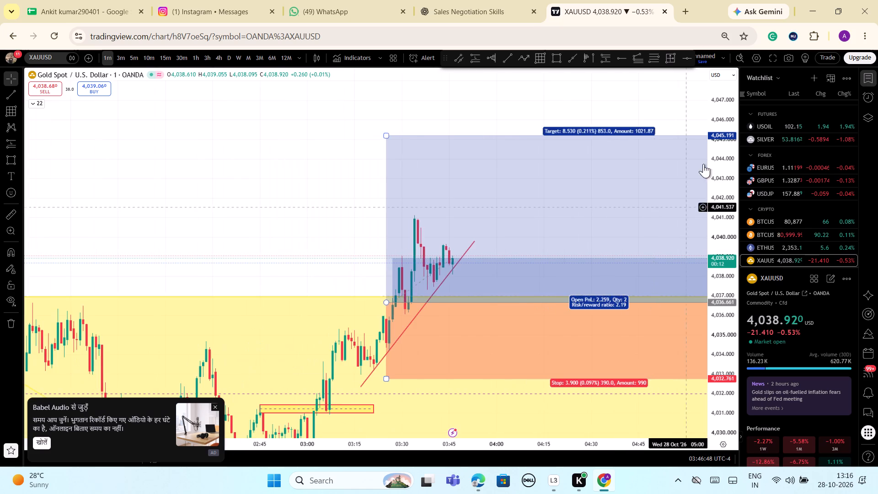
pyautogui.moveTo(712, 135); pyautogui.dragTo(751, 240)
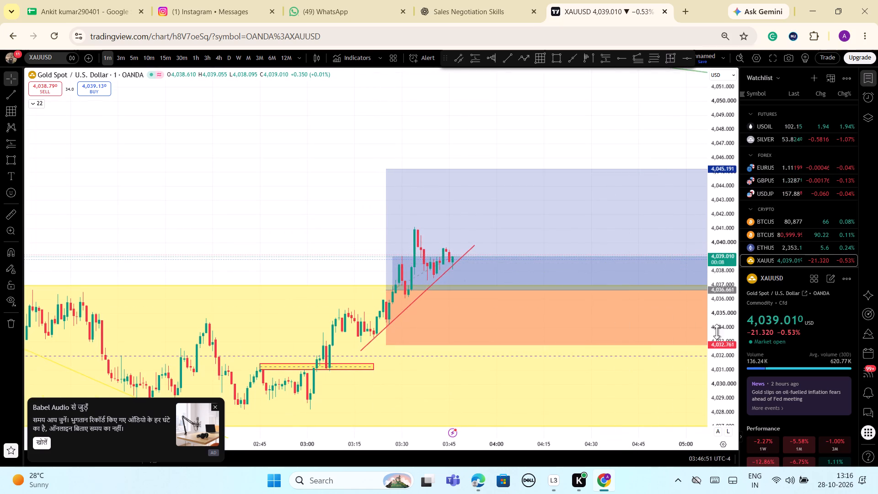
pyautogui.scroll(-2, 717, 342)
pyautogui.scroll(3, 717, 342)
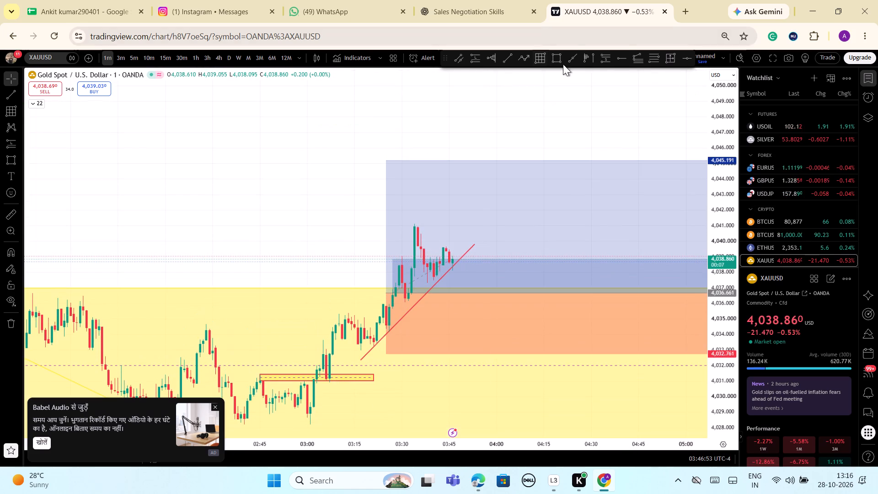
# Draw a Fibonacci retracement from the swing high at about 4,041.09 at 03:34 down to about 4,037.25 at 04:05.
pyautogui.click(653, 59)
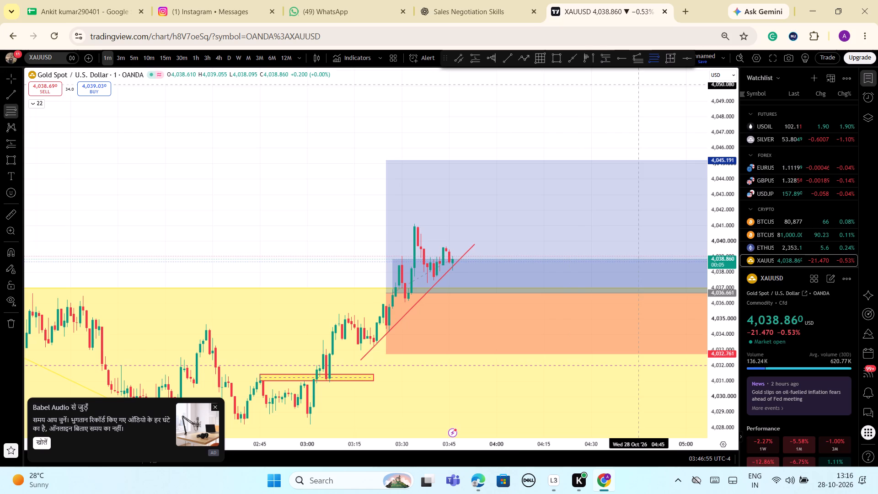
pyautogui.click(415, 225)
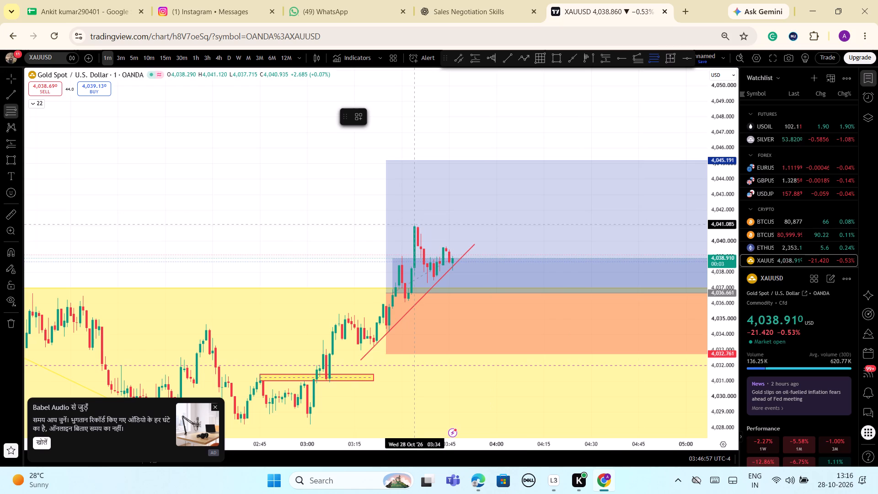
pyautogui.click(513, 284)
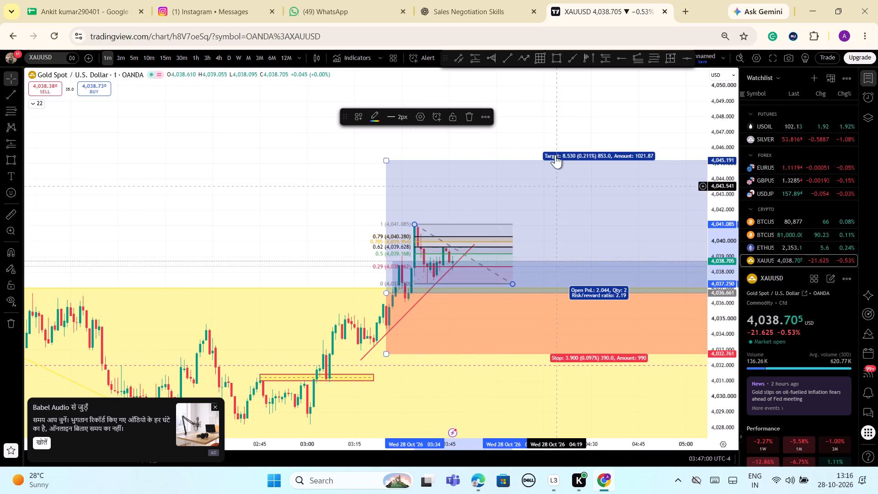
pyautogui.click(562, 107)
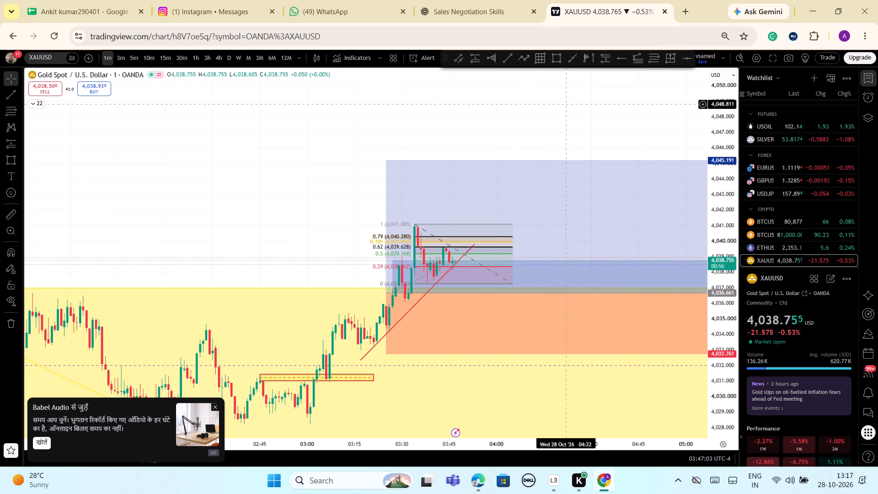
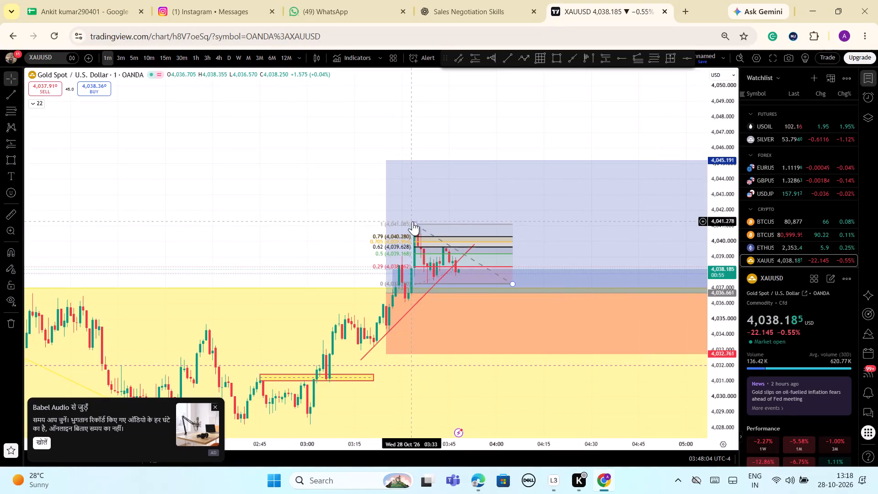
# Delete the Fibonacci retracement drawn down from the 03:34 swing high.
pyautogui.click(413, 222)
pyautogui.click(467, 116)
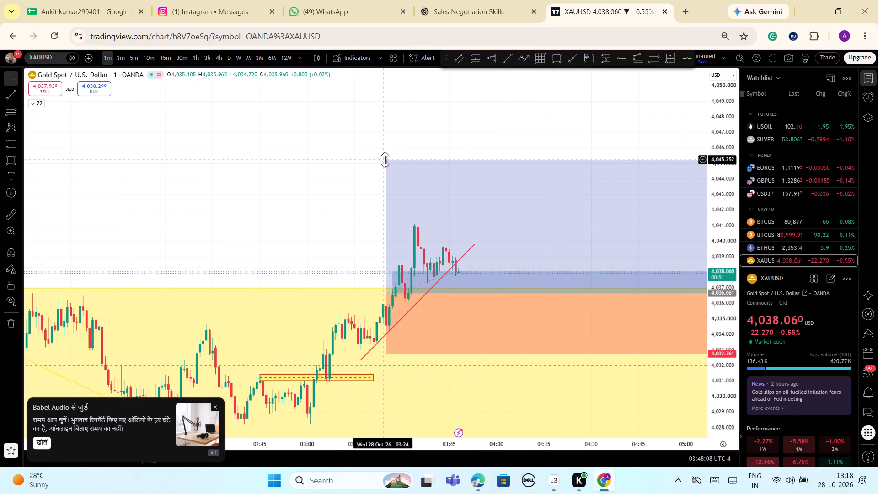
# Resize the long position to a target of 4,039.899, a stop of 4,035.760 and an end time of 03:42.
pyautogui.moveTo(385, 160); pyautogui.dragTo(400, 246)
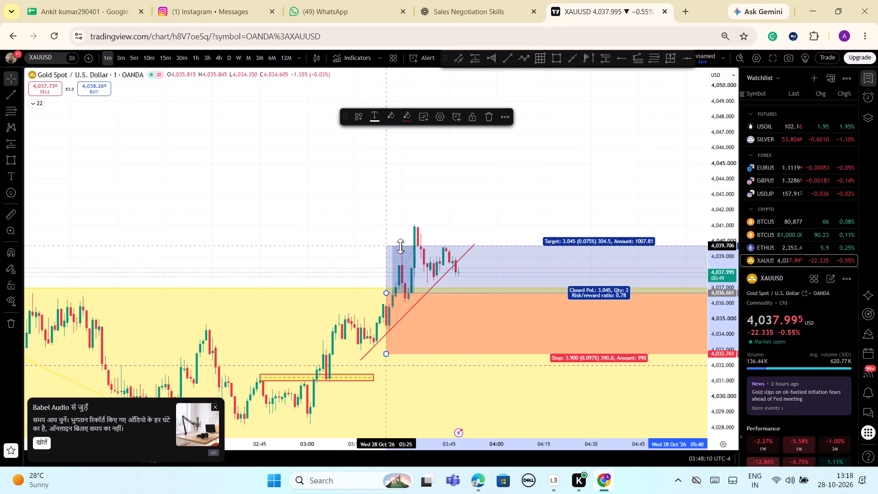
pyautogui.moveTo(400, 246); pyautogui.dragTo(401, 243)
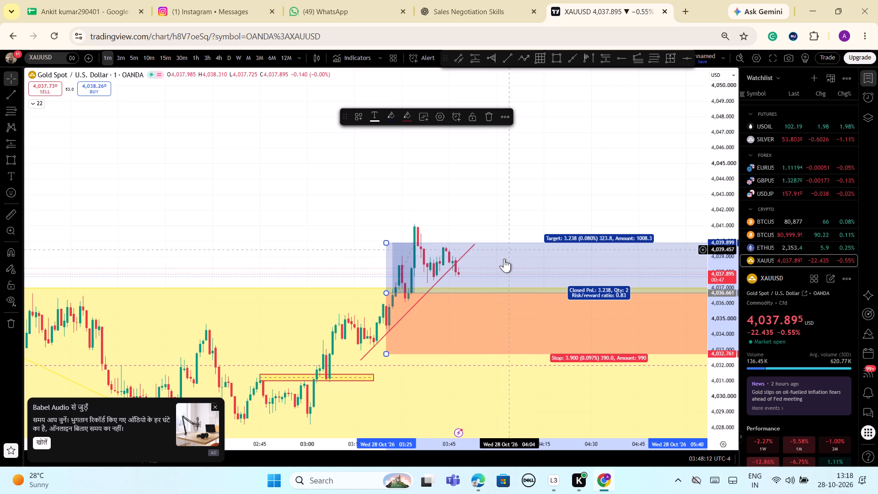
pyautogui.scroll(-3, 567, 143)
pyautogui.moveTo(595, 144); pyautogui.dragTo(525, 131)
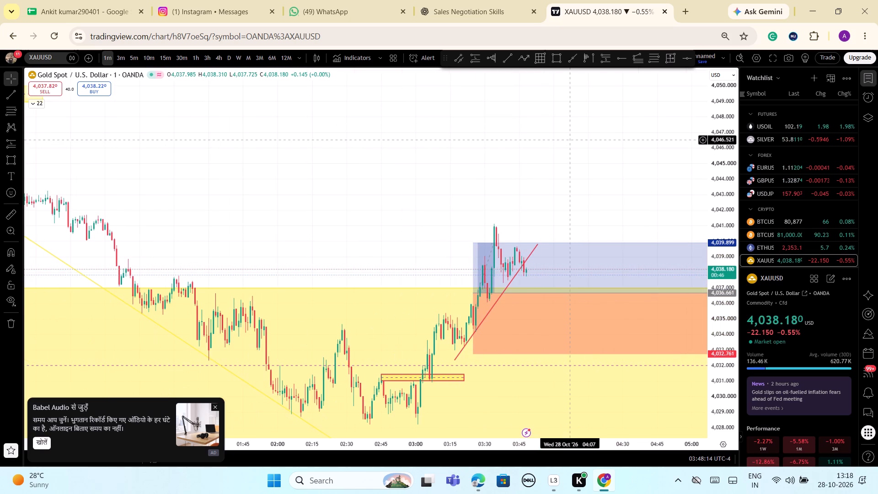
pyautogui.moveTo(525, 131); pyautogui.dragTo(439, 103)
pyautogui.moveTo(654, 257); pyautogui.dragTo(606, 253)
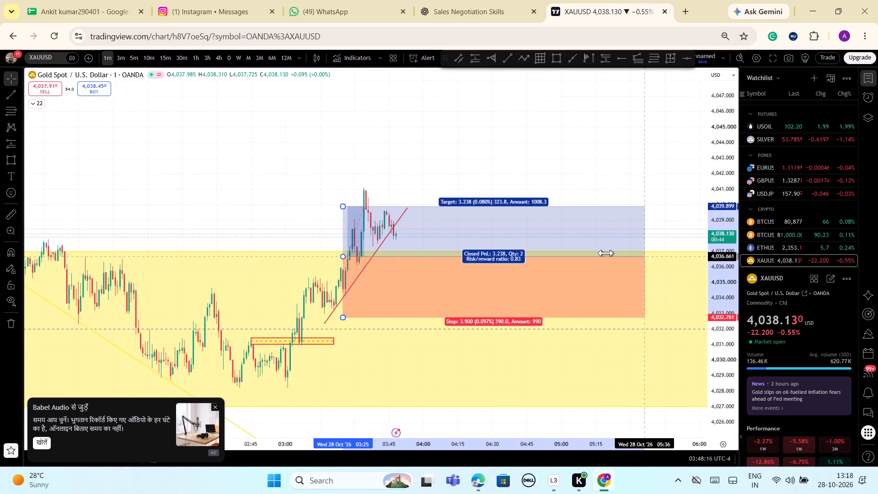
pyautogui.moveTo(606, 253); pyautogui.dragTo(386, 253)
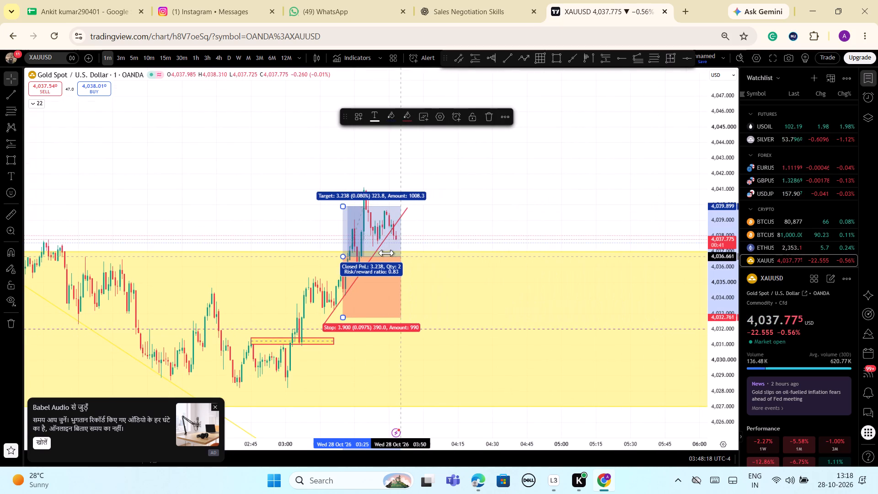
pyautogui.moveTo(386, 253); pyautogui.dragTo(381, 253)
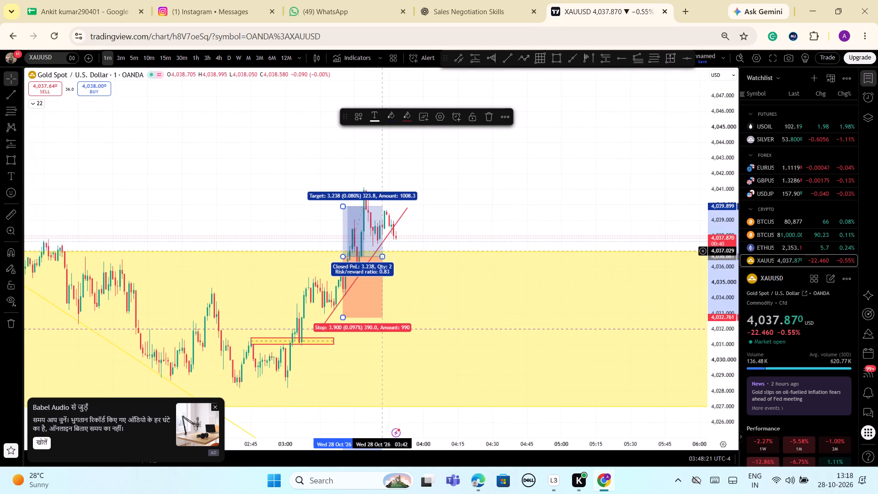
pyautogui.click(449, 174)
pyautogui.moveTo(343, 319); pyautogui.dragTo(343, 271)
pyautogui.click(449, 191)
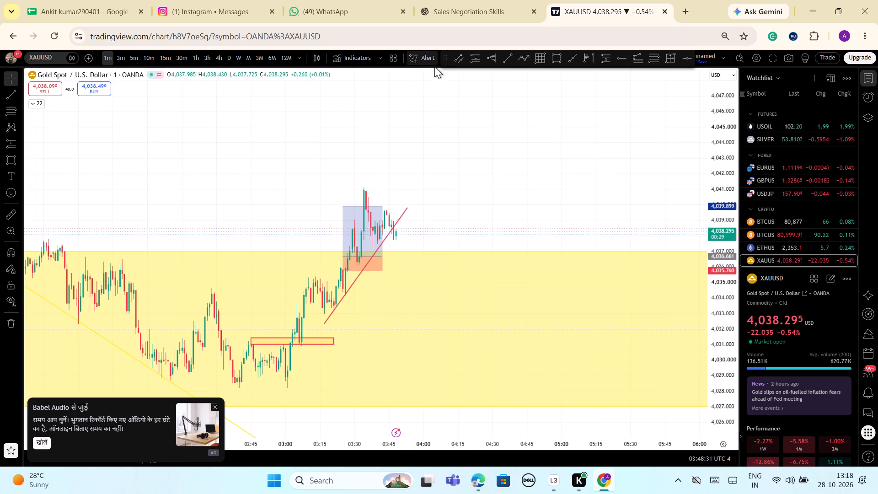
# Place a short position at 4,038.602 from 03:47 to 04:06, with its stop at 4,039.982 and target at 4,033.221.
pyautogui.click(605, 55)
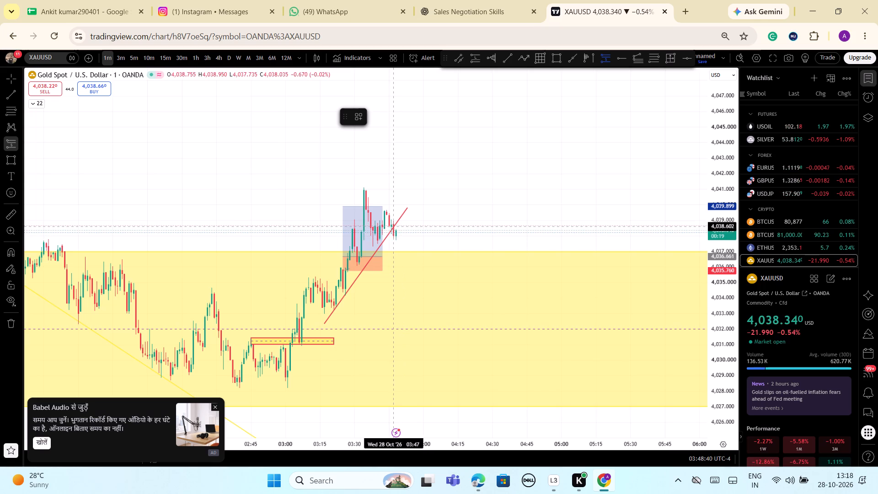
pyautogui.click(395, 226)
pyautogui.moveTo(393, 187); pyautogui.dragTo(391, 205)
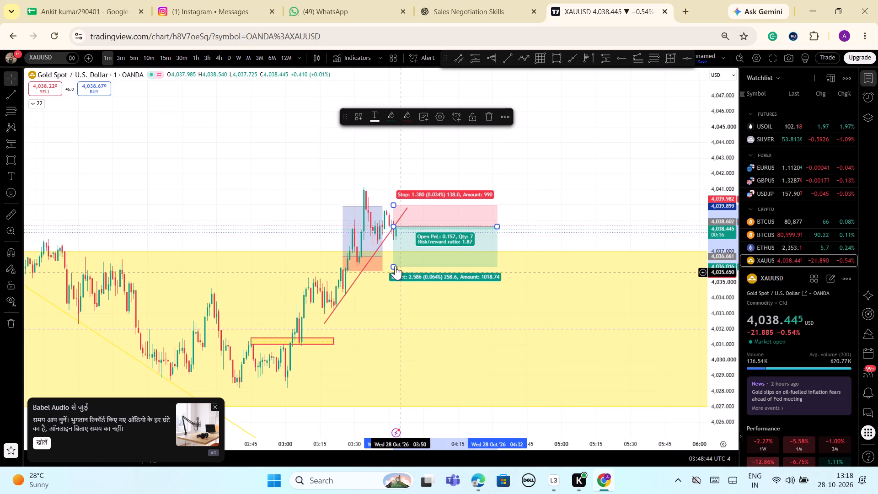
pyautogui.moveTo(393, 266); pyautogui.dragTo(394, 311)
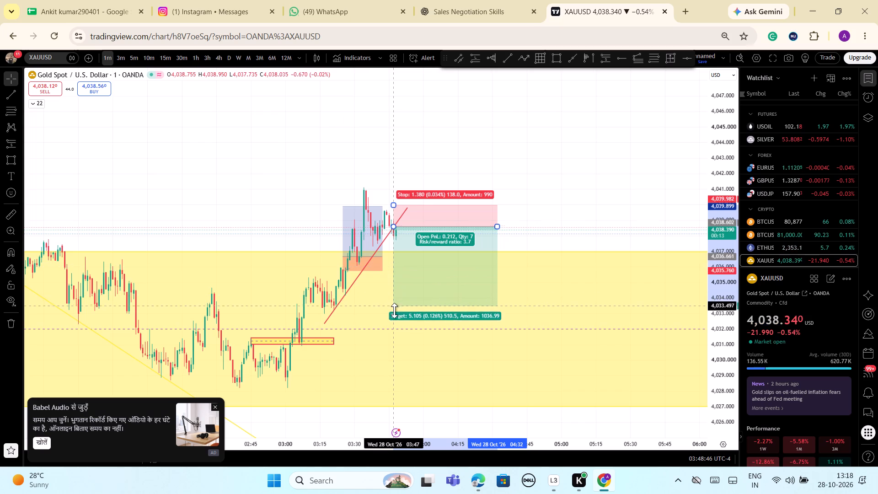
pyautogui.moveTo(394, 311); pyautogui.dragTo(395, 310)
pyautogui.click(535, 173)
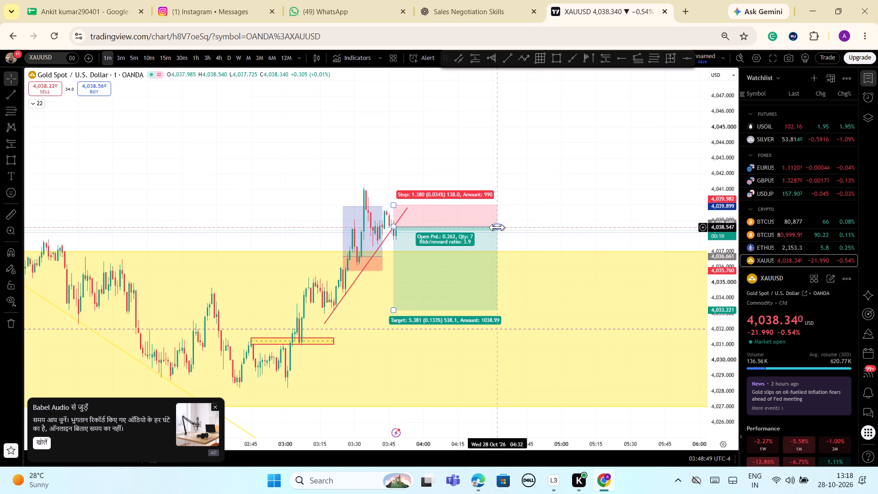
pyautogui.moveTo(497, 227); pyautogui.dragTo(438, 224)
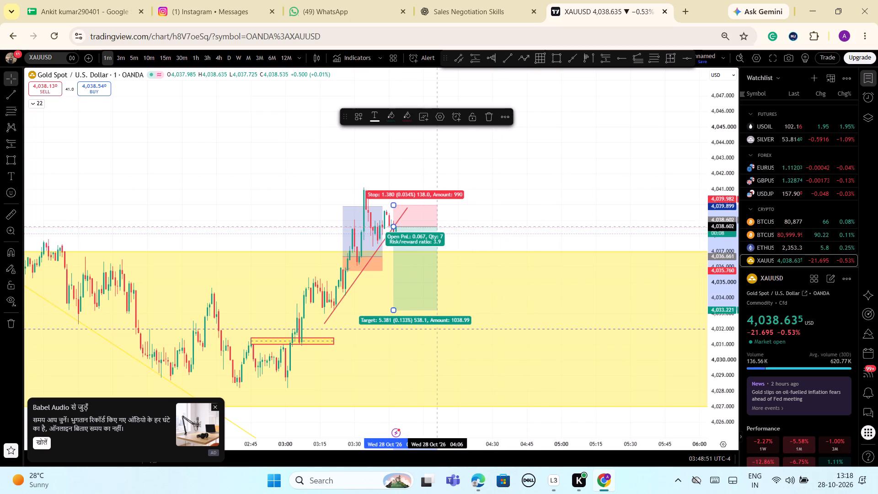
pyautogui.click(498, 191)
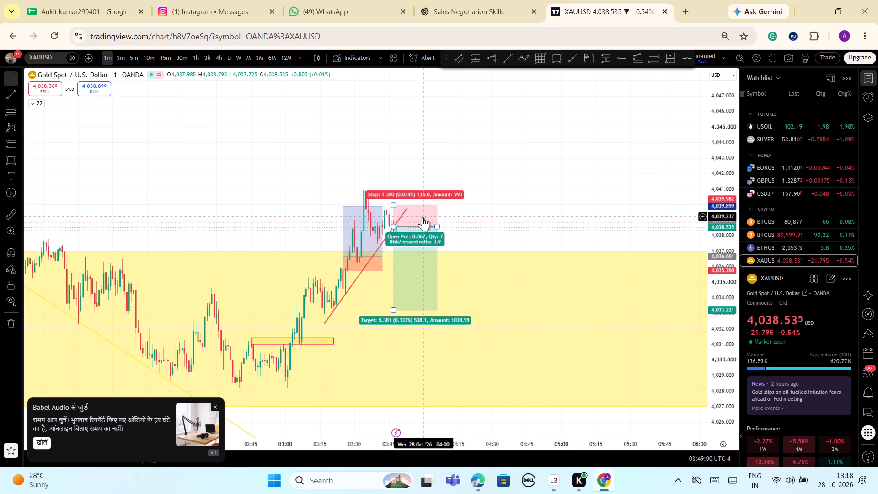
pyautogui.click(536, 175)
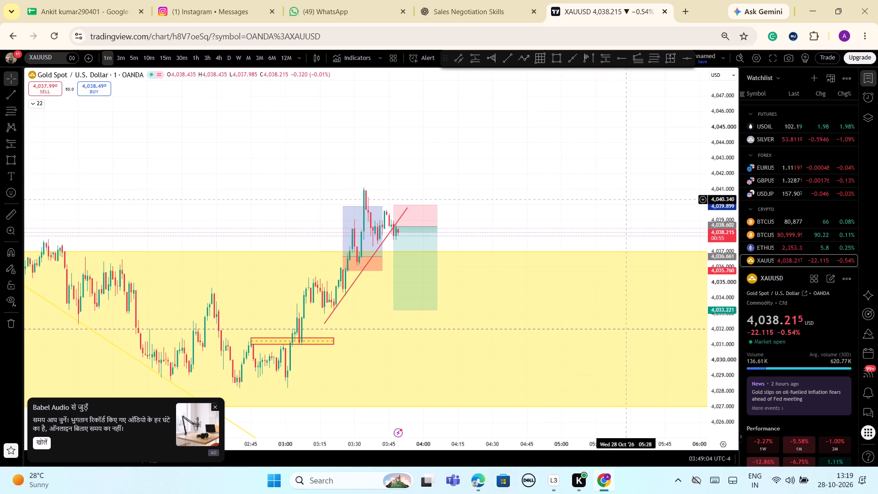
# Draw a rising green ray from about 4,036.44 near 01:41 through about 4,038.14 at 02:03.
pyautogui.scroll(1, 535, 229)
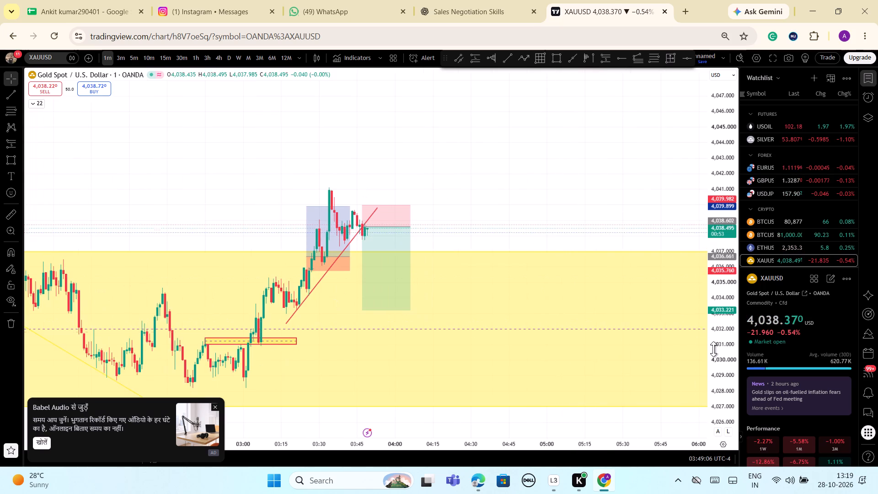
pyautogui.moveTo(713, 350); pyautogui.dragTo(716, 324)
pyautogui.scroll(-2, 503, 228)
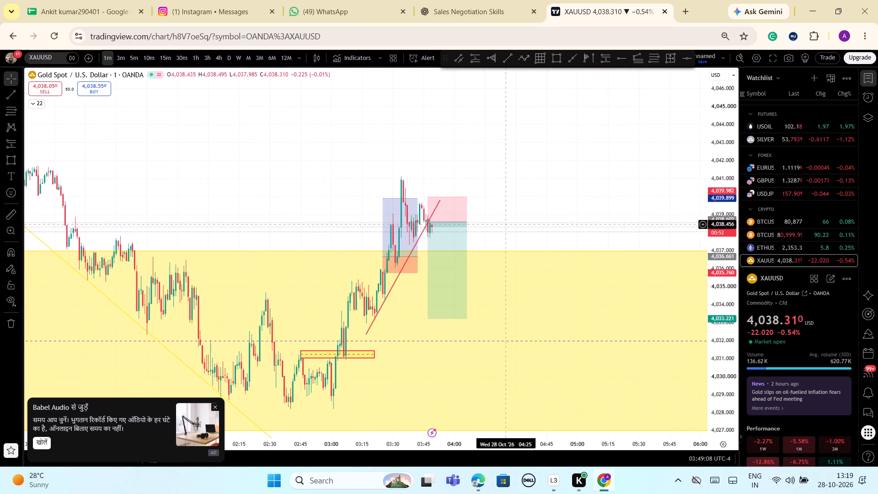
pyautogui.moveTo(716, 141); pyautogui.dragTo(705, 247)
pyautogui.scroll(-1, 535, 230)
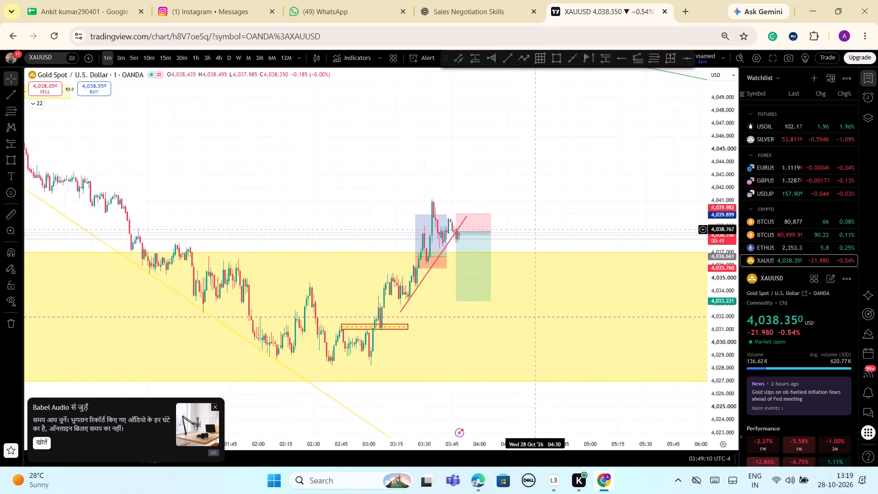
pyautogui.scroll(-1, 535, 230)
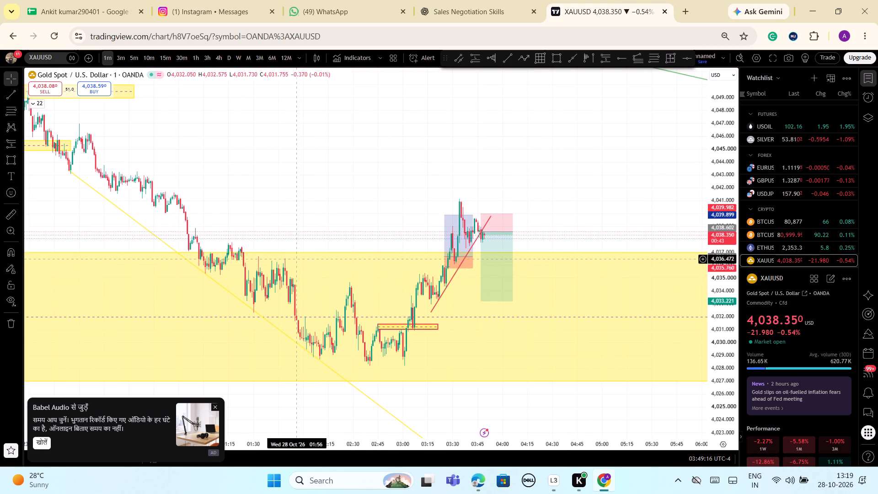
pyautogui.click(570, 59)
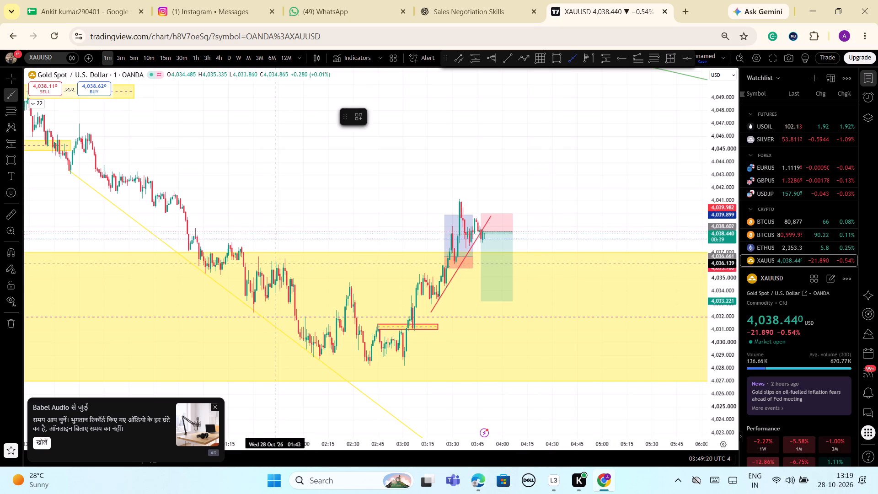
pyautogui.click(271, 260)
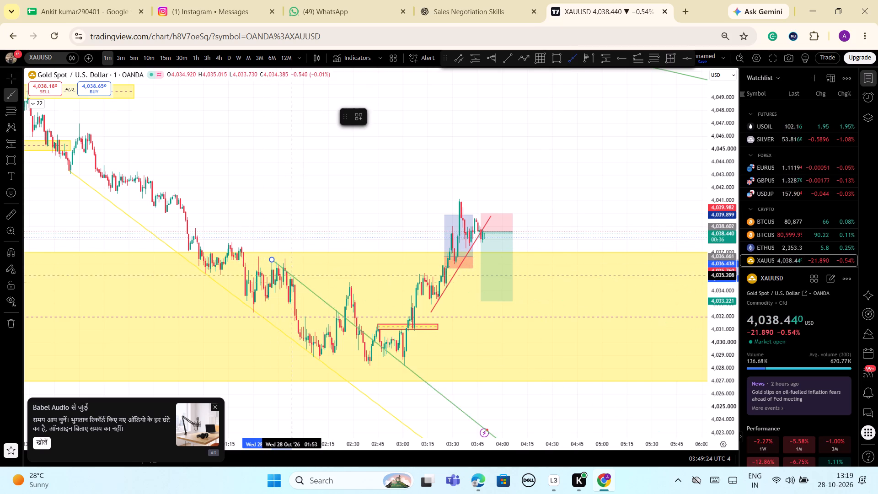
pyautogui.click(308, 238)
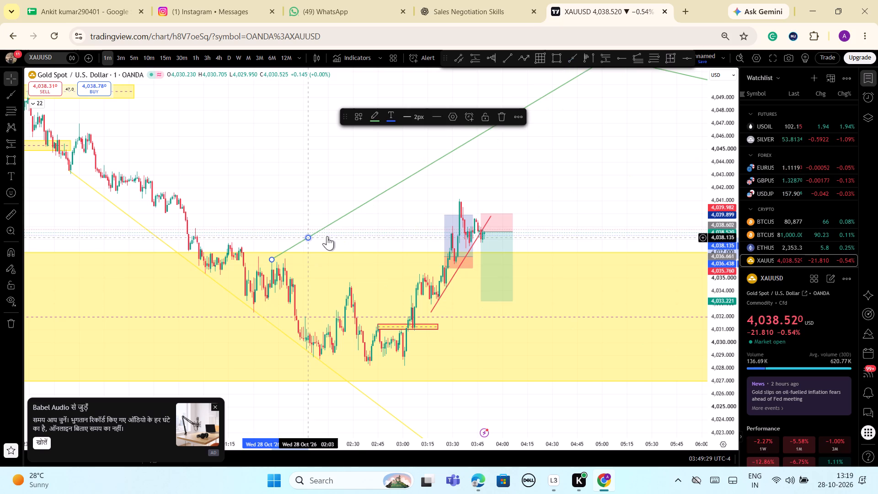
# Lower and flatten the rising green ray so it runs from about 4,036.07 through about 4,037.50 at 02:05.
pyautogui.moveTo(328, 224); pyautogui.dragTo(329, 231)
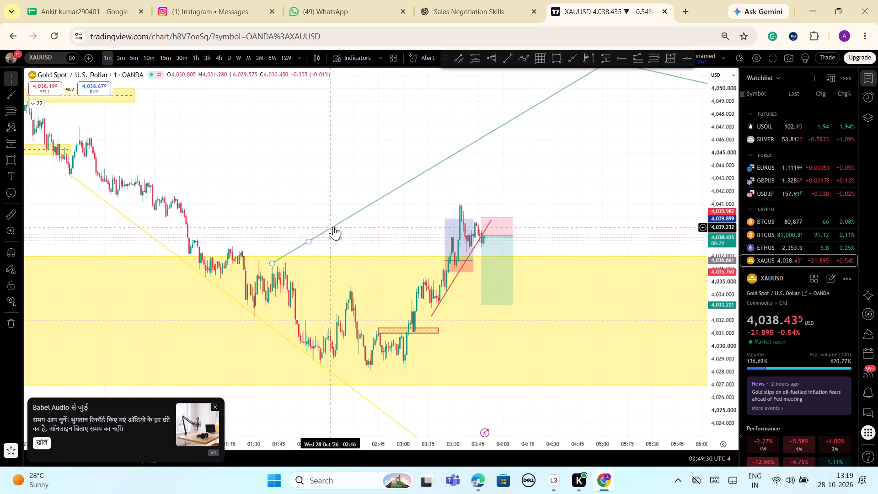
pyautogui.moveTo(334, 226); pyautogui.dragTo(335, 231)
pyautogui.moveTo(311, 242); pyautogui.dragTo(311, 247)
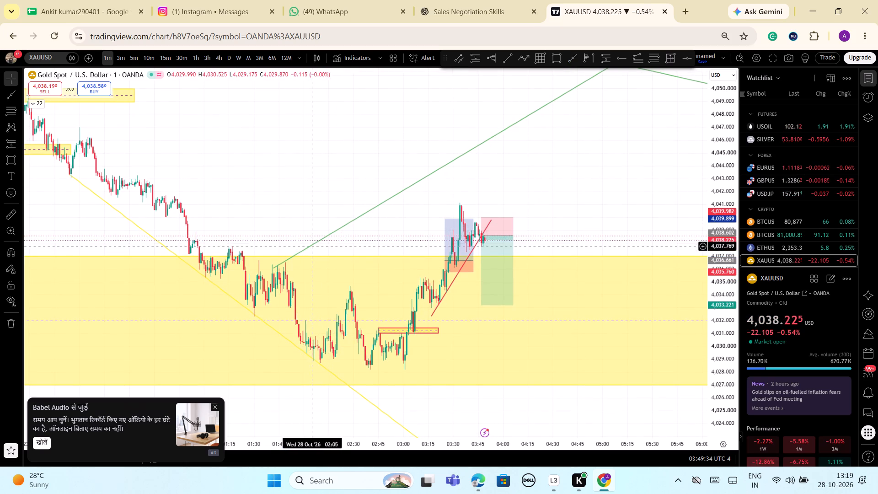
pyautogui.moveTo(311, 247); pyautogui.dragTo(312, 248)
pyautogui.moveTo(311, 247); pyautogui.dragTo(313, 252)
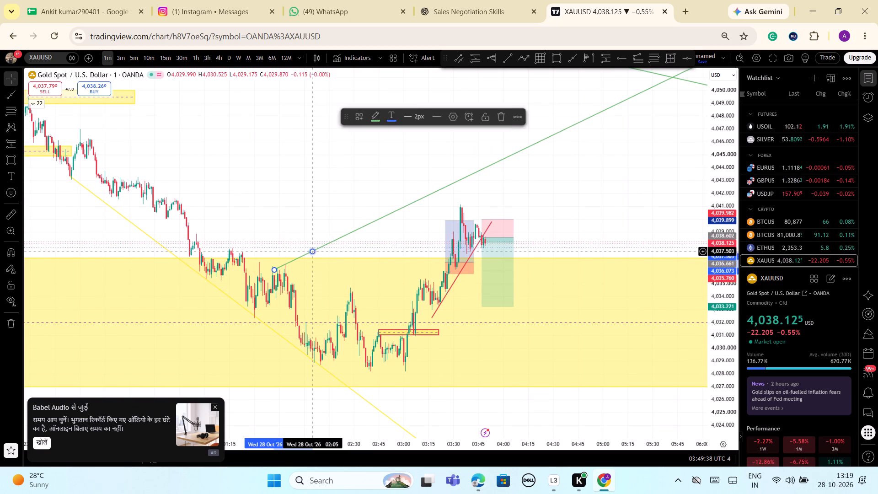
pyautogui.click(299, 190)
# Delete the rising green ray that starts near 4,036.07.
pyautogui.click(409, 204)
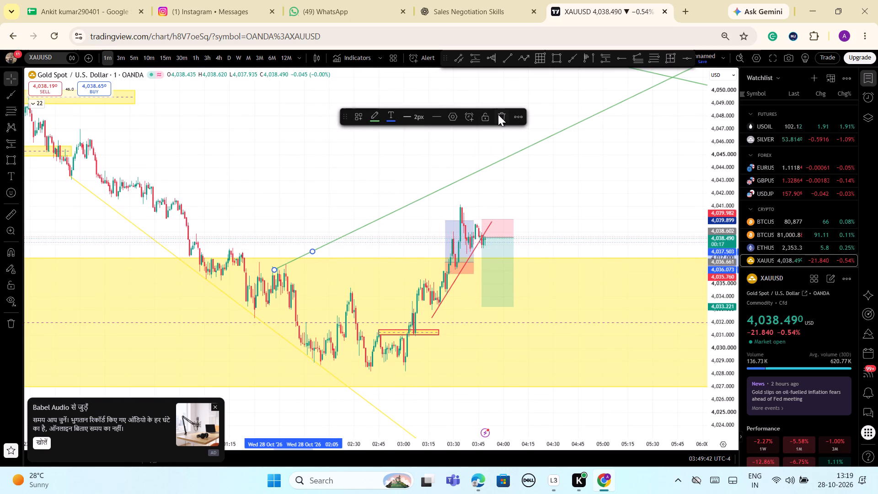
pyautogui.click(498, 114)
# Draw a rising green ray from the 02:28 swing high at about 4,034.75 along the 03:34 swing high.
pyautogui.scroll(2, 447, 184)
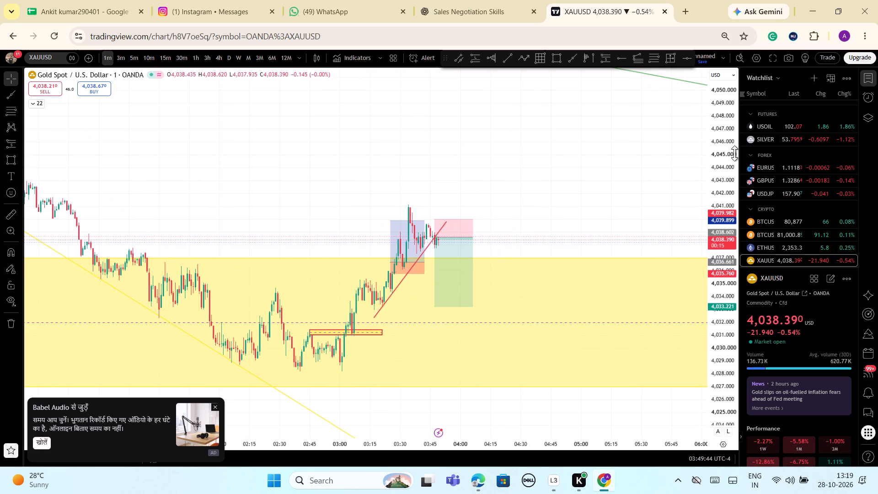
pyautogui.moveTo(727, 154); pyautogui.dragTo(726, 264)
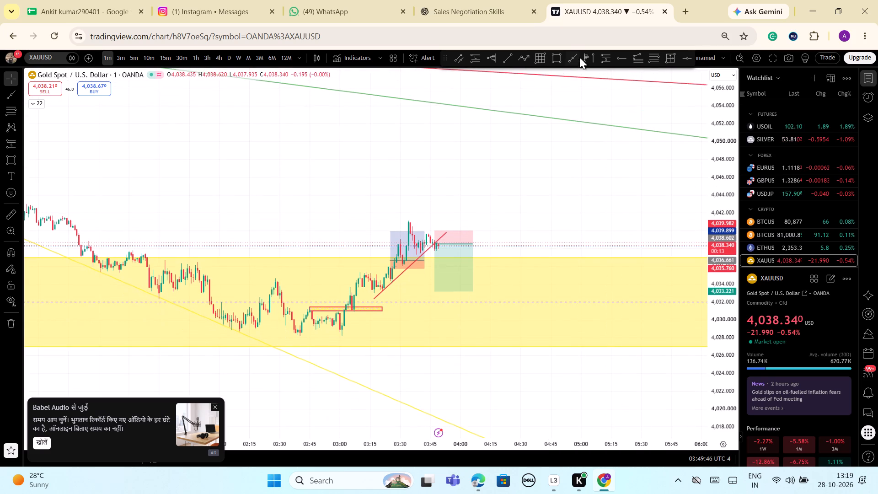
pyautogui.click(573, 61)
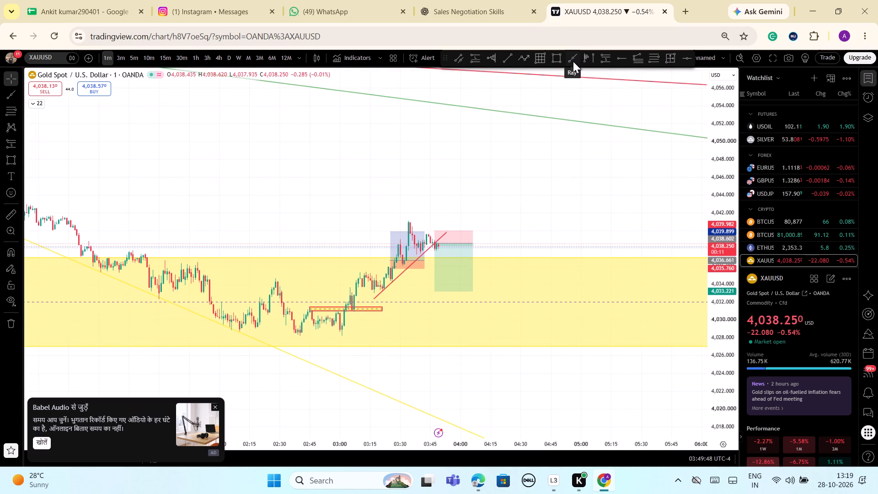
pyautogui.click(276, 278)
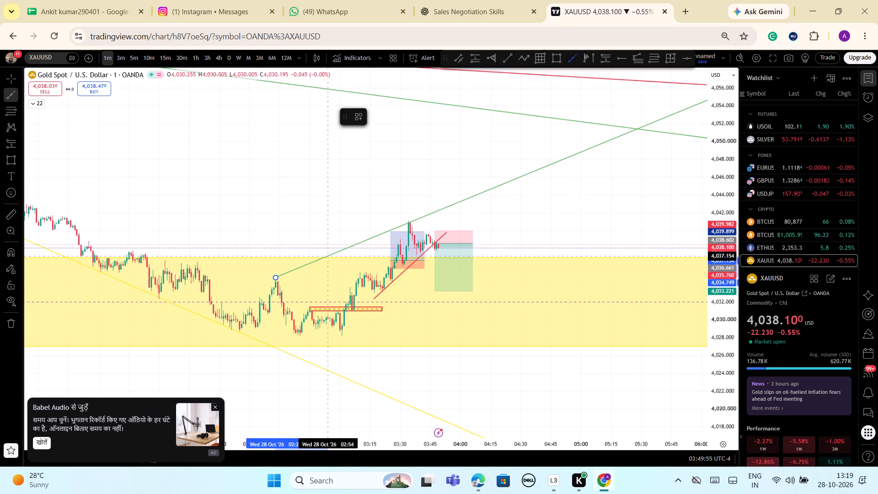
pyautogui.click(327, 256)
pyautogui.click(329, 228)
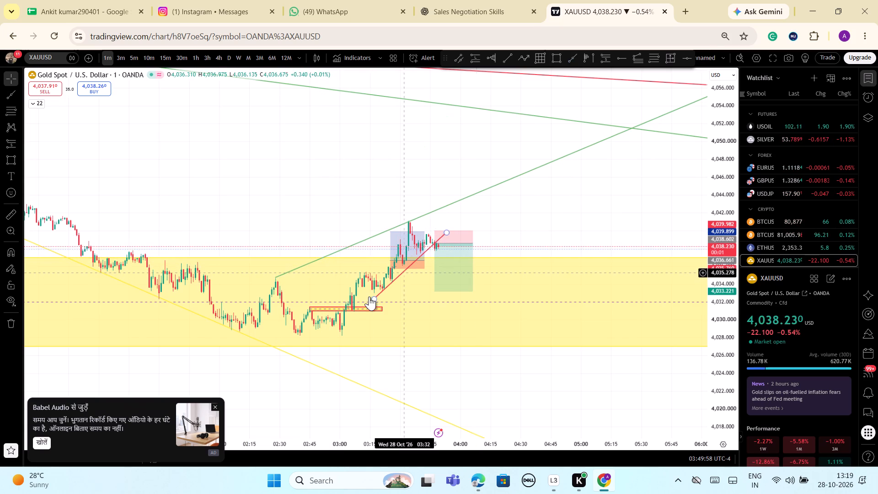
# Switch the chart to the 30-minute timeframe to examine the wider price structure around the large yellow zone and trend lines.
pyautogui.scroll(2, 578, 252)
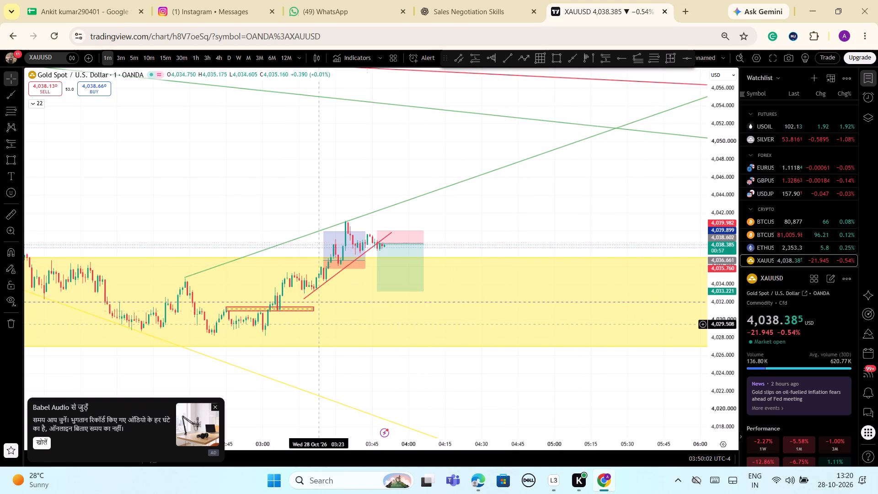
pyautogui.scroll(-5, 397, 299)
pyautogui.moveTo(727, 321); pyautogui.dragTo(707, 373)
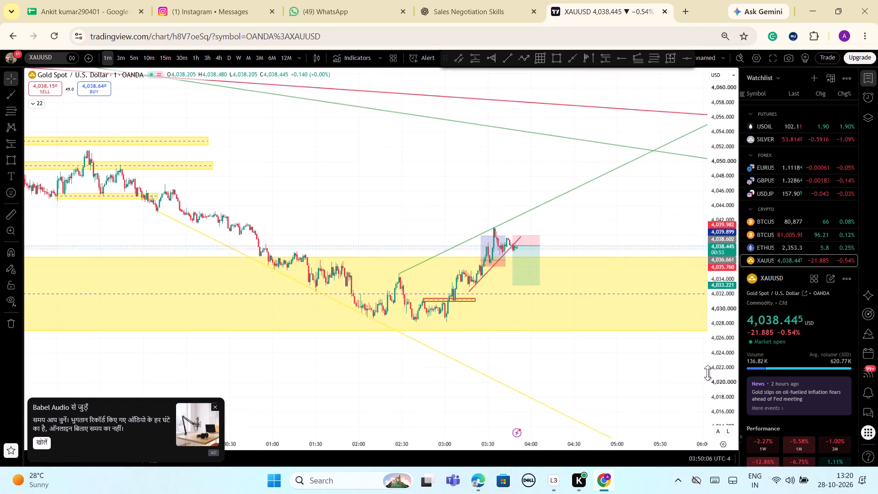
pyautogui.moveTo(707, 373); pyautogui.dragTo(682, 408)
pyautogui.click(182, 63)
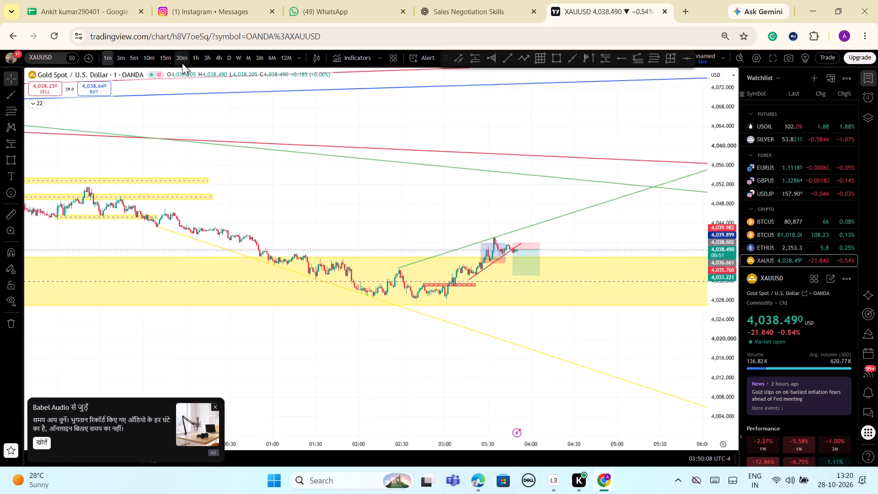
pyautogui.moveTo(713, 206); pyautogui.dragTo(713, 254)
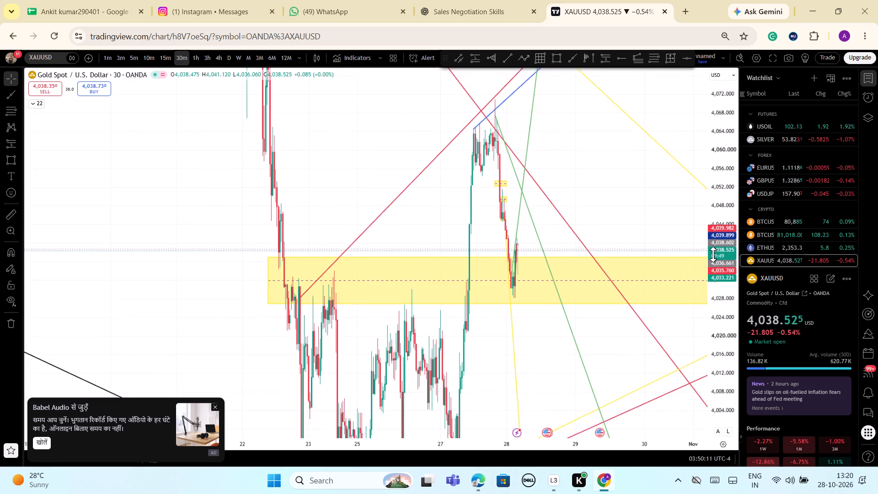
# Examine the 30-minute gold structure around the large yellow zone, the 28 October decline and the converging trend lines.
pyautogui.moveTo(713, 254); pyautogui.dragTo(711, 327)
pyautogui.scroll(3, 622, 296)
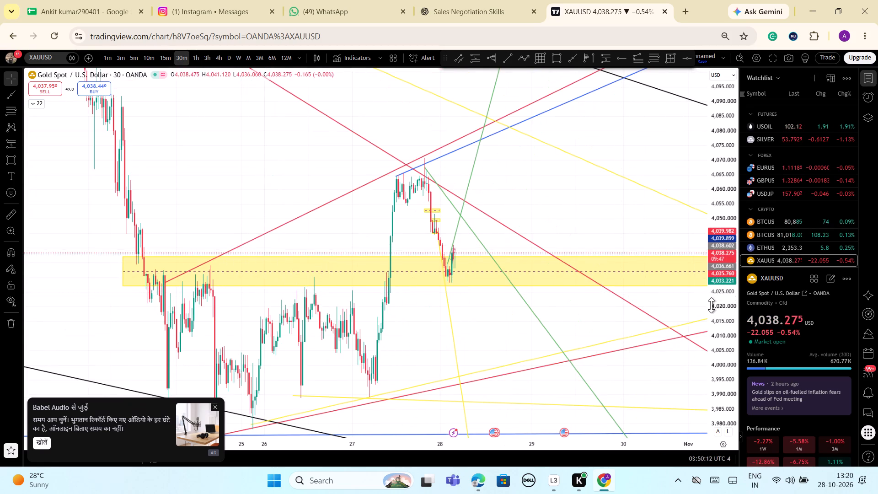
pyautogui.moveTo(722, 294); pyautogui.dragTo(725, 352)
pyautogui.scroll(2, 600, 325)
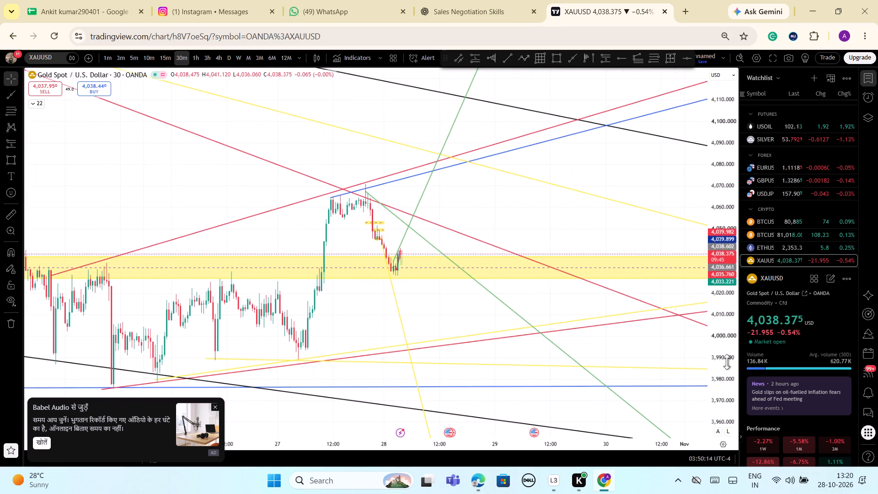
pyautogui.moveTo(727, 362); pyautogui.dragTo(736, 293)
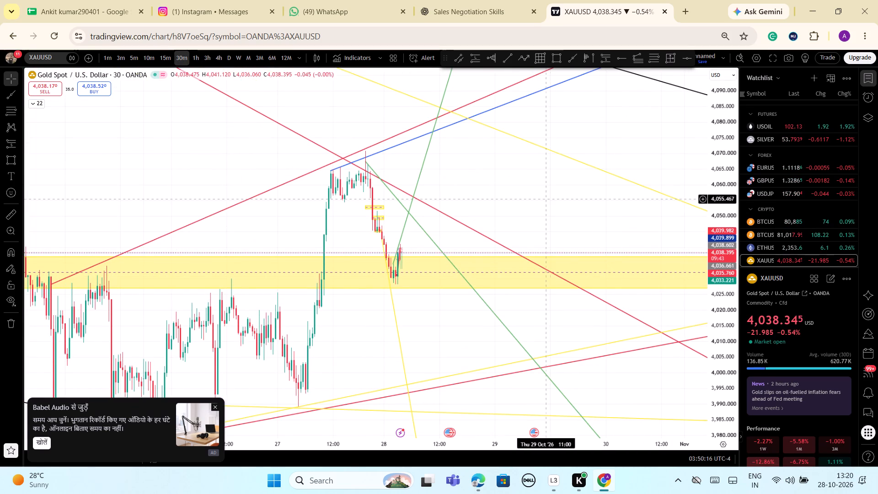
pyautogui.moveTo(525, 195); pyautogui.dragTo(629, 175)
pyautogui.moveTo(731, 314); pyautogui.dragTo(727, 376)
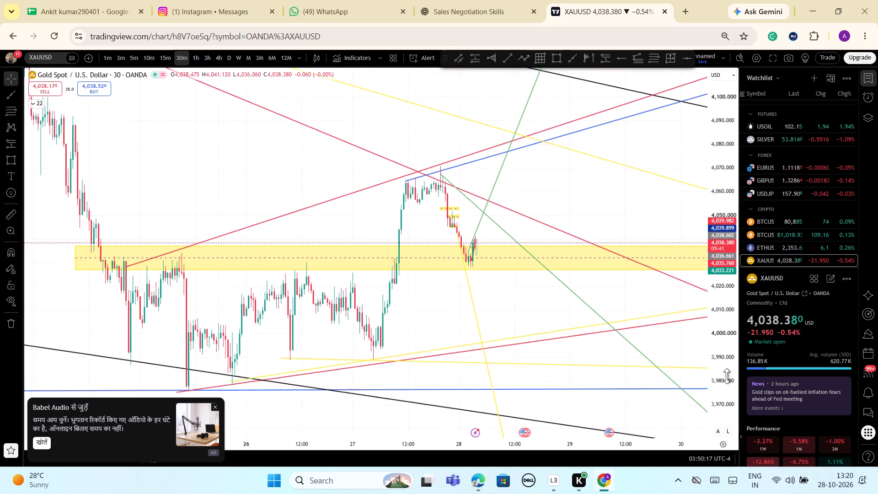
pyautogui.moveTo(727, 376); pyautogui.dragTo(723, 389)
pyautogui.scroll(4, 523, 303)
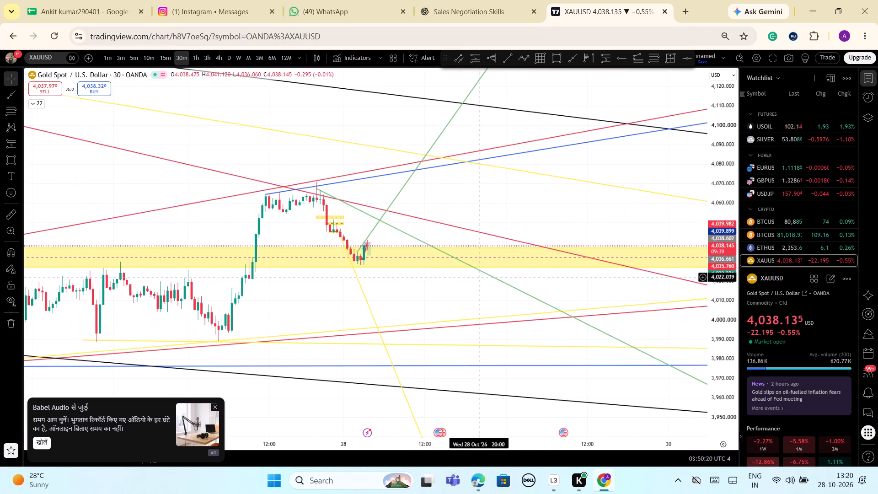
pyautogui.moveTo(717, 357); pyautogui.dragTo(741, 195)
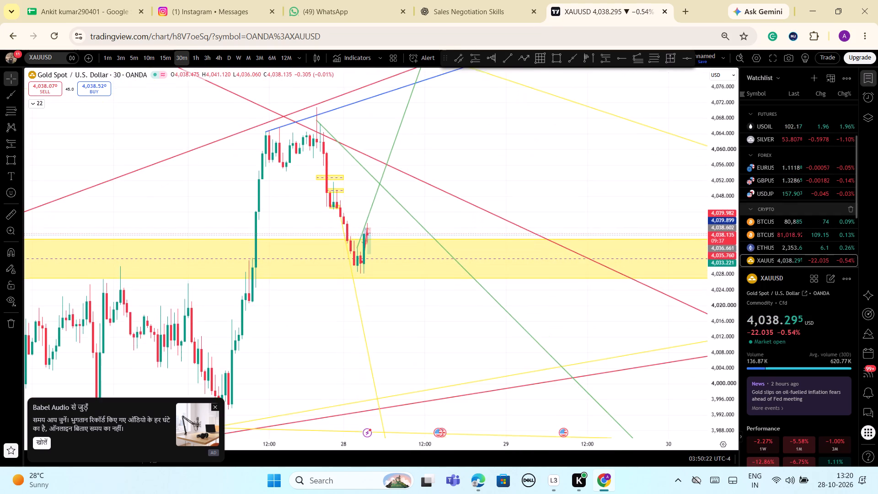
pyautogui.scroll(4, 546, 199)
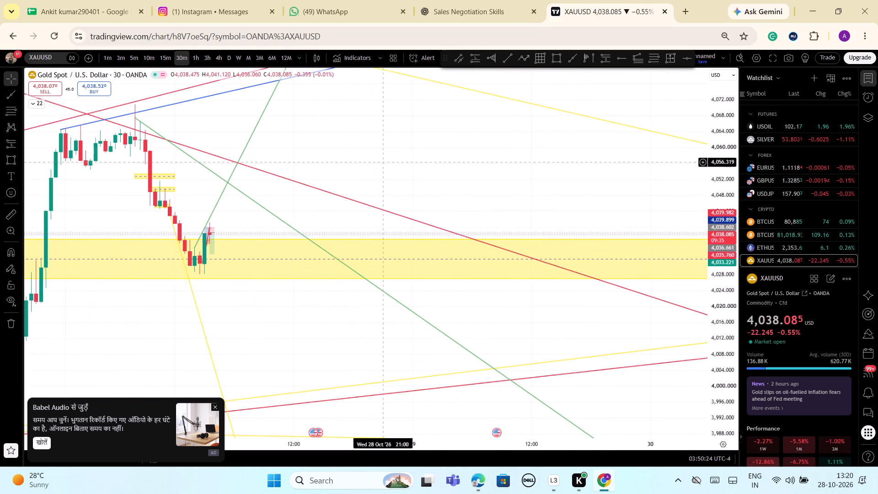
pyautogui.moveTo(387, 160); pyautogui.dragTo(594, 199)
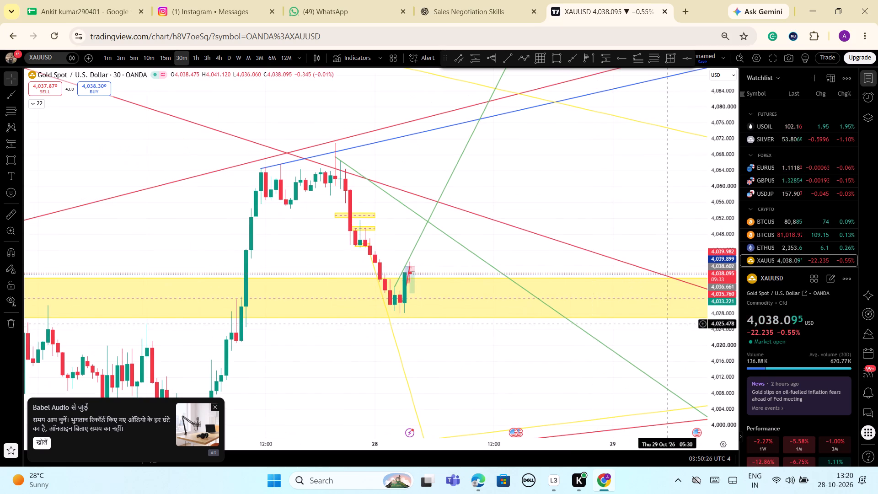
pyautogui.moveTo(722, 372); pyautogui.dragTo(780, 231)
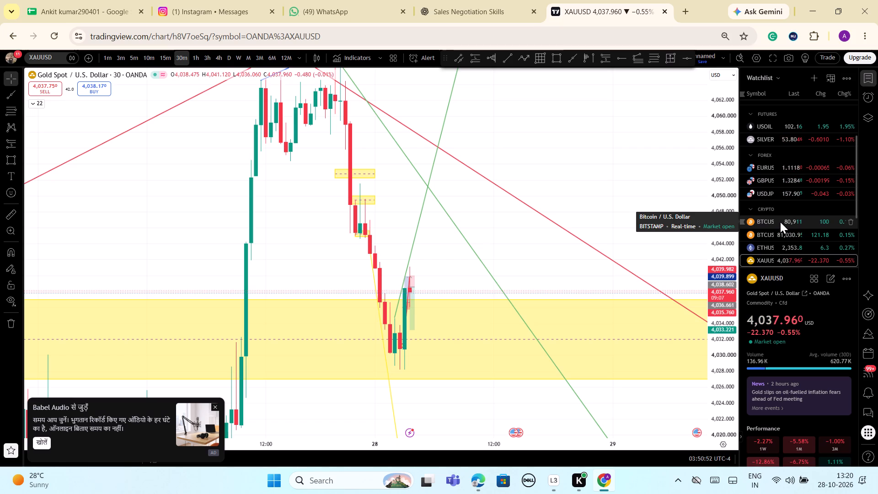
pyautogui.moveTo(729, 160); pyautogui.dragTo(738, 201)
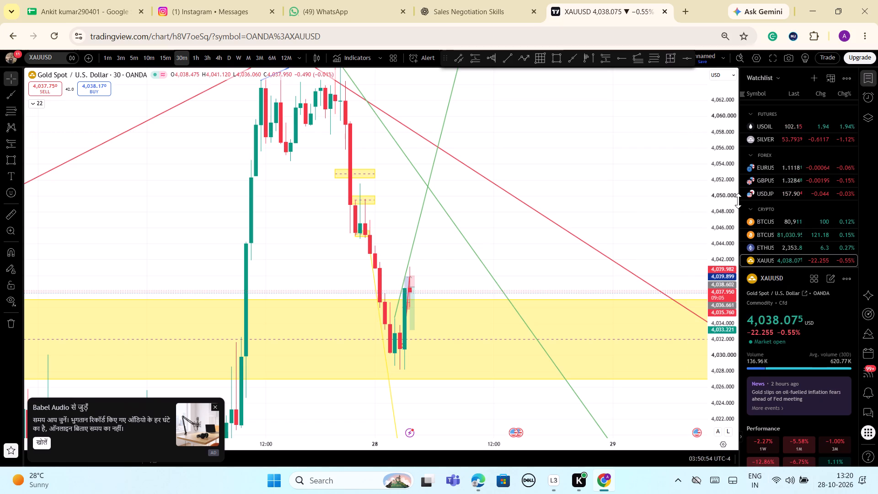
pyautogui.moveTo(738, 201); pyautogui.dragTo(720, 298)
pyautogui.scroll(-2, 628, 295)
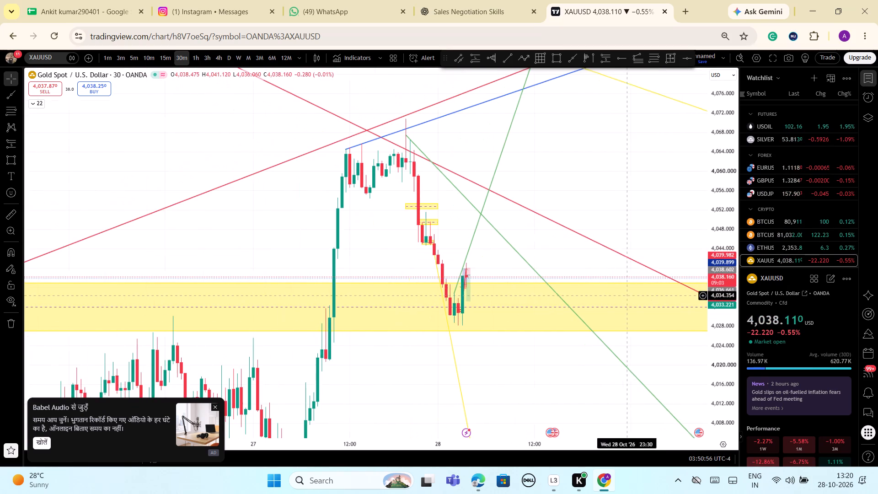
pyautogui.moveTo(718, 317); pyautogui.dragTo(739, 413)
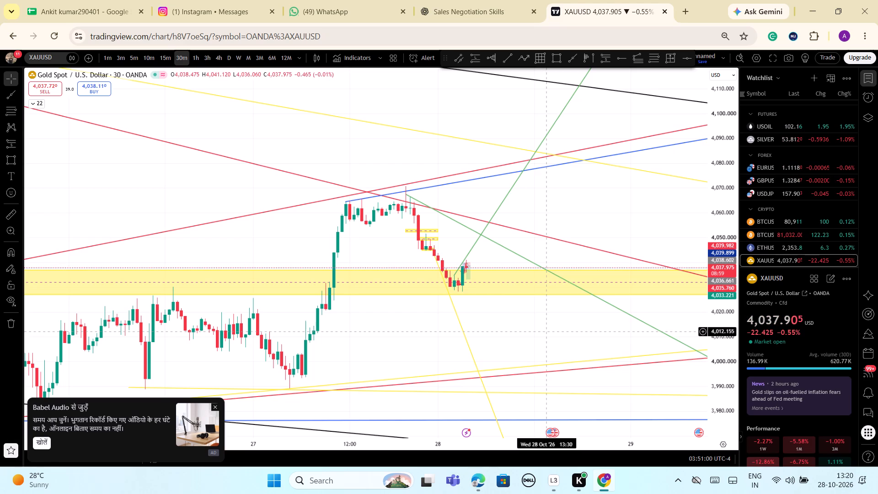
pyautogui.scroll(-1, 546, 332)
pyautogui.scroll(2, 546, 332)
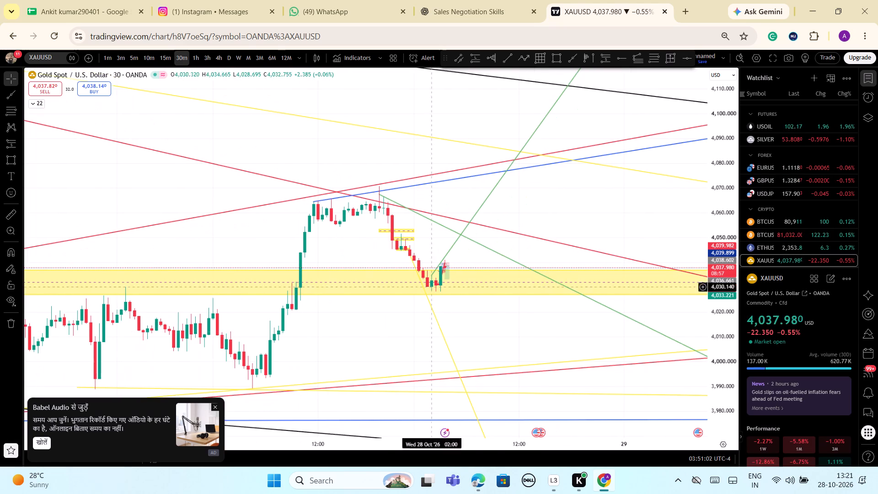
# On the 1-hour timeframe, delete the steep falling yellow ray that follows the 28 October decline below the small yellow zones.
pyautogui.click(198, 61)
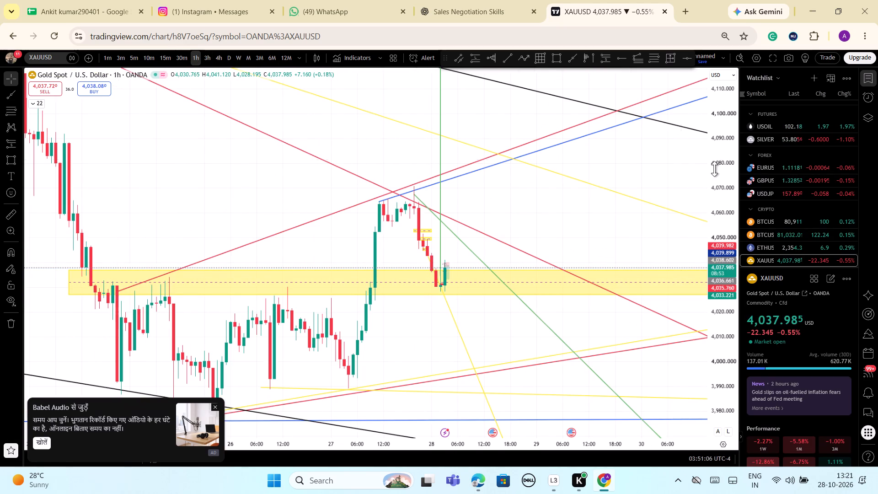
pyautogui.moveTo(717, 170); pyautogui.dragTo(707, 298)
pyautogui.scroll(-2, 594, 275)
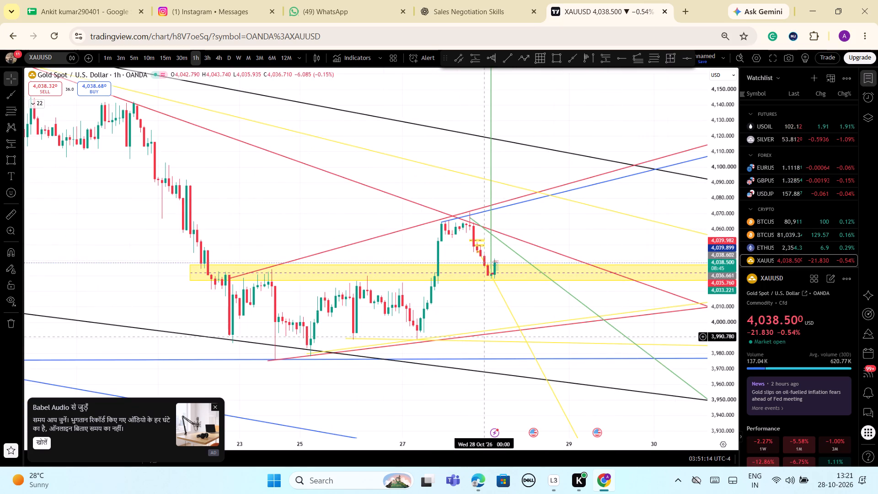
pyautogui.click(503, 298)
pyautogui.click(502, 116)
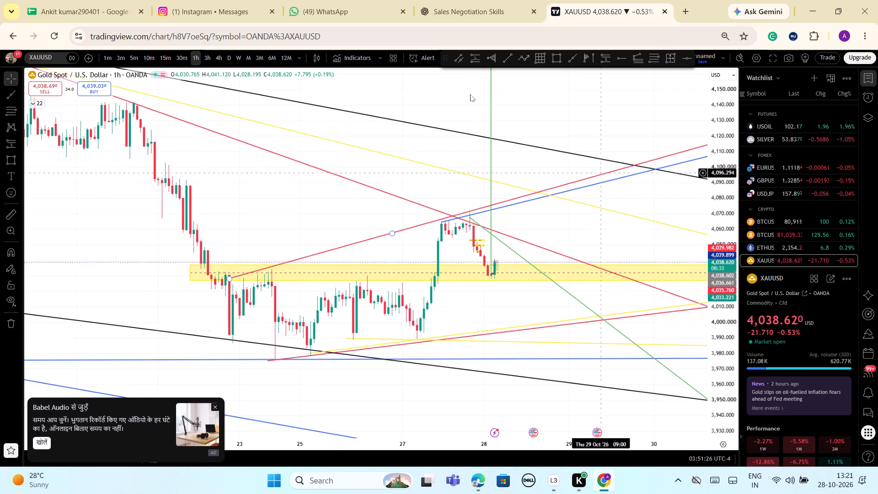
# Switch to the 1-minute timeframe, reset the chart view and examine price around the short position, broken red trend line and green ray.
pyautogui.click(110, 64)
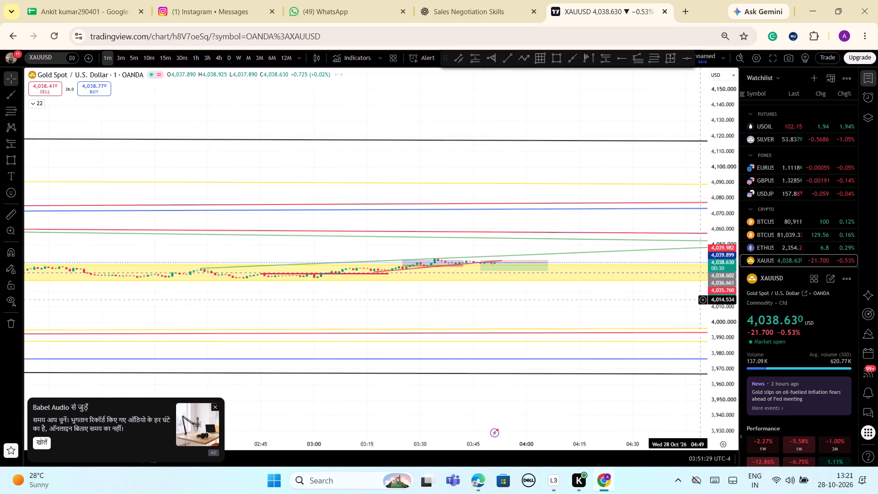
pyautogui.click(402, 422)
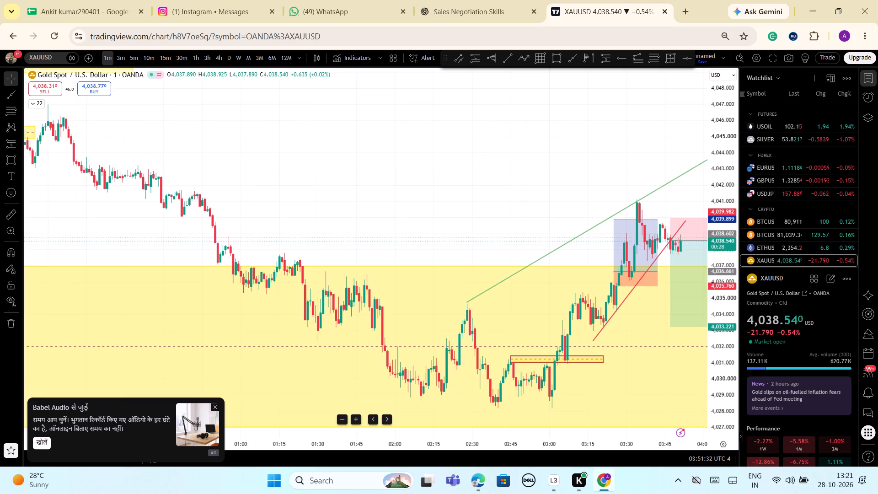
pyautogui.moveTo(727, 383); pyautogui.dragTo(729, 362)
pyautogui.scroll(3, 729, 362)
pyautogui.scroll(-2, 729, 362)
pyautogui.moveTo(563, 177); pyautogui.dragTo(530, 156)
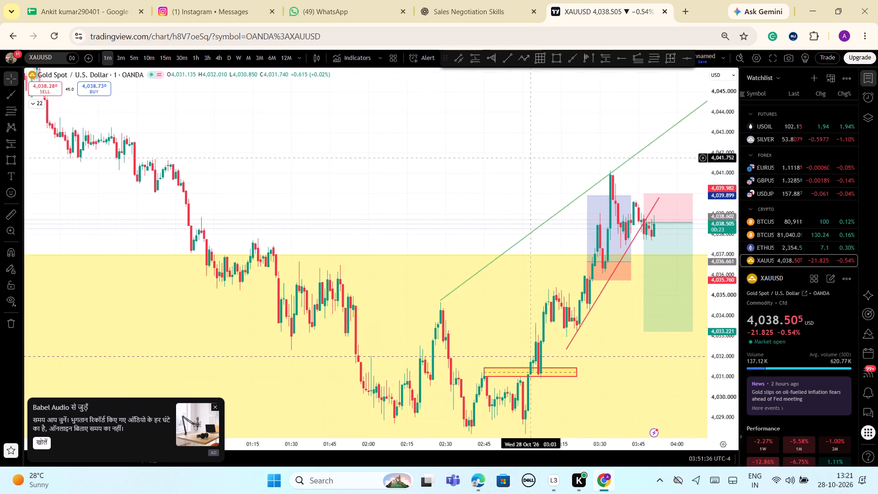
pyautogui.moveTo(530, 156); pyautogui.dragTo(506, 136)
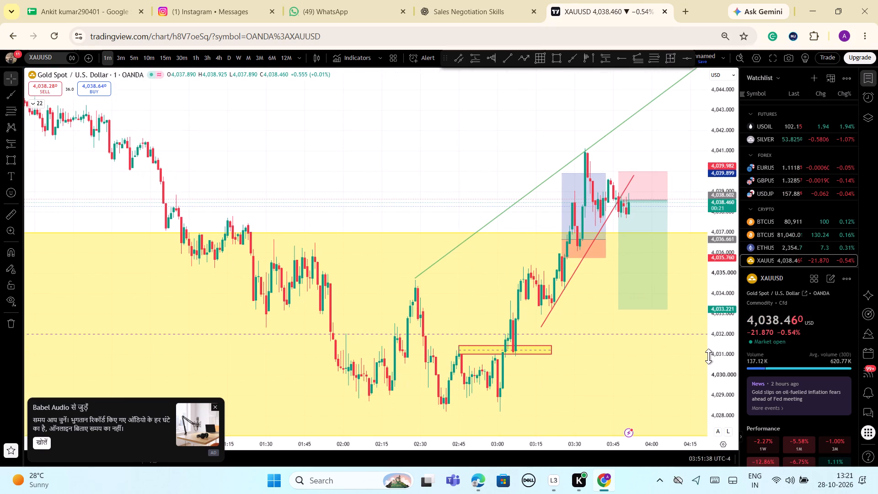
pyautogui.scroll(2, 709, 357)
pyautogui.scroll(-1, 709, 357)
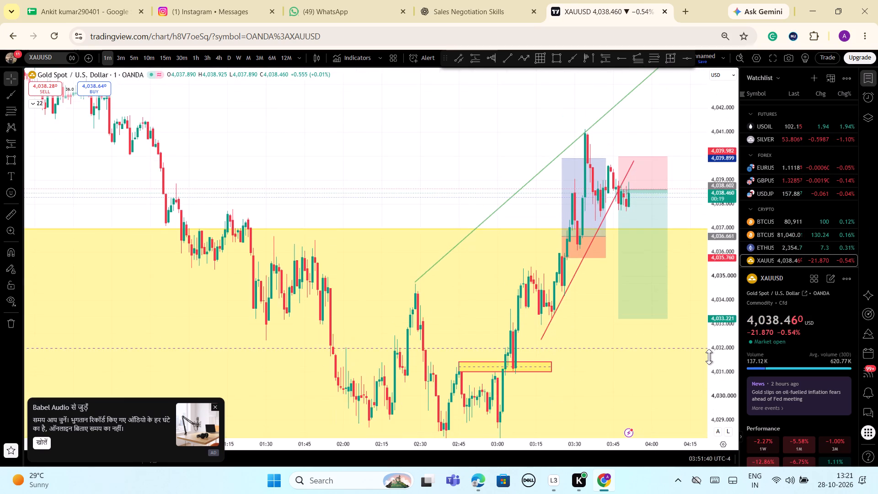
pyautogui.scroll(-2, 709, 357)
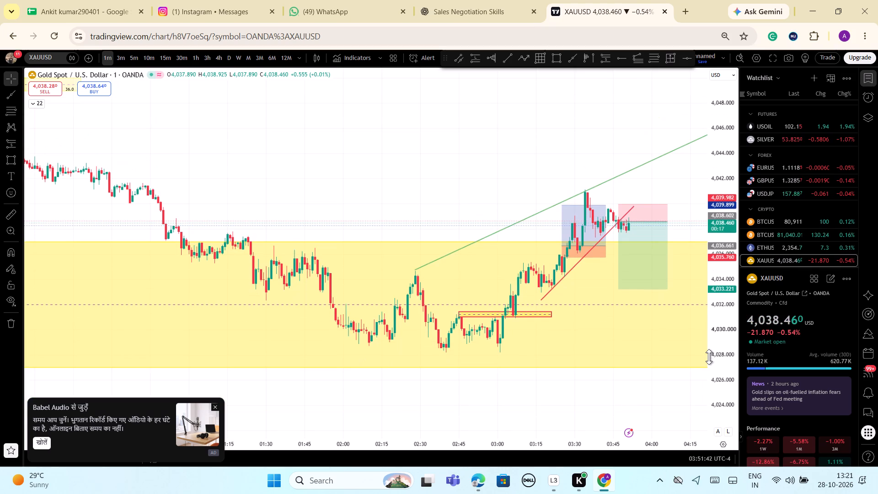
pyautogui.moveTo(589, 145); pyautogui.dragTo(531, 132)
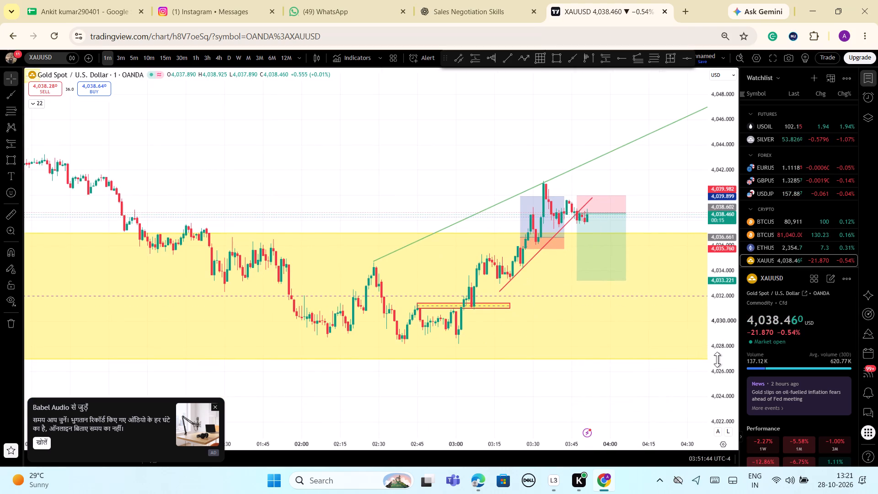
pyautogui.moveTo(717, 360); pyautogui.dragTo(724, 331)
pyautogui.scroll(3, 716, 333)
pyautogui.scroll(-1, 716, 339)
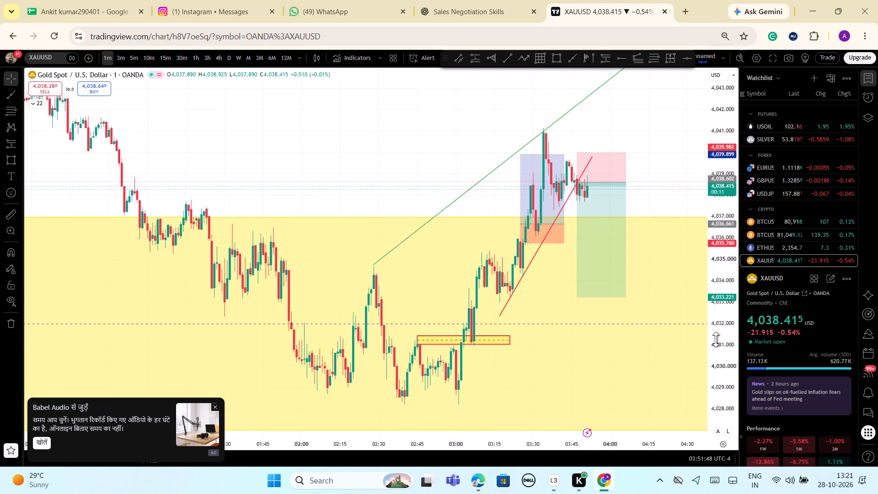
pyautogui.scroll(-1, 716, 339)
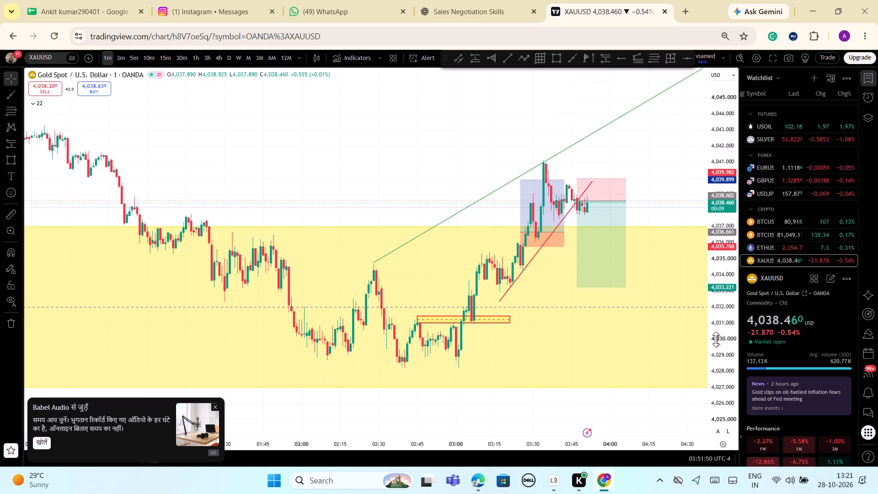
pyautogui.scroll(-1, 716, 339)
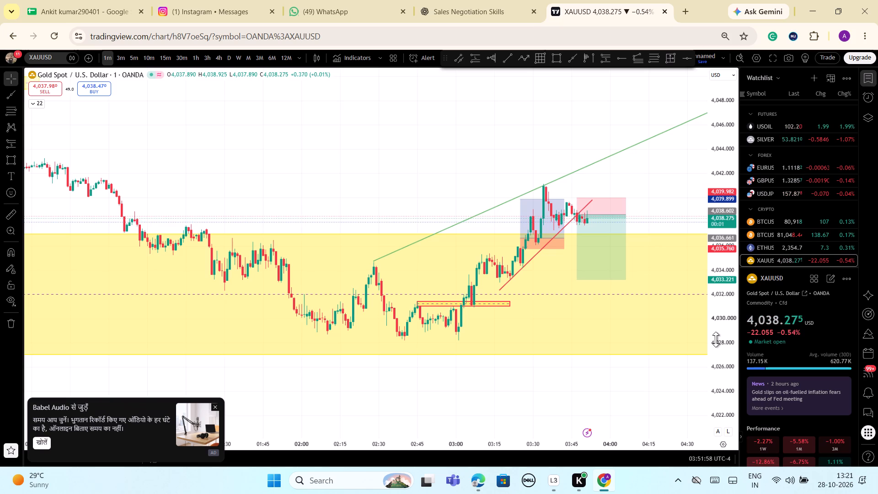
pyautogui.scroll(2, 716, 339)
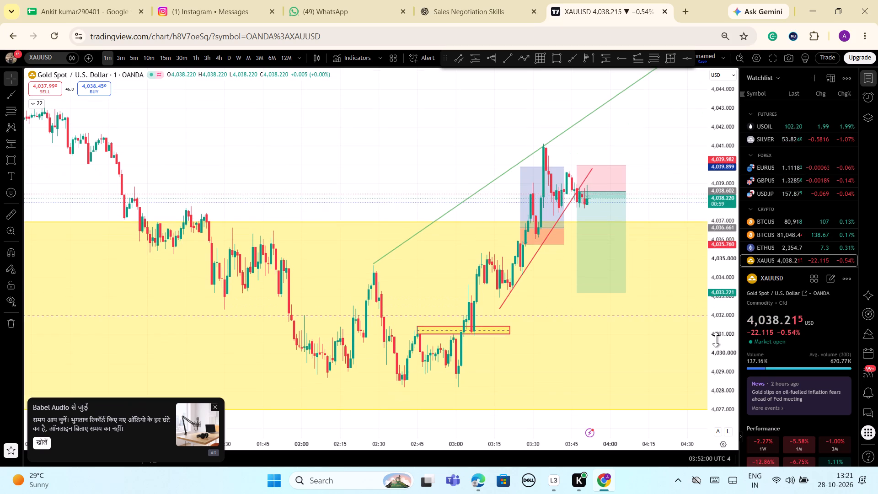
pyautogui.scroll(1, 716, 339)
pyautogui.scroll(-1, 716, 339)
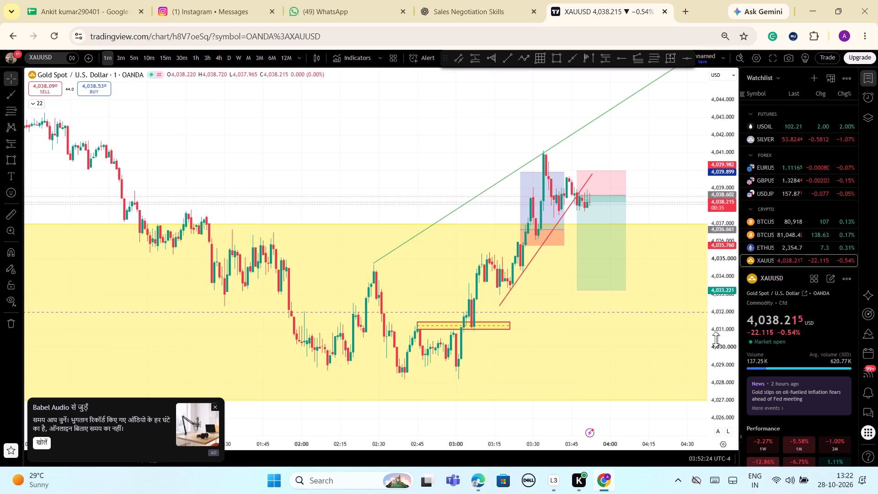
# Monitor the 1-minute candles inside the short position relative to its entry, stop and target and the large yellow zone.
pyautogui.moveTo(721, 375); pyautogui.dragTo(712, 291)
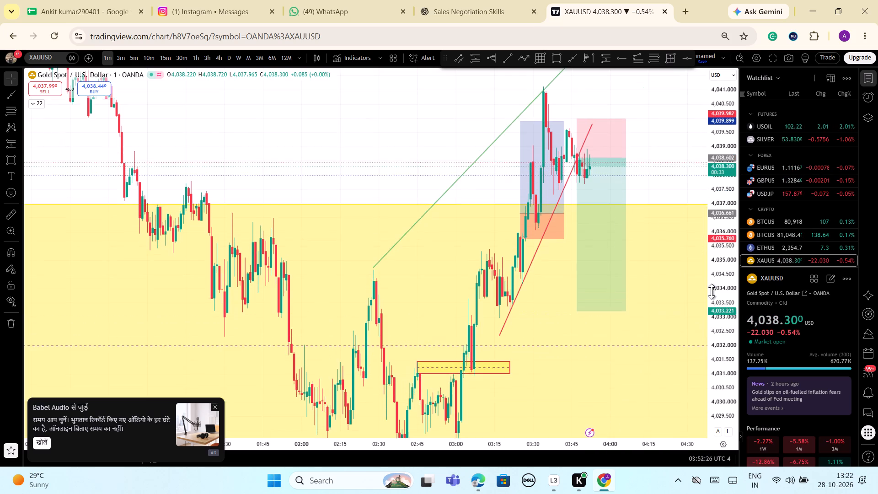
pyautogui.moveTo(712, 291); pyautogui.dragTo(725, 338)
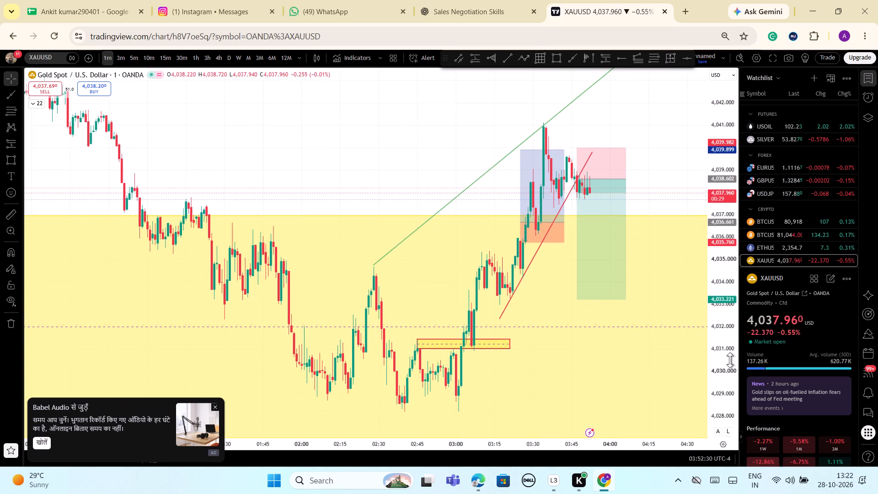
pyautogui.moveTo(730, 360); pyautogui.dragTo(728, 375)
pyautogui.scroll(2, 655, 326)
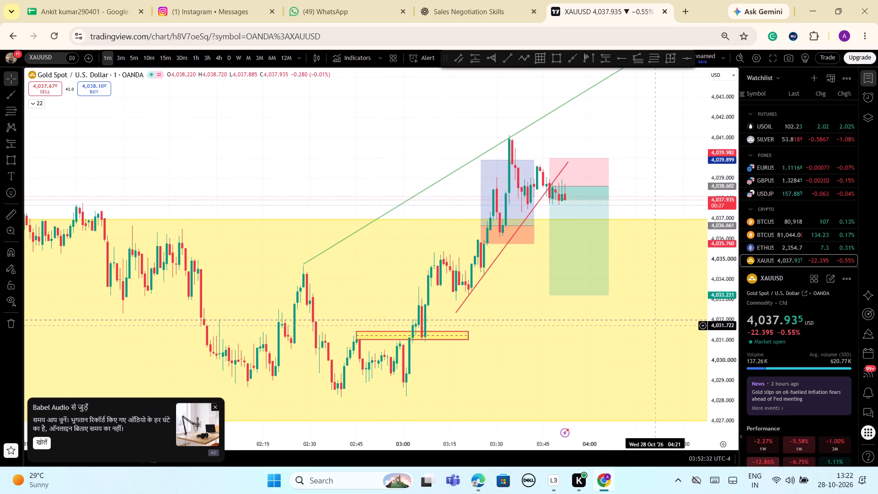
pyautogui.scroll(2, 656, 326)
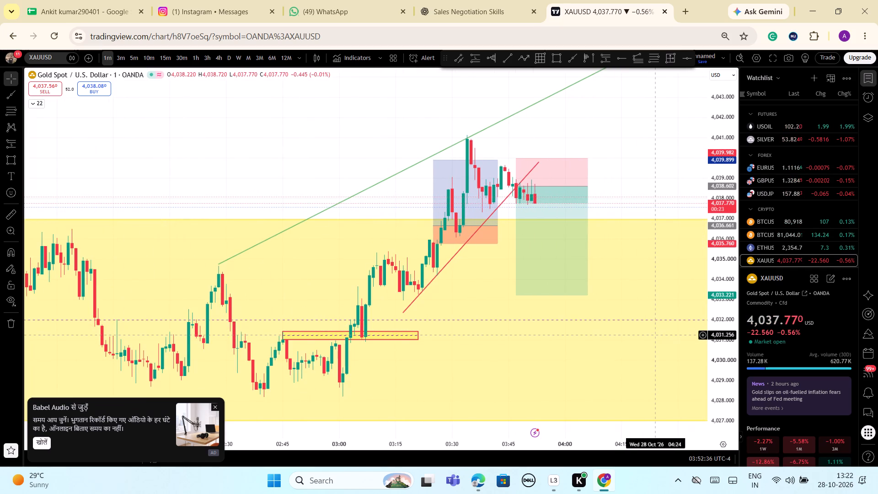
pyautogui.moveTo(722, 391); pyautogui.dragTo(731, 362)
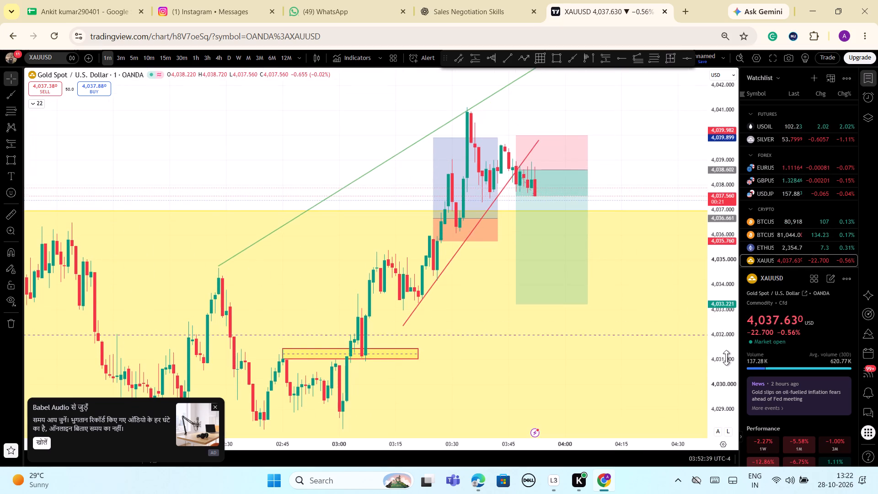
pyautogui.moveTo(726, 290); pyautogui.dragTo(738, 329)
pyautogui.scroll(-1, 626, 183)
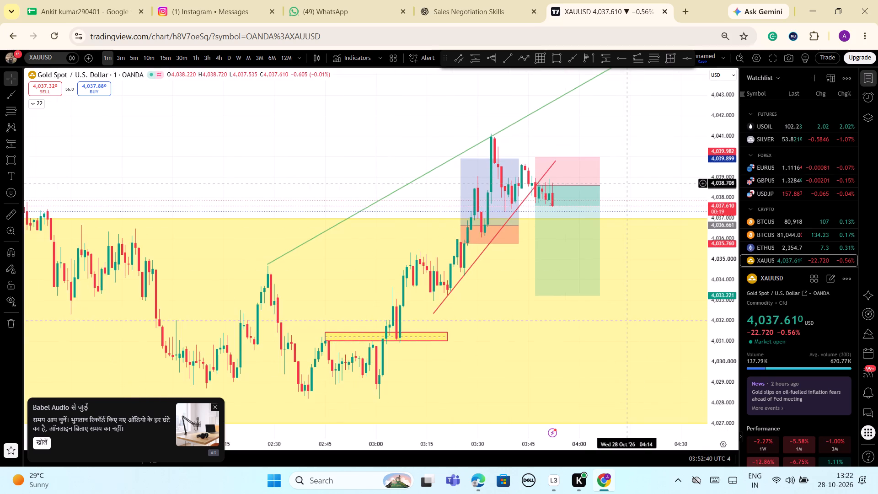
pyautogui.scroll(-2, 626, 188)
pyautogui.moveTo(724, 264); pyautogui.dragTo(711, 322)
pyautogui.moveTo(721, 366); pyautogui.dragTo(723, 314)
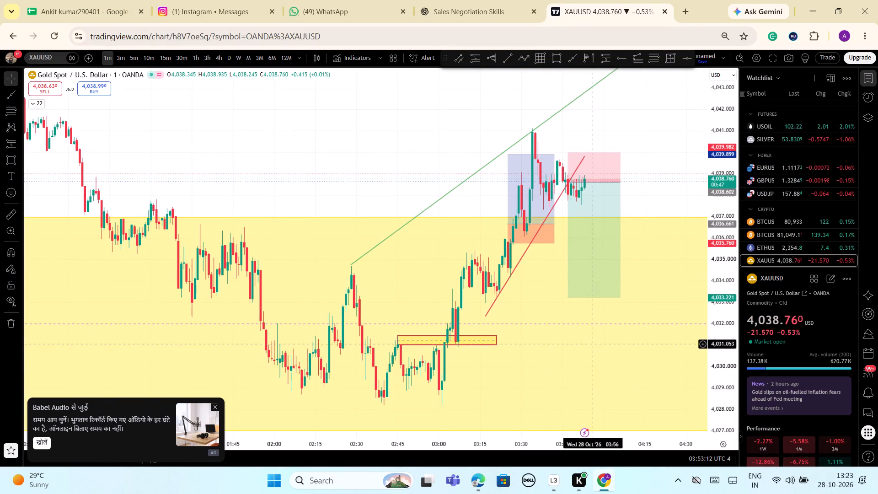
# Move the short position past the latest candles, with entry at about 4,037.82, stop 4,039.20 and target 4,032.44.
pyautogui.moveTo(720, 262); pyautogui.dragTo(718, 345)
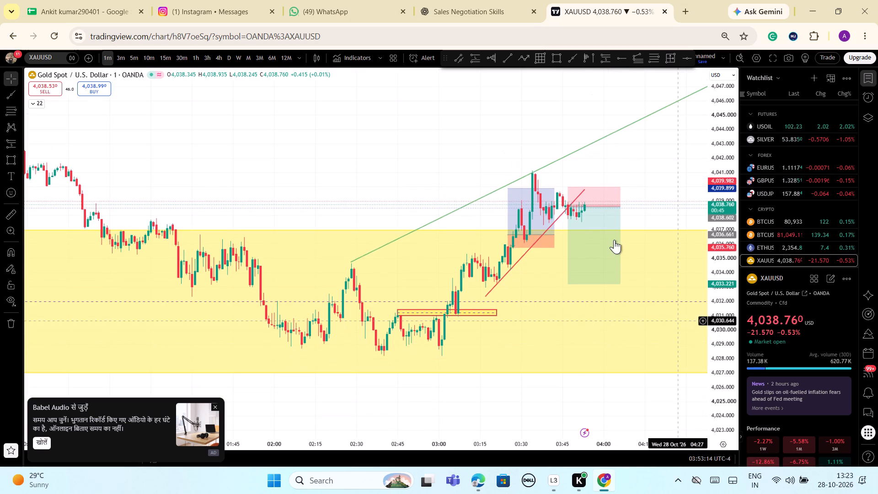
pyautogui.moveTo(583, 187); pyautogui.dragTo(597, 198)
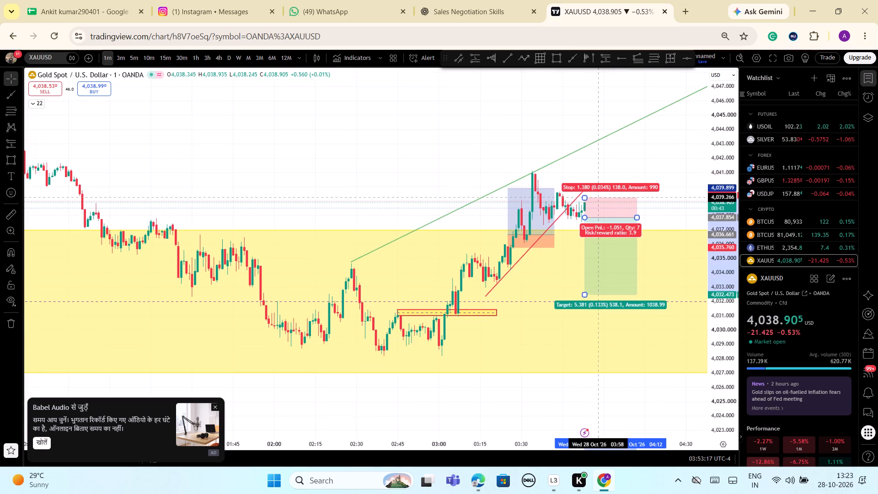
pyautogui.moveTo(597, 198); pyautogui.dragTo(693, 198)
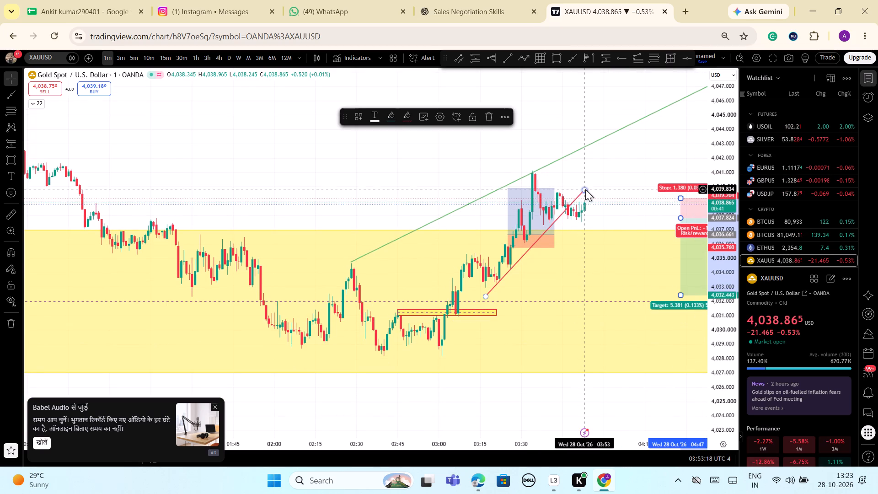
# Re-anchor the red rising trend line under the recent lows, from about 4,032.98 at 03:19 to about 4,039.30 at 04:05.
pyautogui.moveTo(585, 188); pyautogui.dragTo(610, 200)
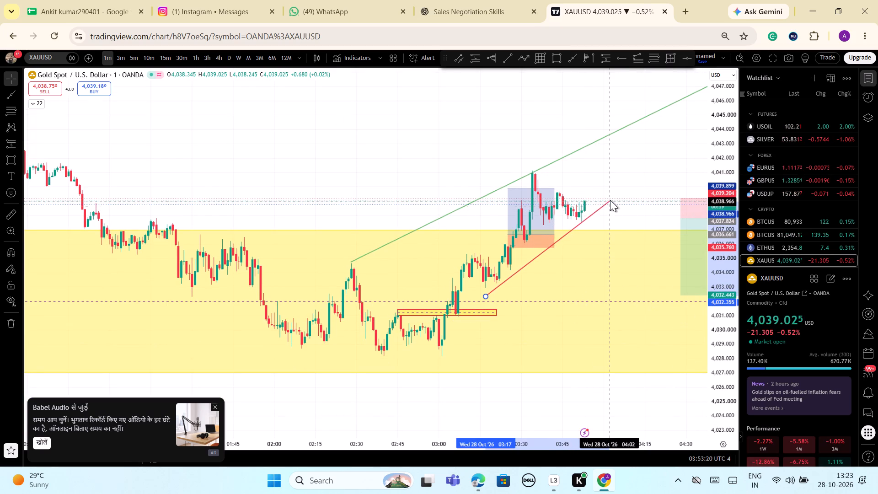
pyautogui.moveTo(610, 200); pyautogui.dragTo(612, 197)
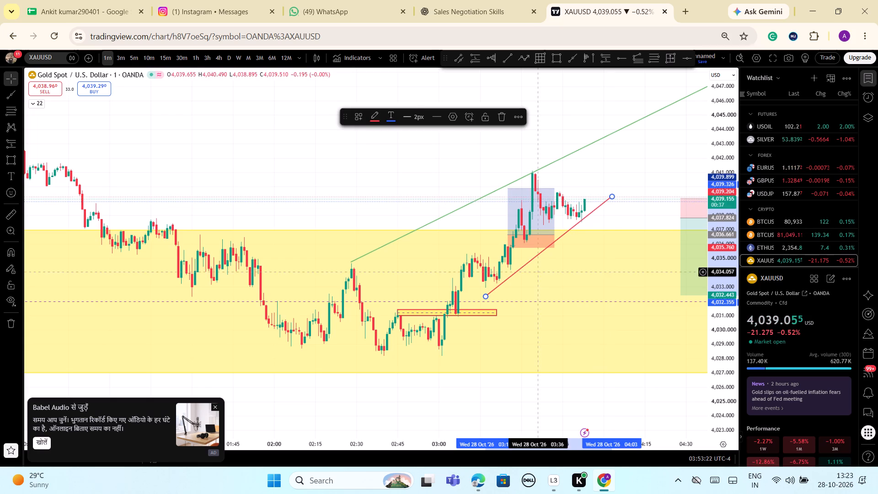
pyautogui.moveTo(483, 296); pyautogui.dragTo(492, 288)
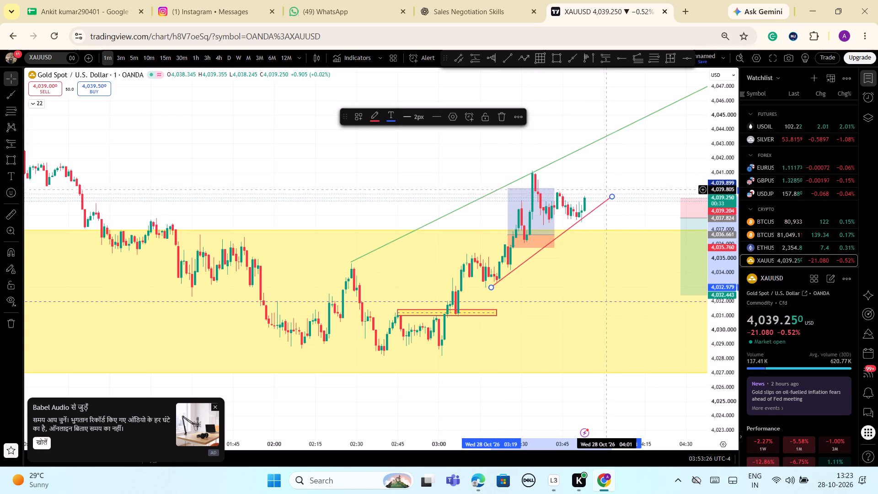
pyautogui.click(613, 194)
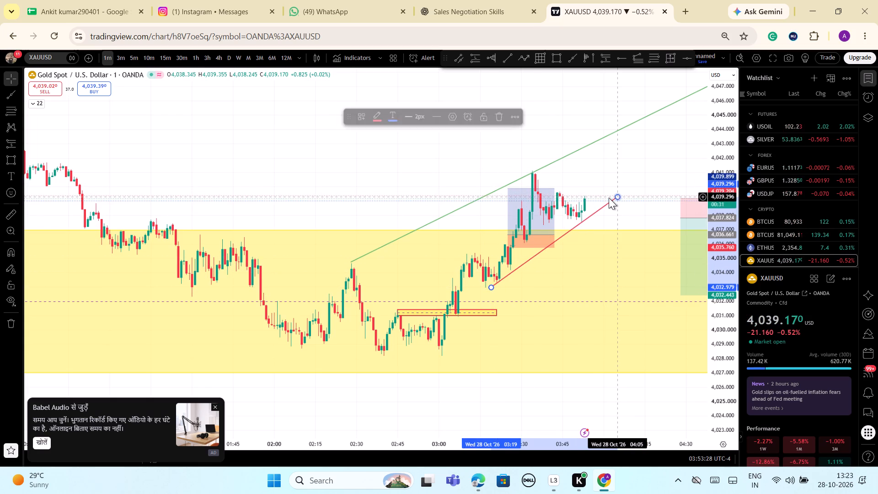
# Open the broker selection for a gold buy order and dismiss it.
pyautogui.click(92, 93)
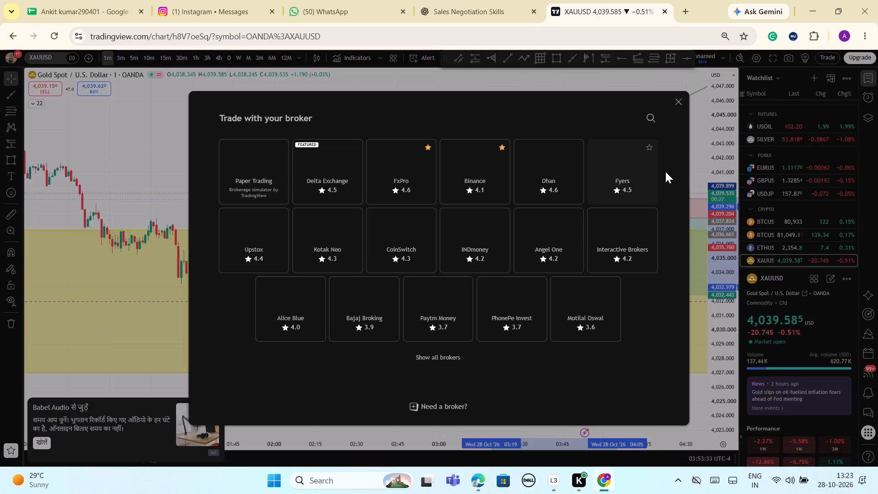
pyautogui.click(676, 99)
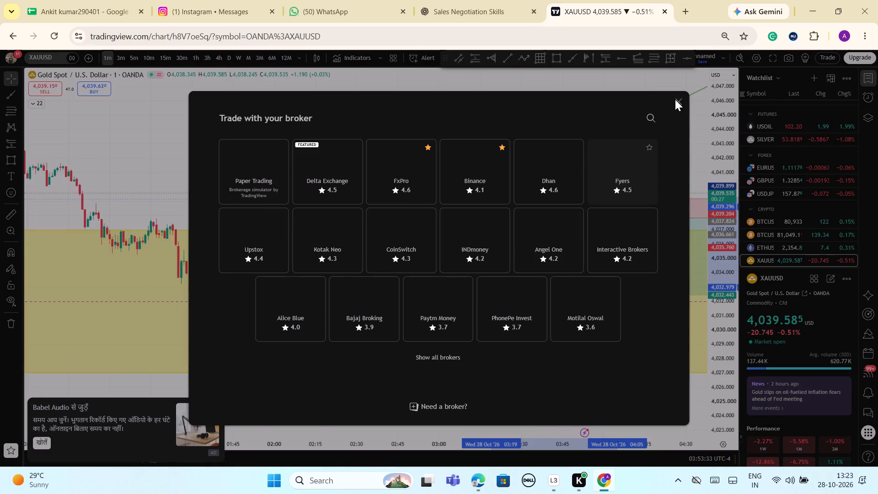
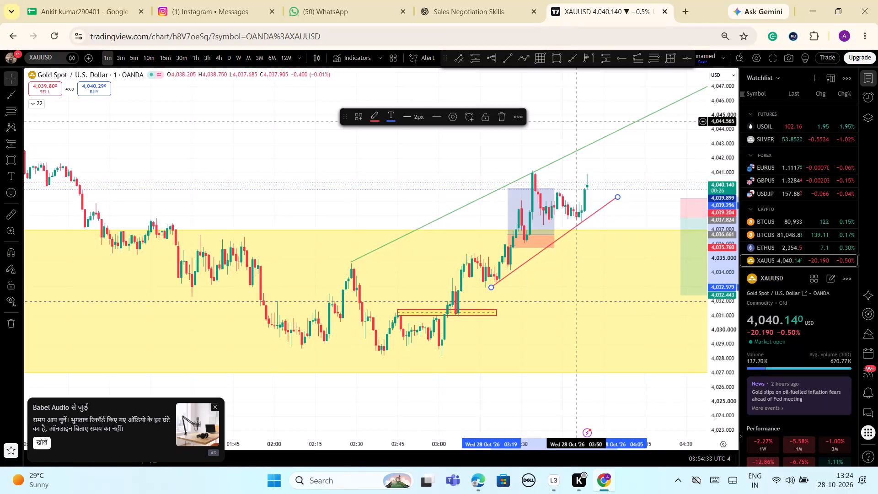
# Draw a thin resistance rectangle at the 03:34 high, from about 4,041.15 down to 4,040.91, and shift it slightly earlier in time.
pyautogui.click(554, 59)
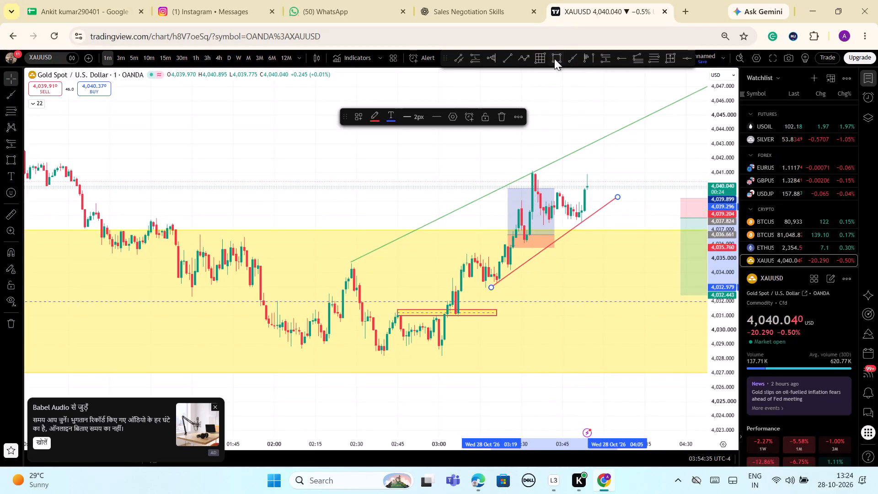
pyautogui.click(533, 171)
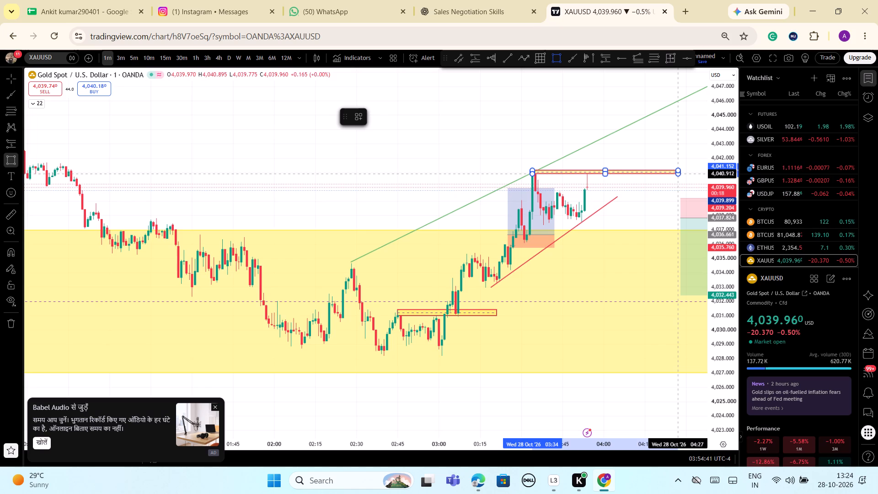
pyautogui.click(677, 174)
pyautogui.click(648, 138)
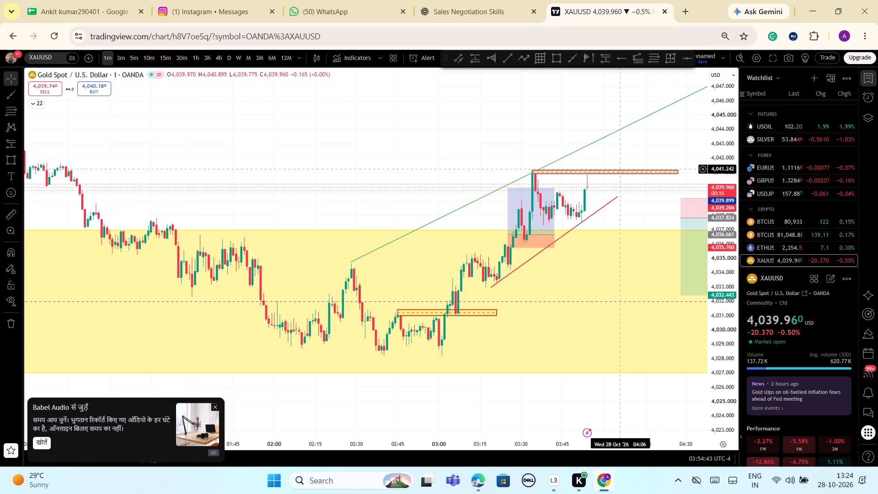
pyautogui.moveTo(620, 172); pyautogui.dragTo(598, 172)
pyautogui.click(638, 139)
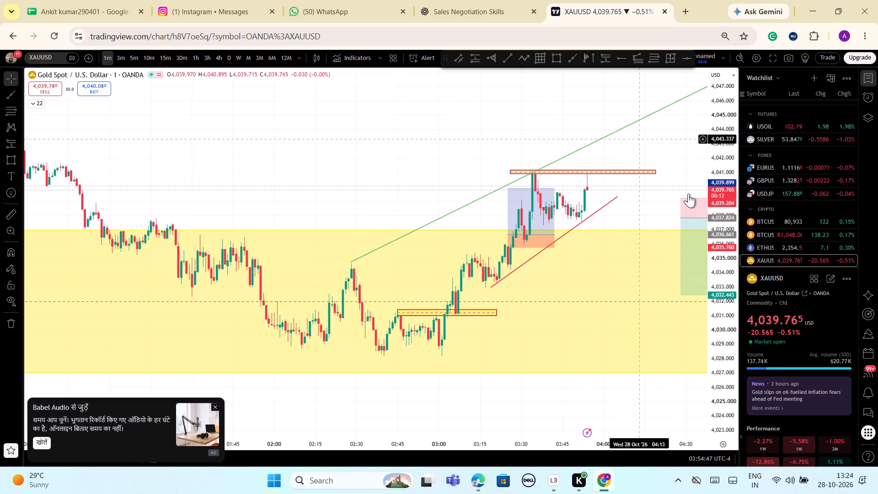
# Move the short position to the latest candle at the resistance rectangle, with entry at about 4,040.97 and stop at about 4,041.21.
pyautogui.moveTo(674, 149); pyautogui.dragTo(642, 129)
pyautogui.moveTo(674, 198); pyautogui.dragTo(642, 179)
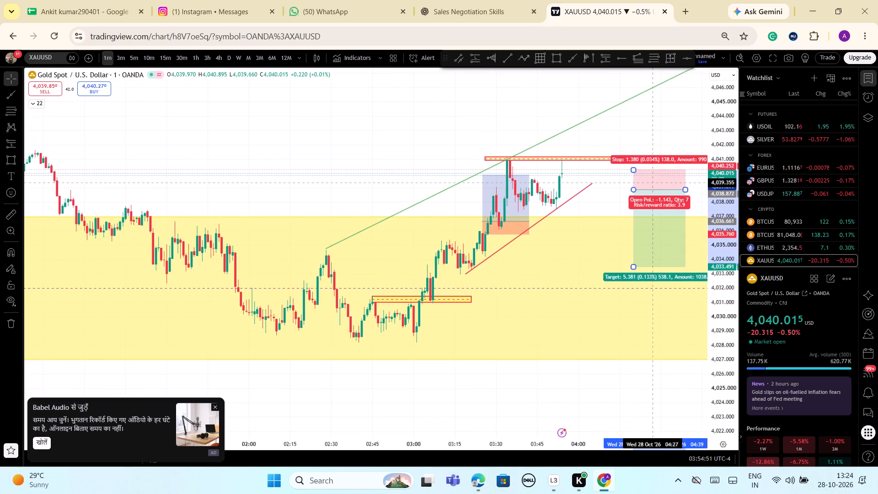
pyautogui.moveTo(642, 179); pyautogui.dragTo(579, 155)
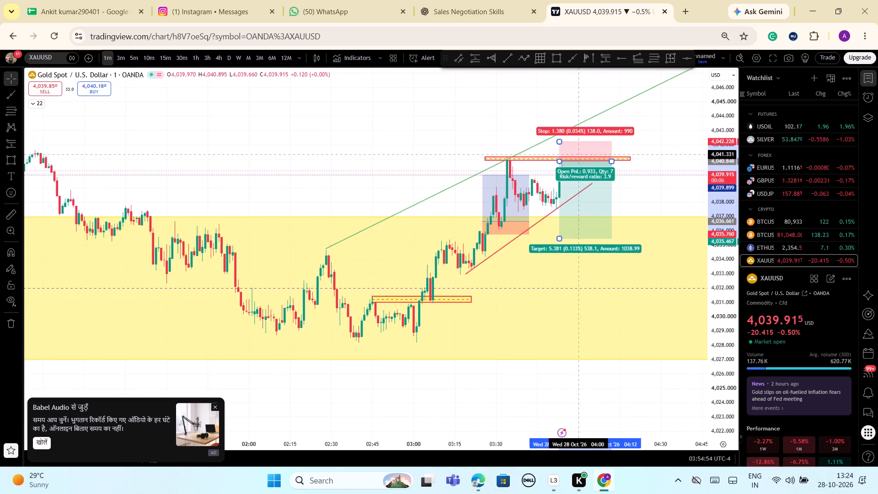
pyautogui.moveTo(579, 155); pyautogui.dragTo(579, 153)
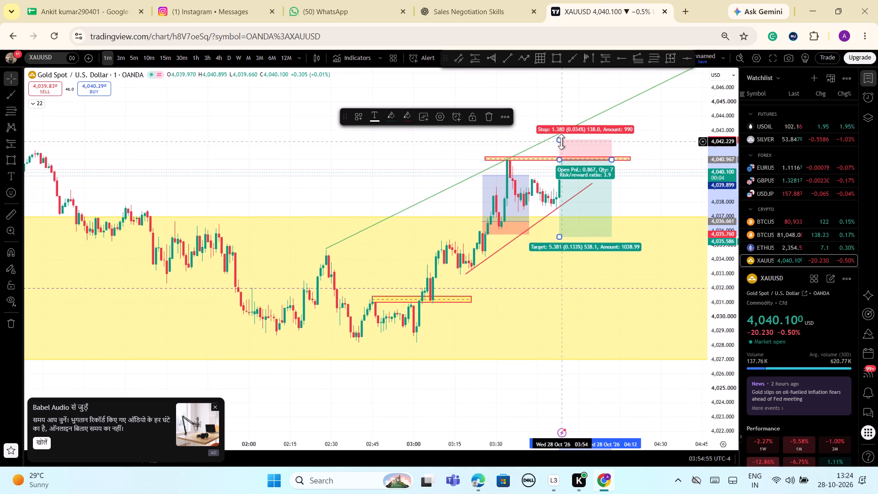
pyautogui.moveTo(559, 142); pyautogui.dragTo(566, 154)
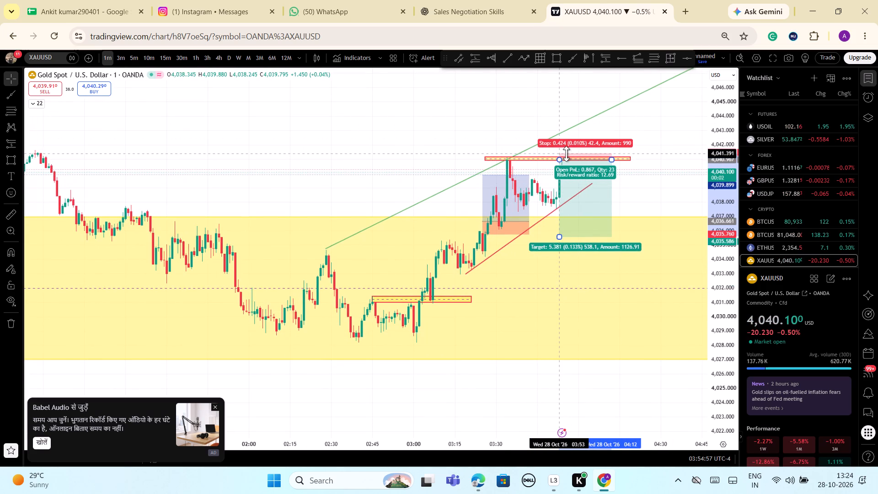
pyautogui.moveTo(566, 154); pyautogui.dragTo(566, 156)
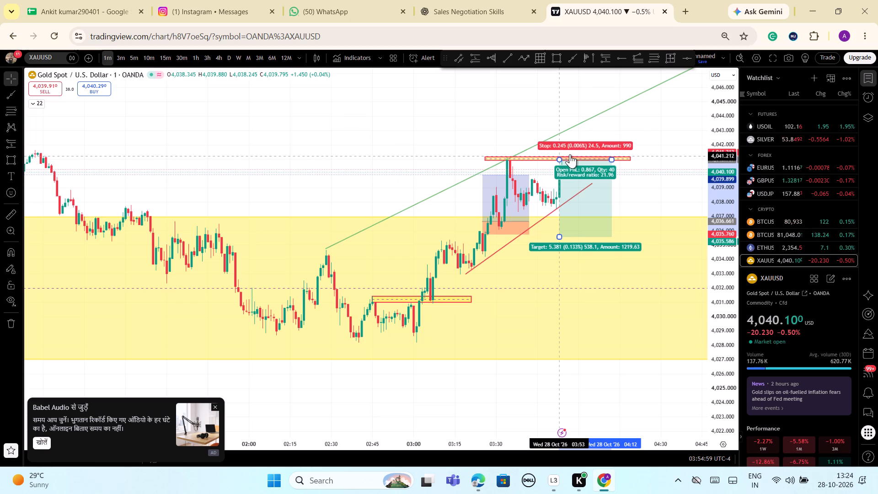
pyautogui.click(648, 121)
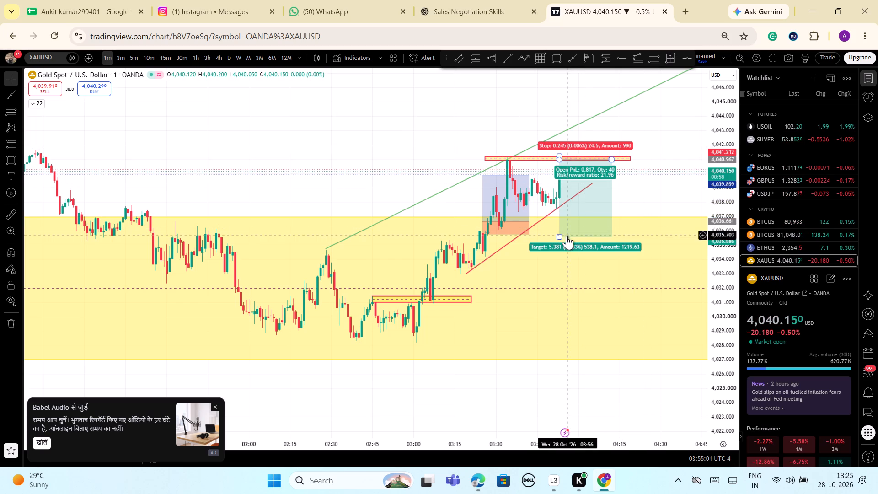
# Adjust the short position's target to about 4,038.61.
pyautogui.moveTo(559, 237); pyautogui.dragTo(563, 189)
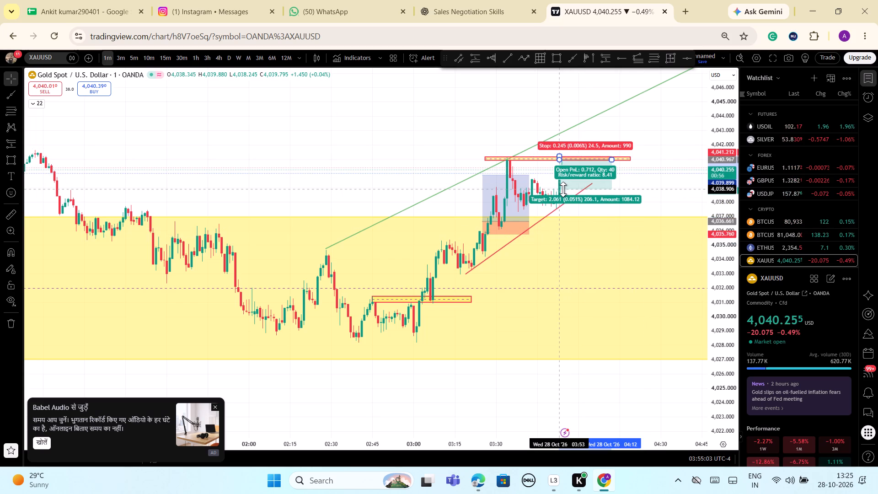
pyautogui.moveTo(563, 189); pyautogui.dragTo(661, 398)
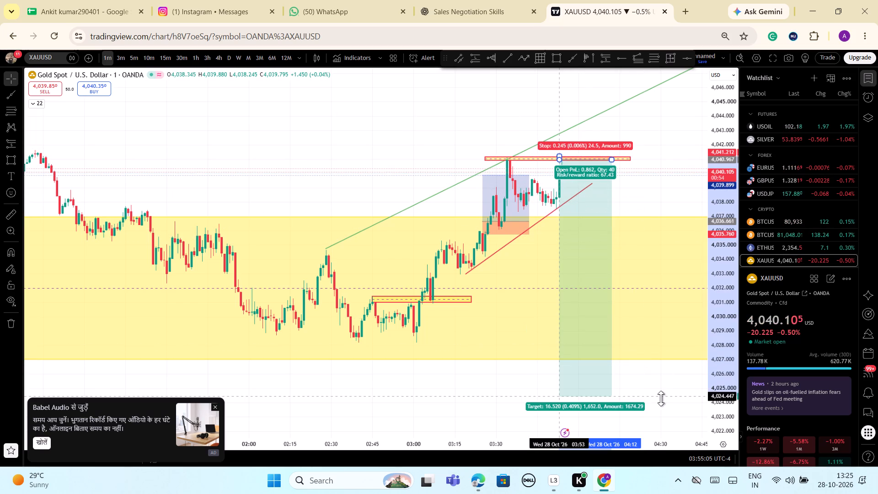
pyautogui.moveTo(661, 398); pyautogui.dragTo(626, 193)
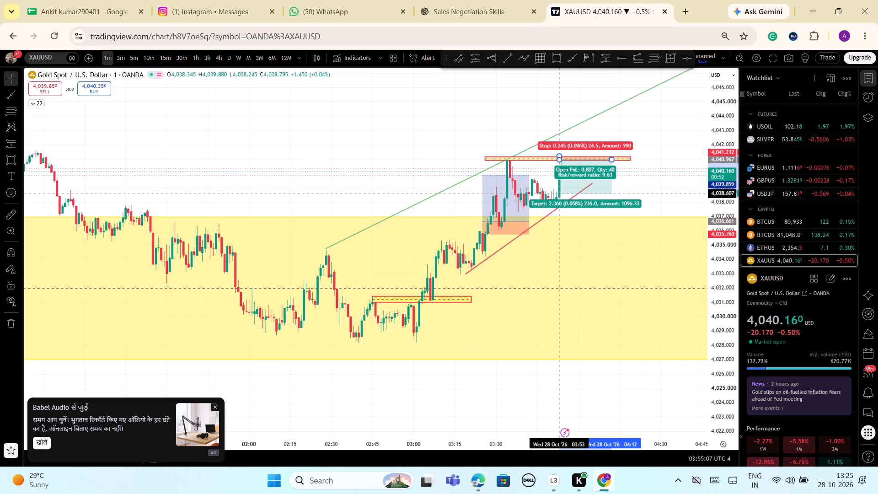
# Delete the short position from the chart.
pyautogui.click(609, 192)
pyautogui.click(487, 121)
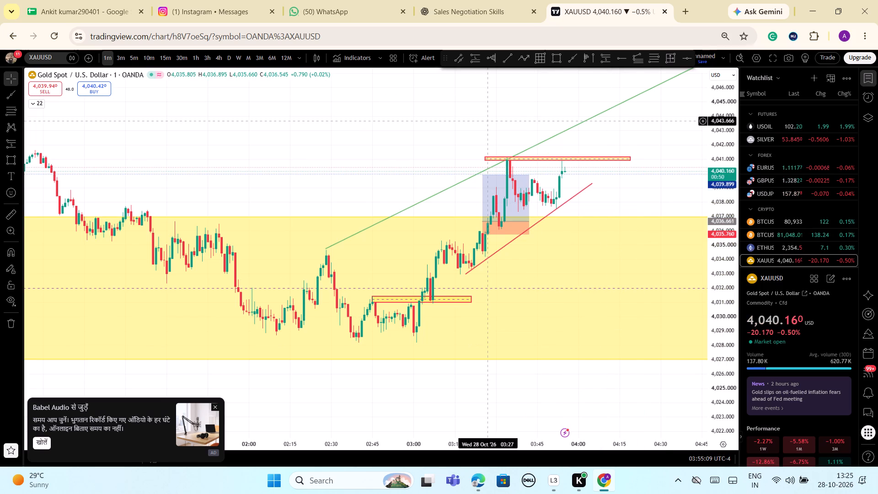
# Draw an extended green rising trend line from the 03:01 low at about 4,028.30 through about 4,031.22 at 03:17, under the recent lows.
pyautogui.scroll(2, 638, 176)
pyautogui.scroll(-2, 666, 245)
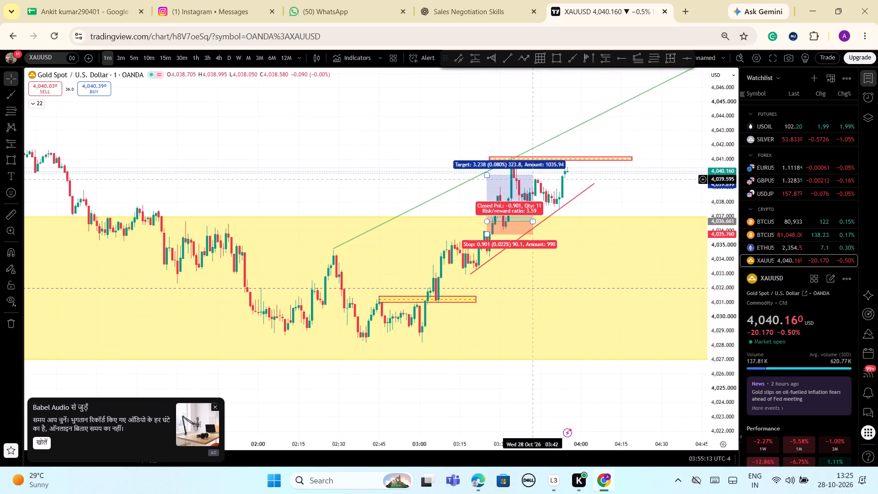
pyautogui.moveTo(730, 400); pyautogui.dragTo(725, 354)
pyautogui.scroll(1, 589, 254)
pyautogui.scroll(-1, 589, 254)
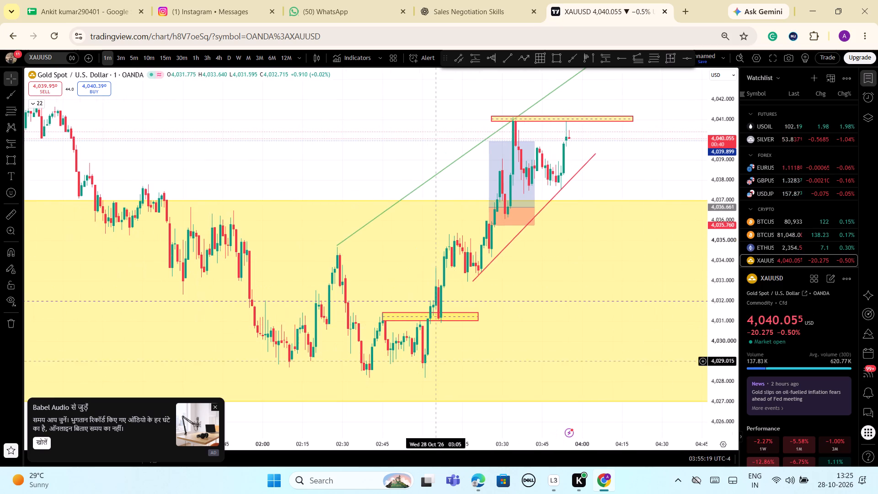
pyautogui.scroll(1, 623, 188)
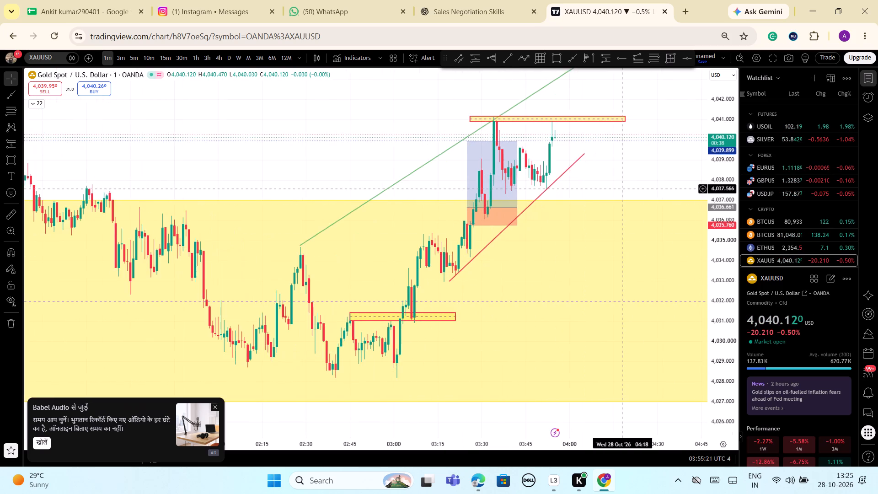
pyautogui.scroll(2, 624, 189)
pyautogui.moveTo(715, 245); pyautogui.dragTo(725, 345)
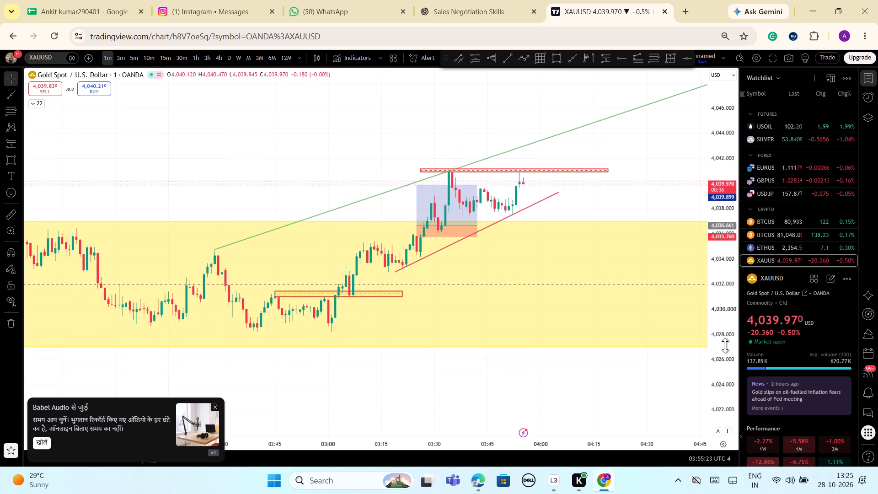
pyautogui.moveTo(725, 345); pyautogui.dragTo(723, 354)
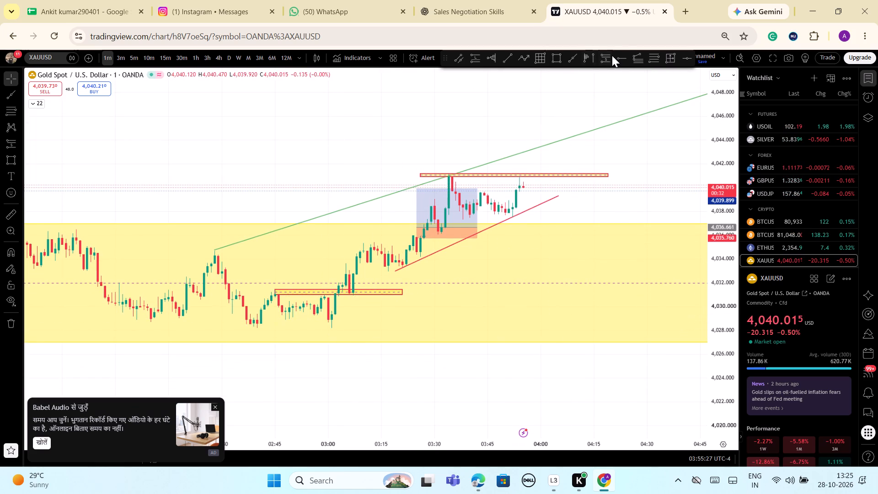
pyautogui.click(565, 58)
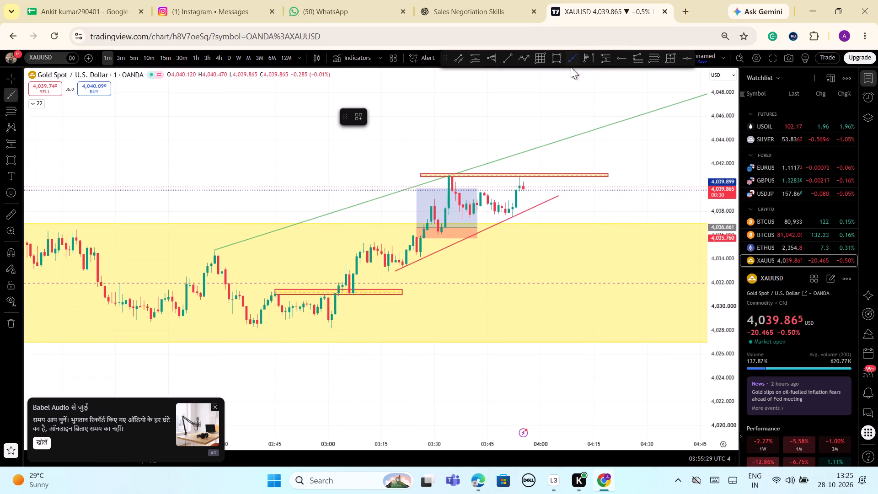
pyautogui.click(333, 327)
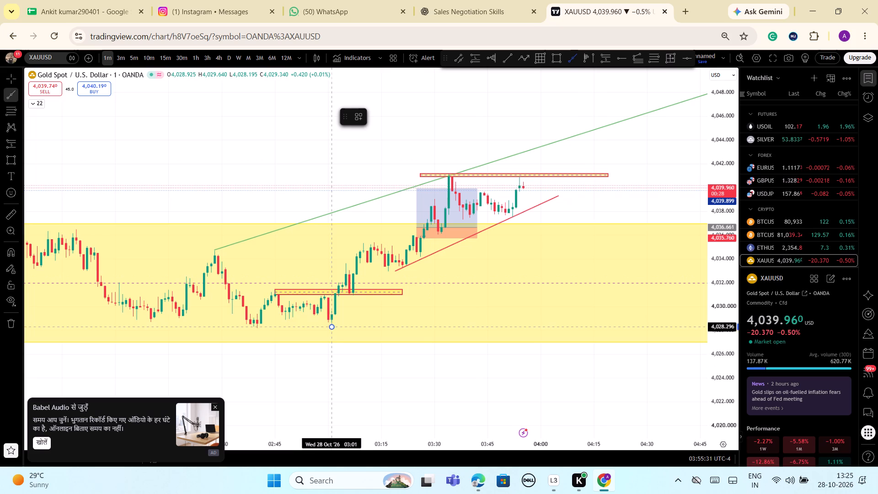
pyautogui.click(389, 292)
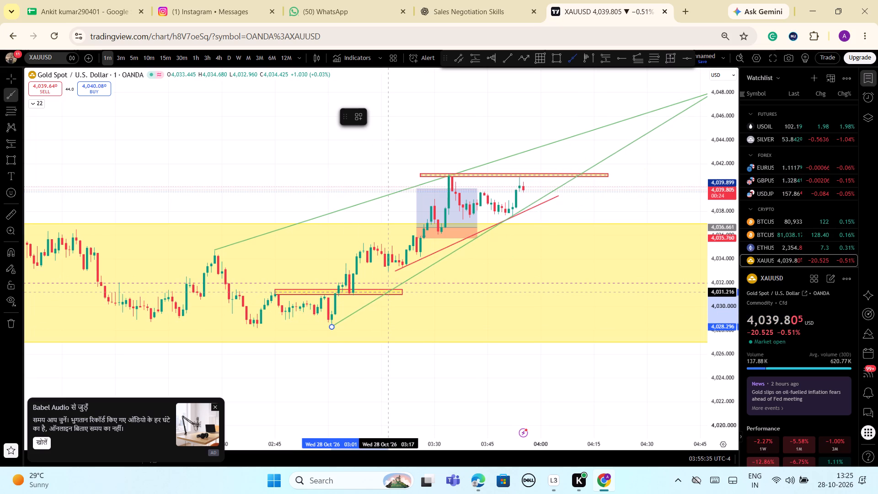
pyautogui.click(669, 197)
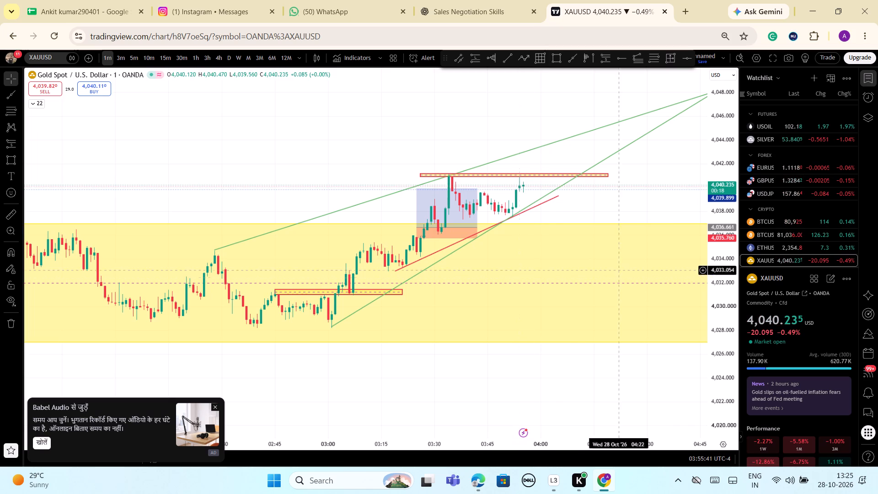
# Examine the latest 1-minute candles against the resistance rectangle and the two converging green trend lines, close up and across the wider move.
pyautogui.moveTo(728, 347); pyautogui.dragTo(716, 325)
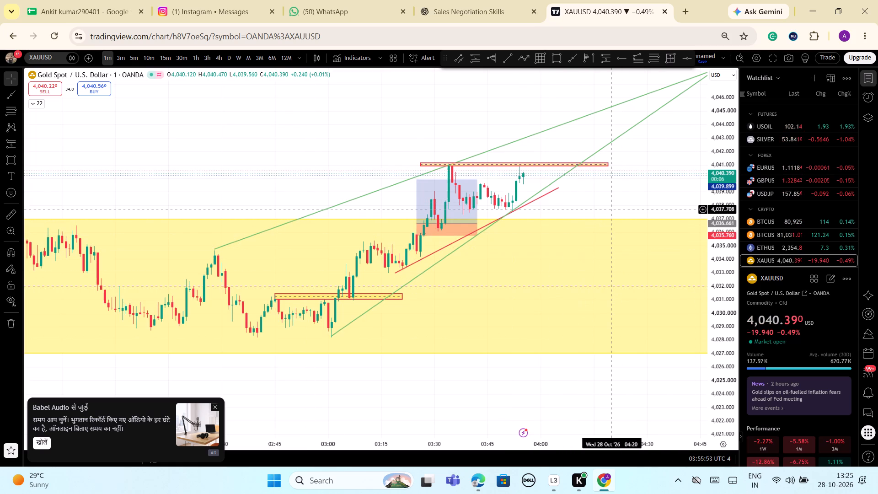
pyautogui.scroll(-2, 610, 209)
pyautogui.moveTo(720, 391); pyautogui.dragTo(732, 327)
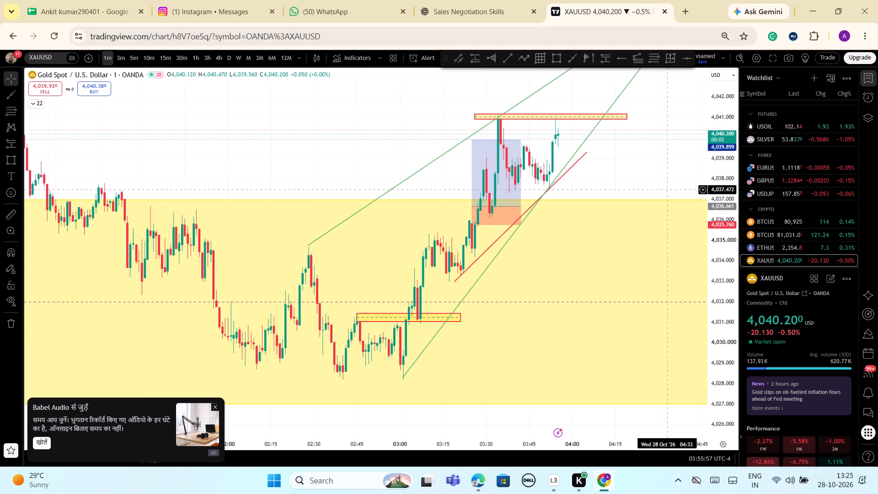
pyautogui.moveTo(642, 157); pyautogui.dragTo(647, 230)
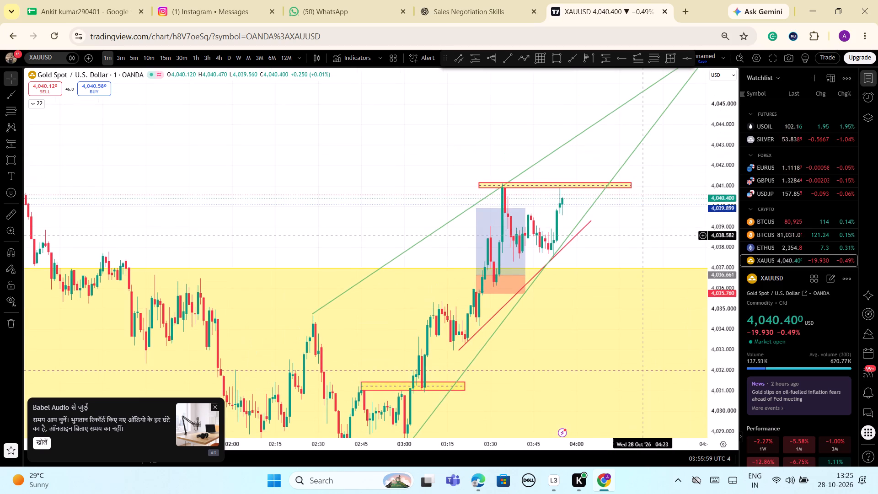
pyautogui.scroll(4, 644, 236)
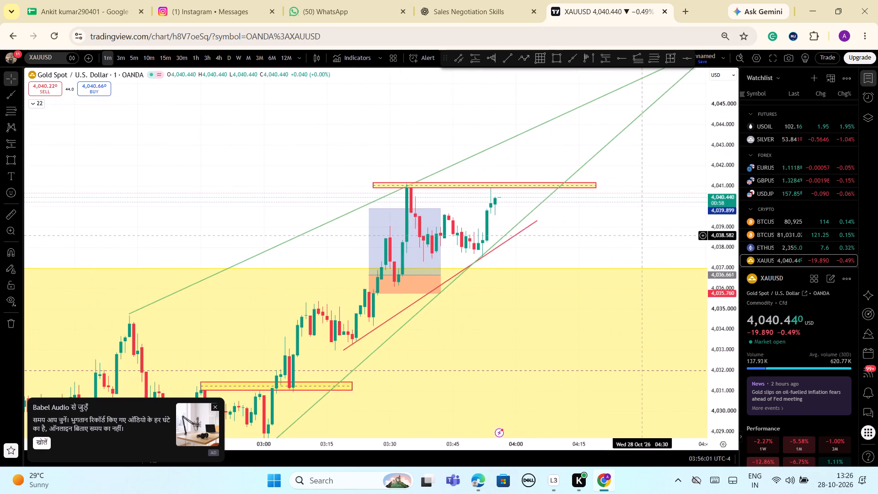
pyautogui.scroll(-5, 643, 236)
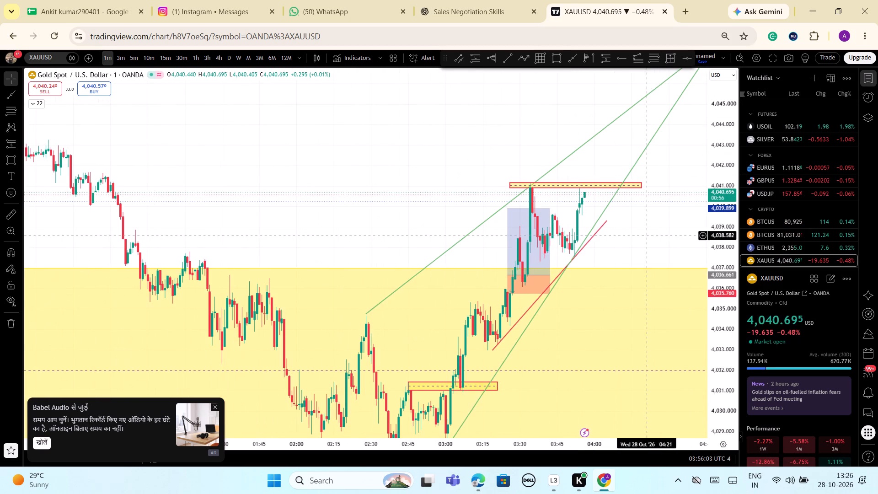
pyautogui.moveTo(734, 401); pyautogui.dragTo(739, 377)
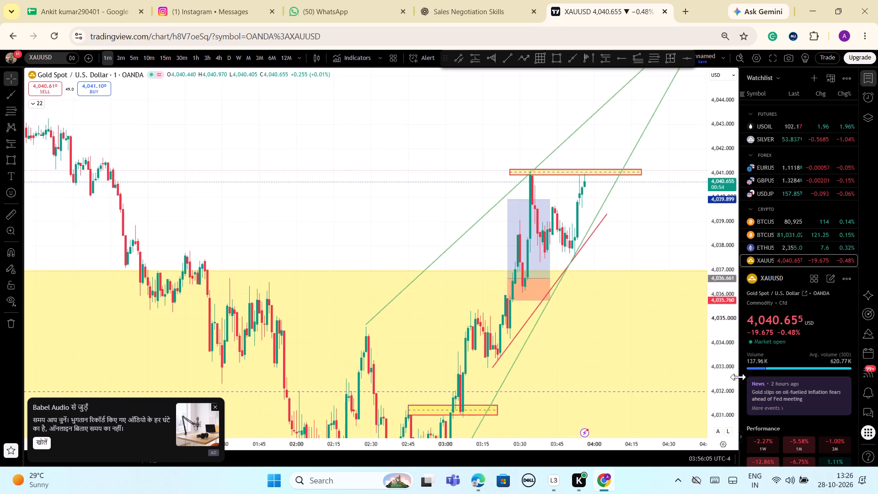
pyautogui.moveTo(739, 377); pyautogui.dragTo(748, 363)
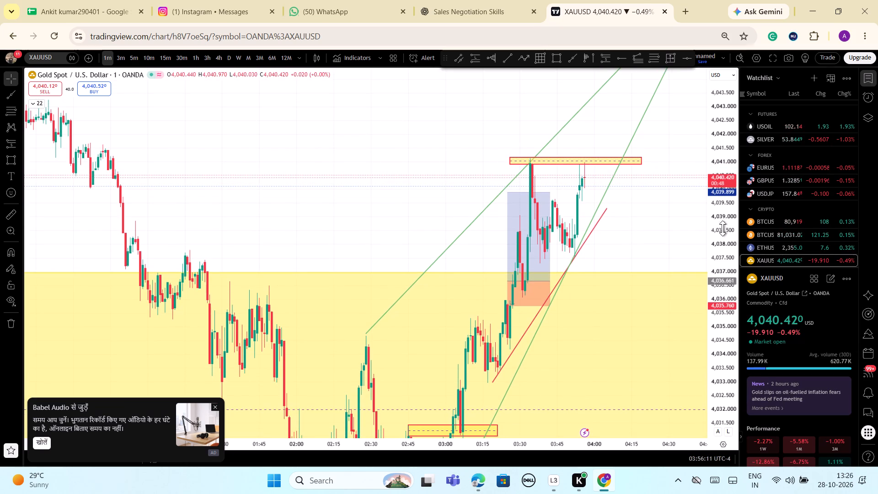
pyautogui.moveTo(728, 219); pyautogui.dragTo(721, 270)
pyautogui.scroll(-1, 723, 261)
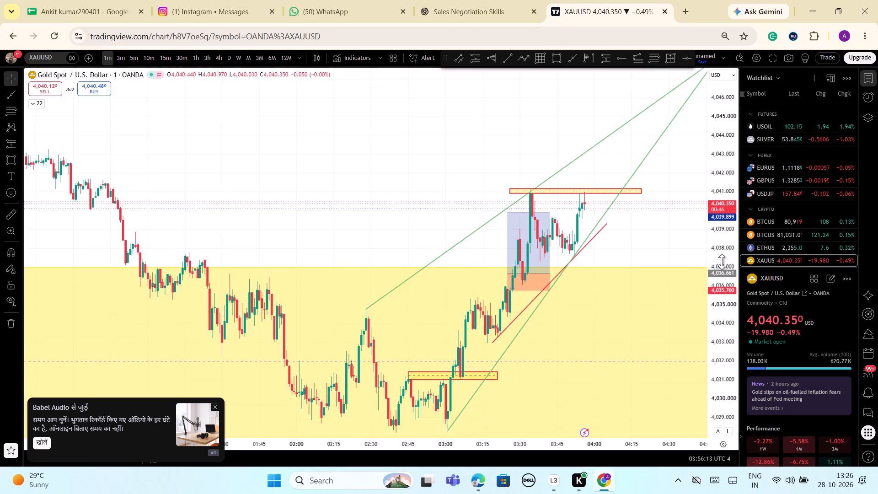
pyautogui.scroll(-1, 722, 262)
pyautogui.moveTo(662, 248); pyautogui.dragTo(704, 208)
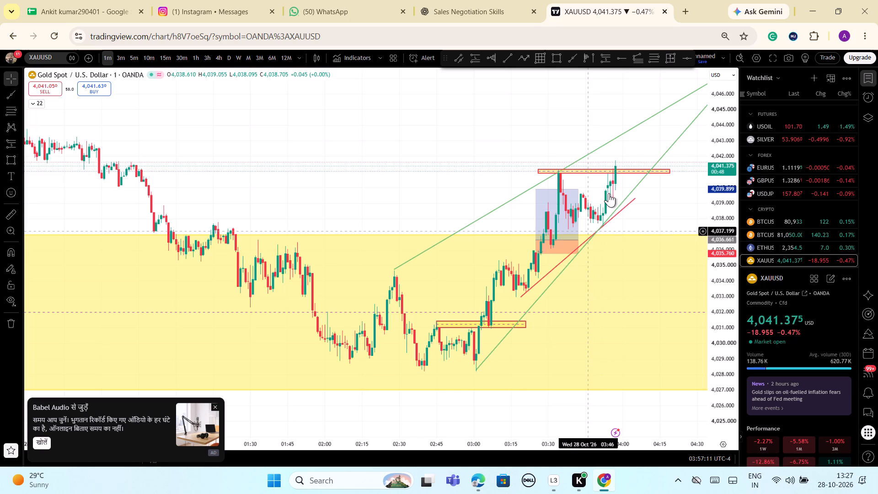
pyautogui.scroll(-3, 628, 218)
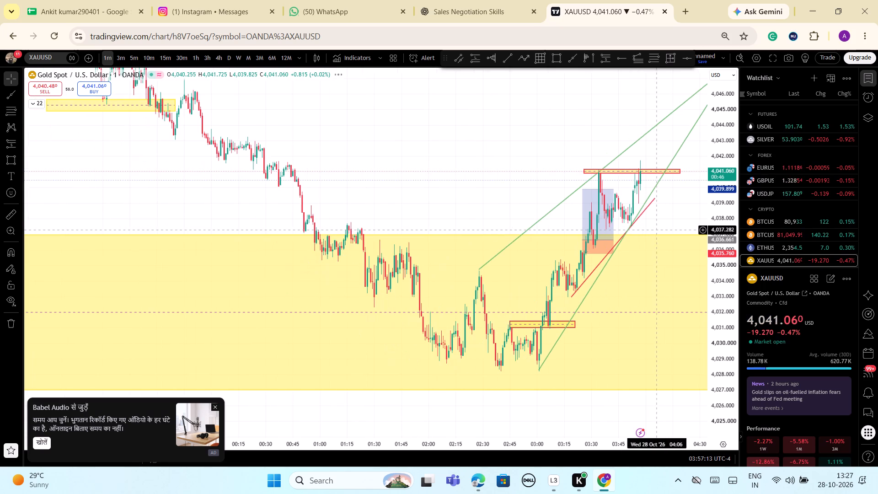
pyautogui.moveTo(724, 258); pyautogui.dragTo(709, 299)
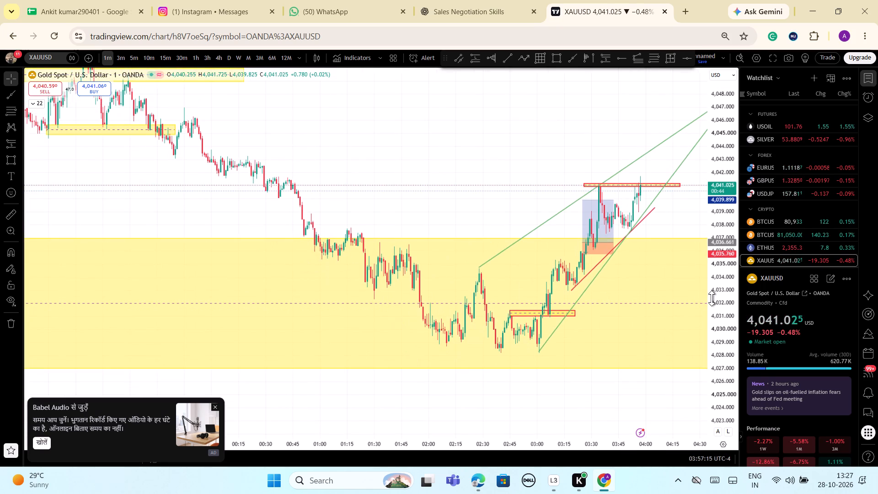
pyautogui.scroll(2, 712, 298)
pyautogui.scroll(-2, 712, 298)
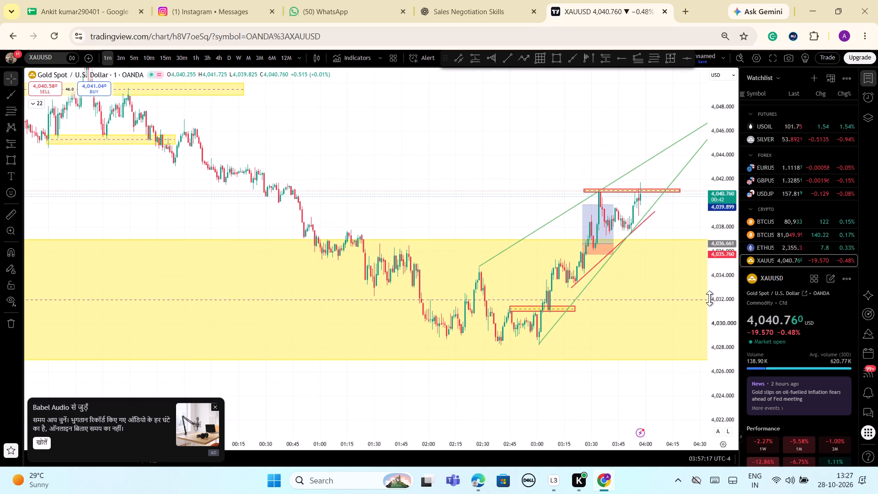
# Examine the latest 1-minute candles against the resistance rectangle and the converging green trend lines, including the preceding decline.
pyautogui.scroll(4, 646, 287)
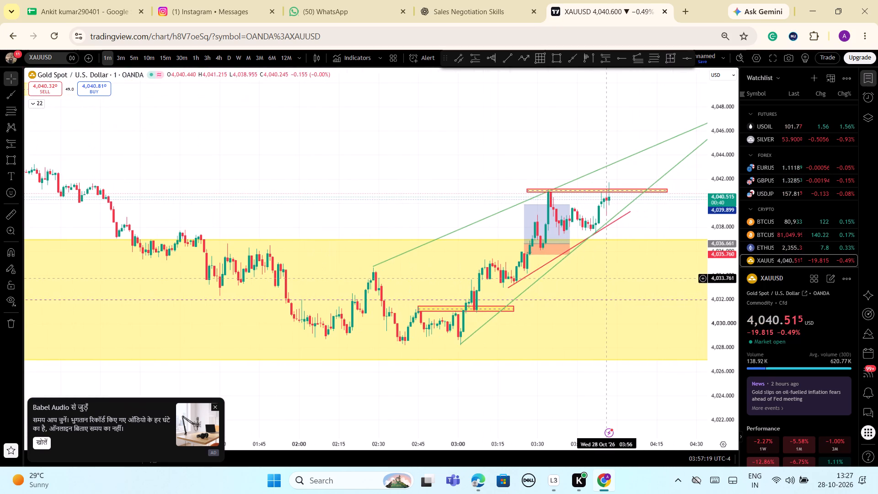
pyautogui.scroll(1, 576, 266)
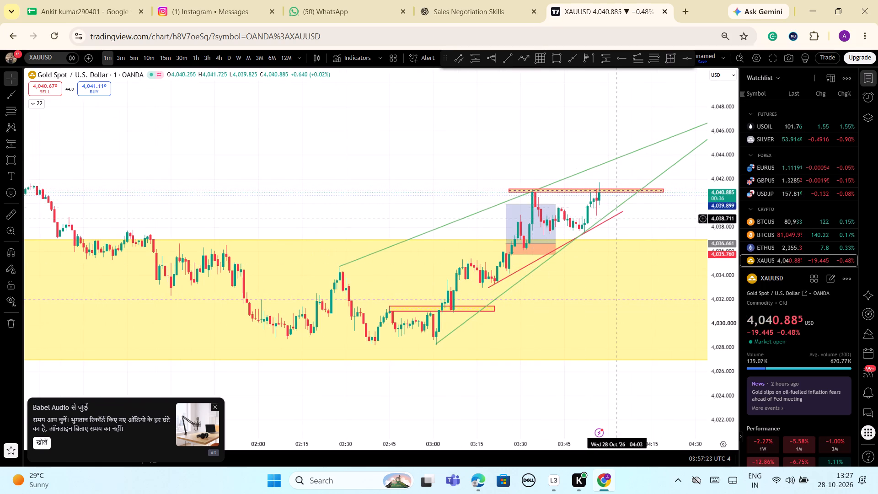
pyautogui.scroll(-1, 713, 276)
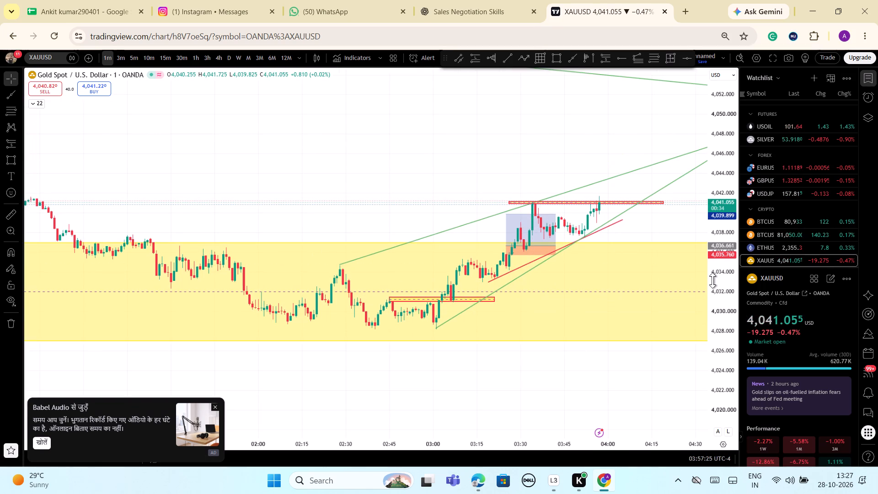
pyautogui.scroll(-1, 709, 284)
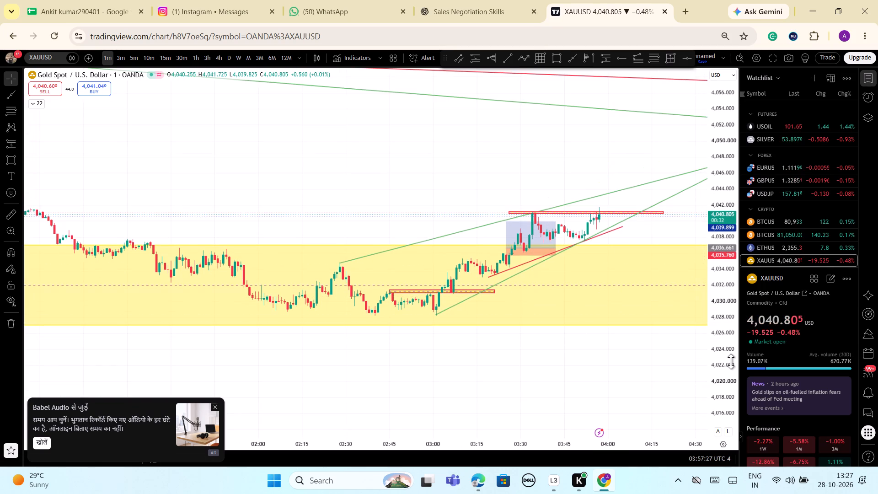
pyautogui.moveTo(731, 361); pyautogui.dragTo(769, 243)
pyautogui.scroll(-2, 654, 229)
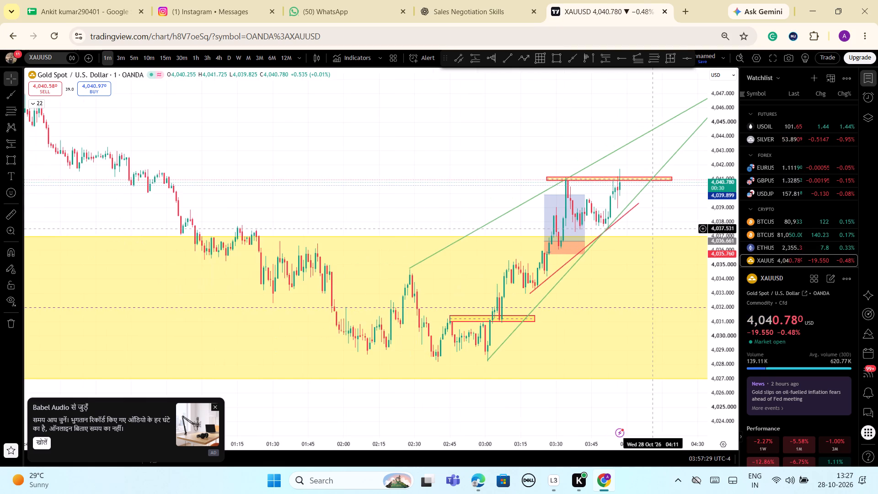
pyautogui.scroll(-1, 649, 229)
pyautogui.scroll(-1, 520, 181)
pyautogui.moveTo(485, 176); pyautogui.dragTo(460, 168)
pyautogui.moveTo(712, 302); pyautogui.dragTo(706, 336)
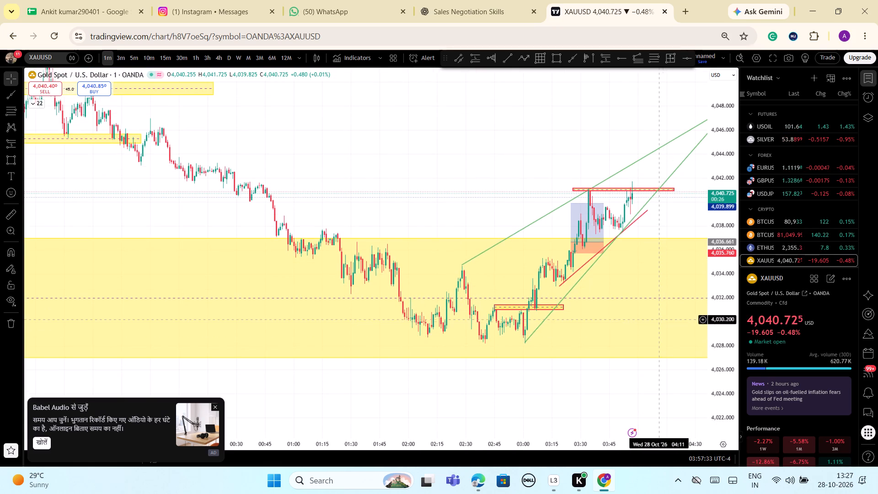
pyautogui.scroll(3, 659, 320)
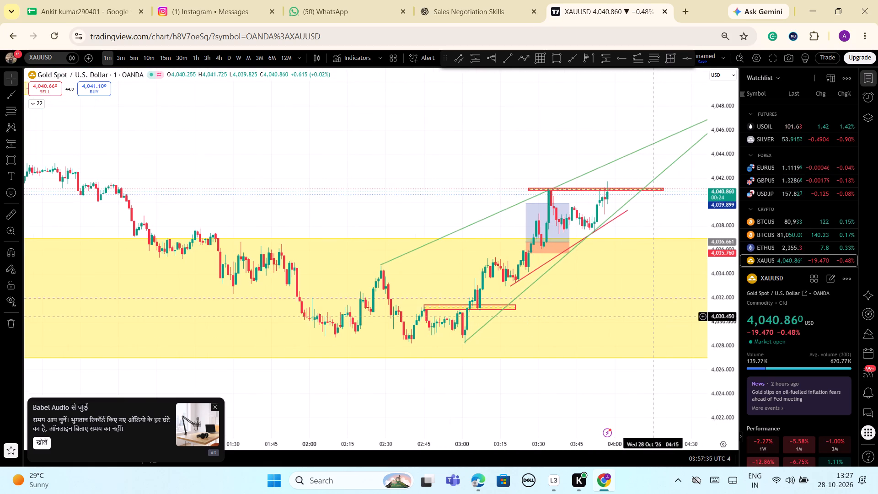
pyautogui.scroll(-2, 653, 317)
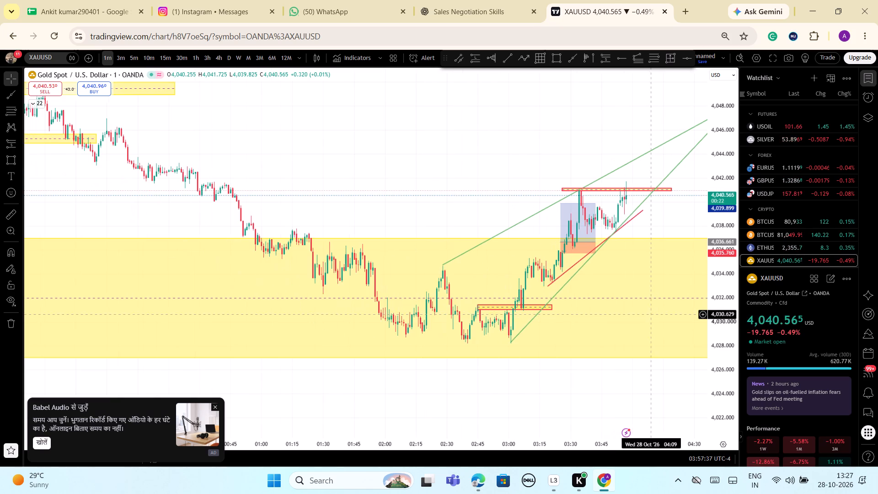
pyautogui.moveTo(725, 323); pyautogui.dragTo(714, 346)
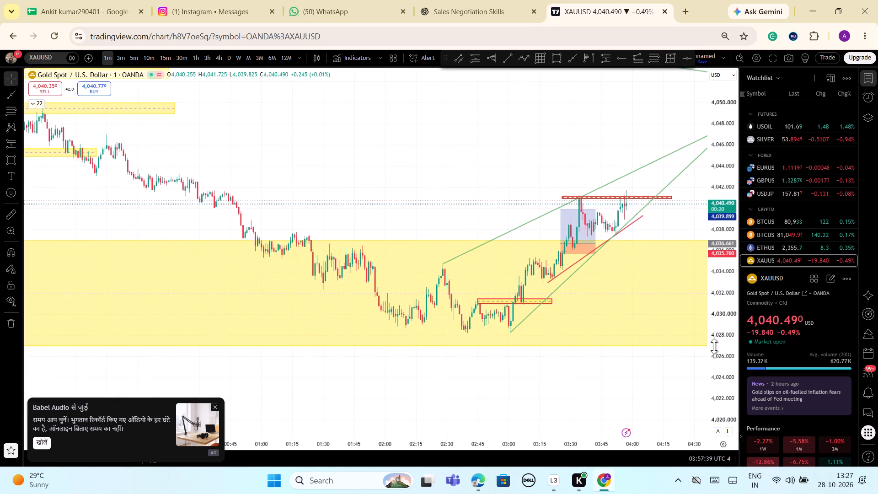
pyautogui.moveTo(714, 346); pyautogui.dragTo(707, 359)
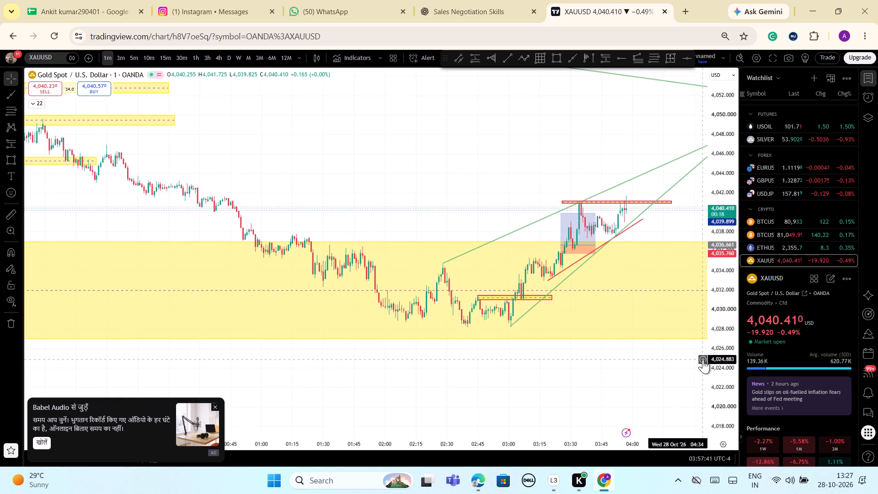
pyautogui.scroll(-1, 703, 360)
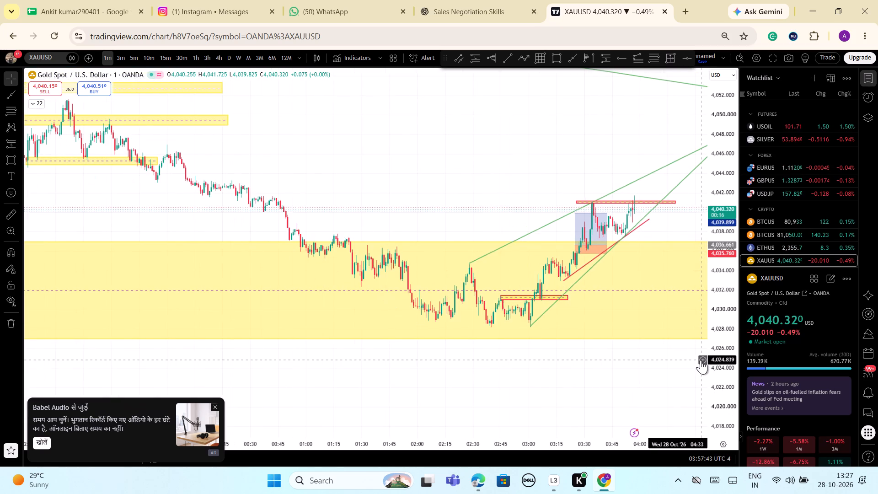
pyautogui.scroll(-1, 701, 360)
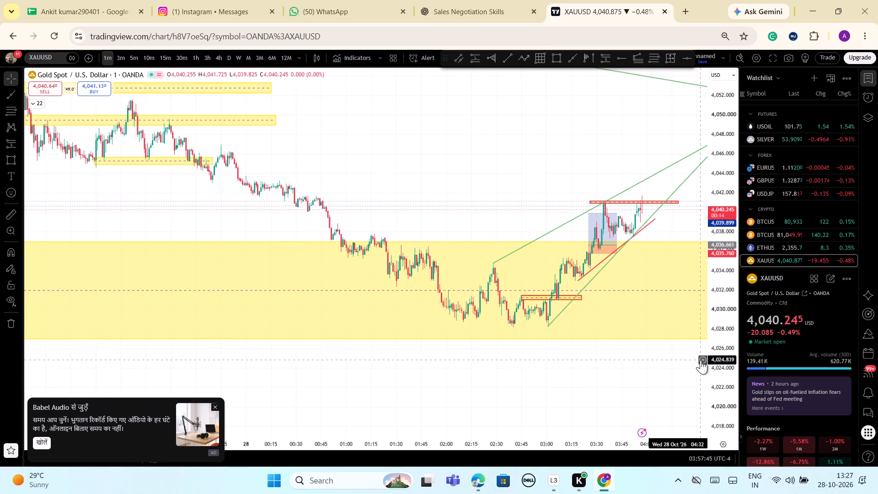
pyautogui.scroll(-1, 701, 360)
pyautogui.scroll(1, 701, 360)
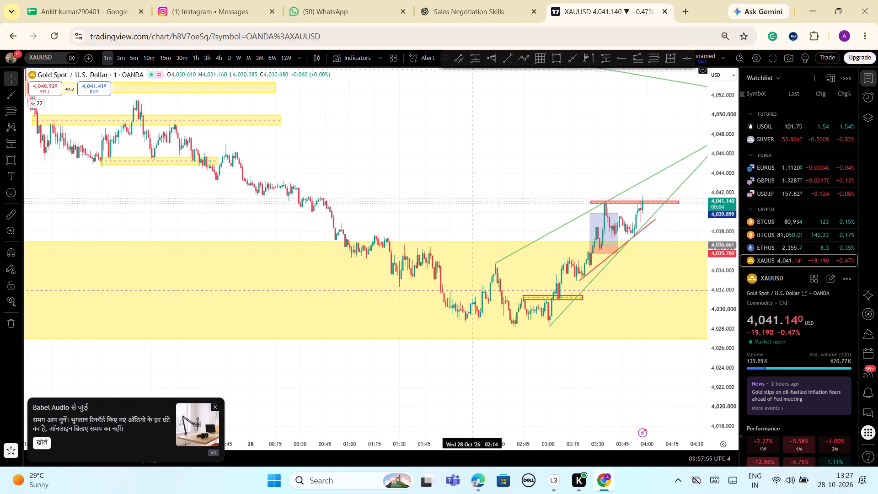
# Draw a slightly falling parallel channel from about 4,042.20 at 00:25 to 4,041.58 at 04:25, with its lower edge ending near 4,040.52.
pyautogui.click(459, 63)
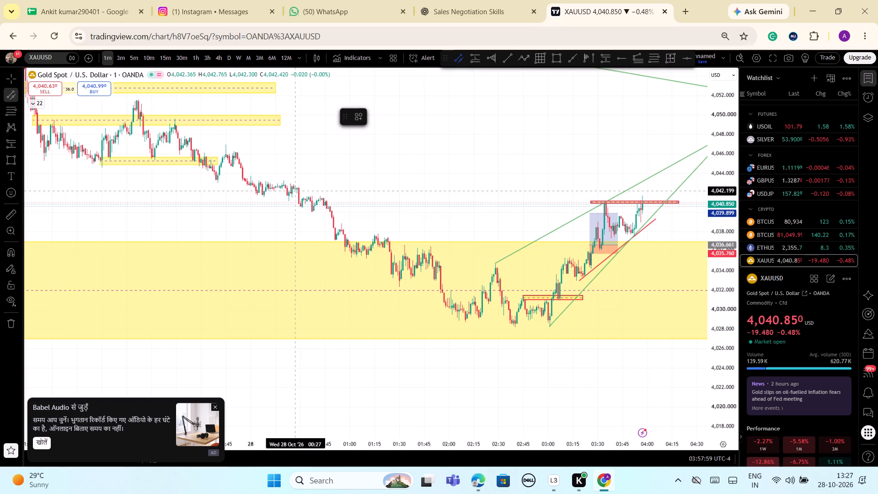
pyautogui.moveTo(293, 191); pyautogui.dragTo(299, 193)
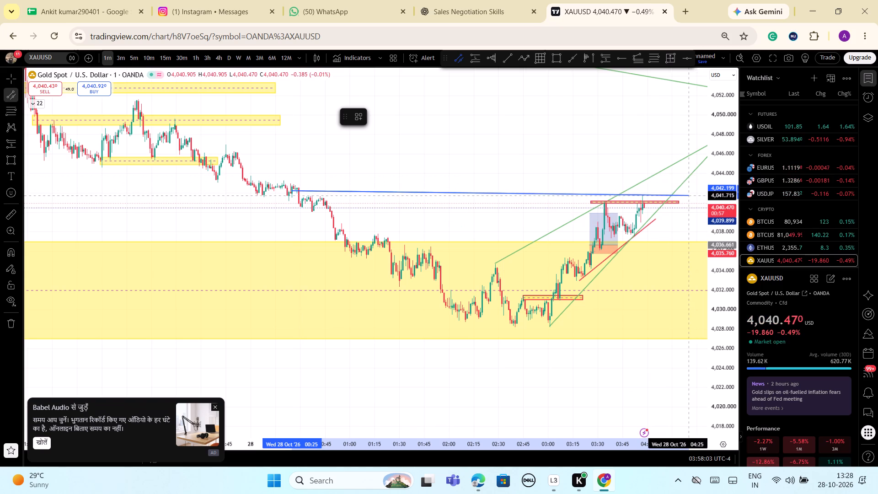
pyautogui.click(690, 197)
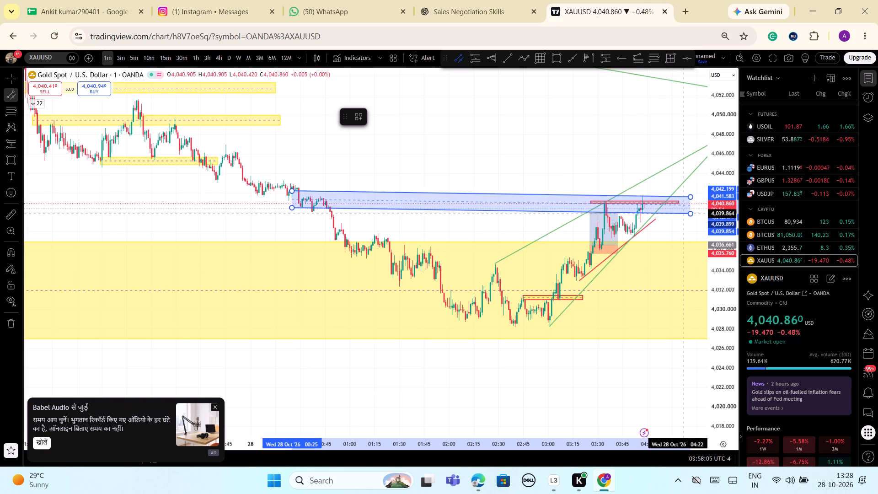
pyautogui.click(689, 207)
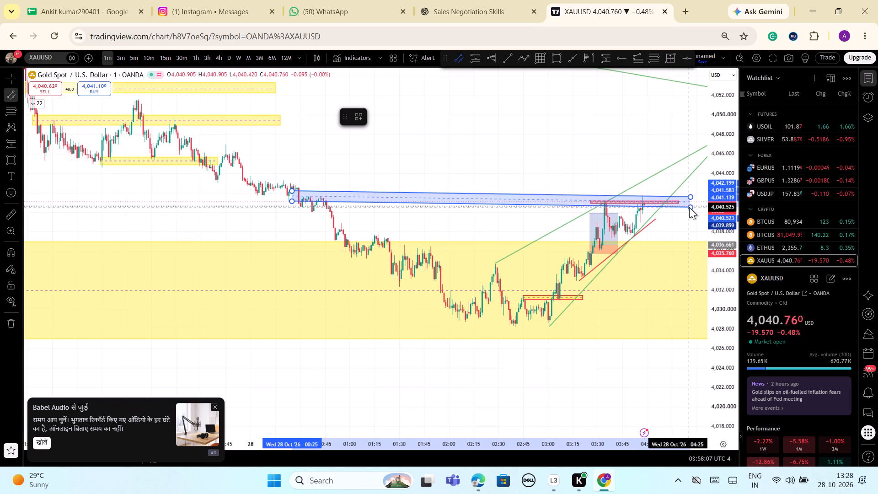
pyautogui.click(610, 144)
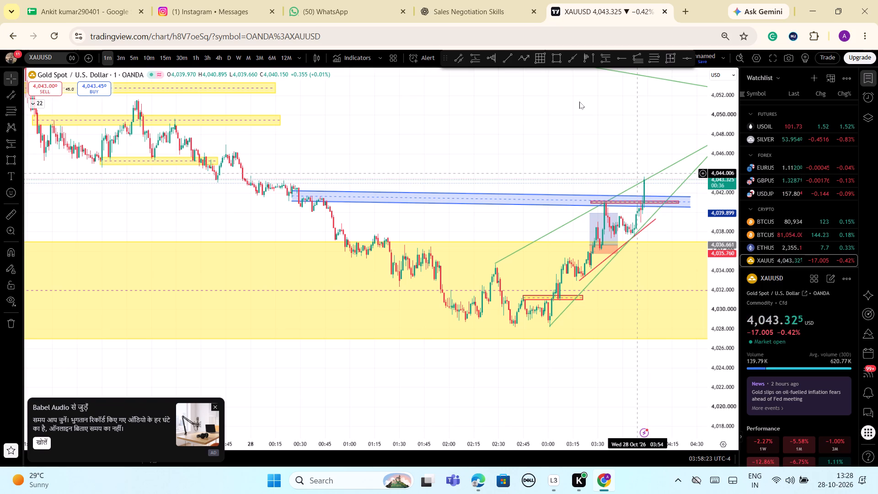
# Switch the gold chart to the 15-minute timeframe, showing the recent high, the decline and the rebound.
pyautogui.click(168, 59)
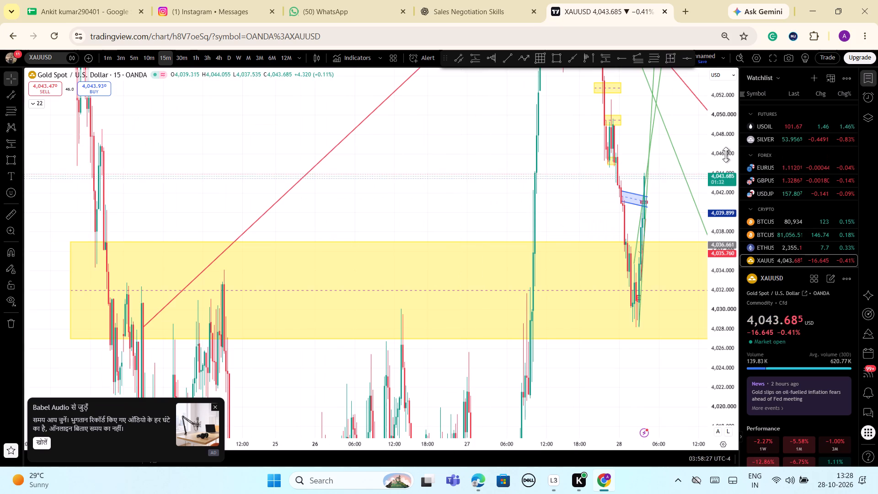
pyautogui.moveTo(726, 155); pyautogui.dragTo(695, 323)
pyautogui.scroll(7, 644, 341)
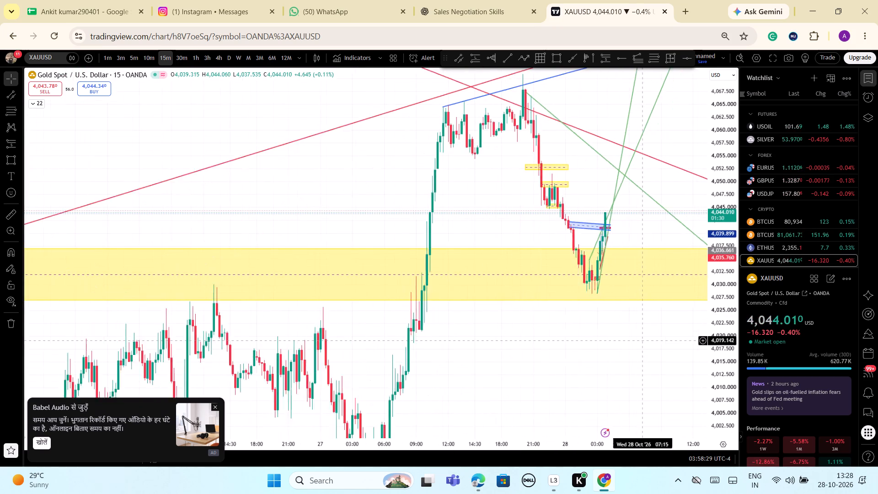
pyautogui.scroll(7, 644, 341)
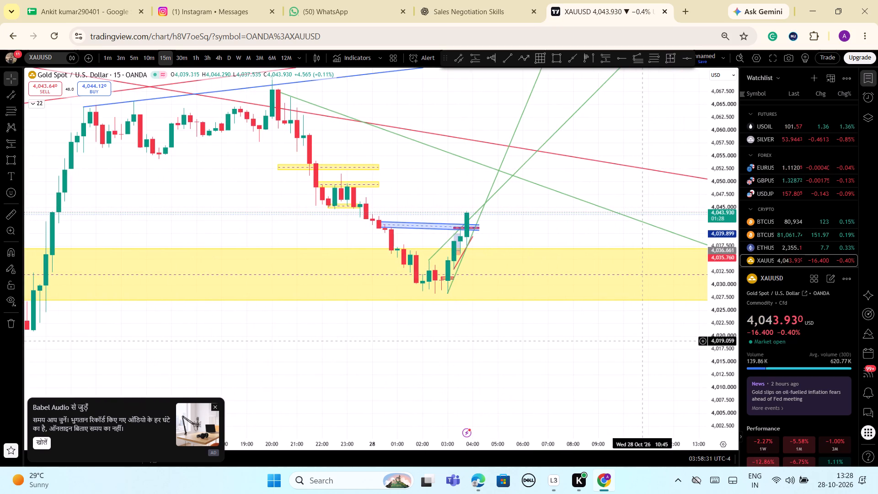
pyautogui.scroll(2, 646, 341)
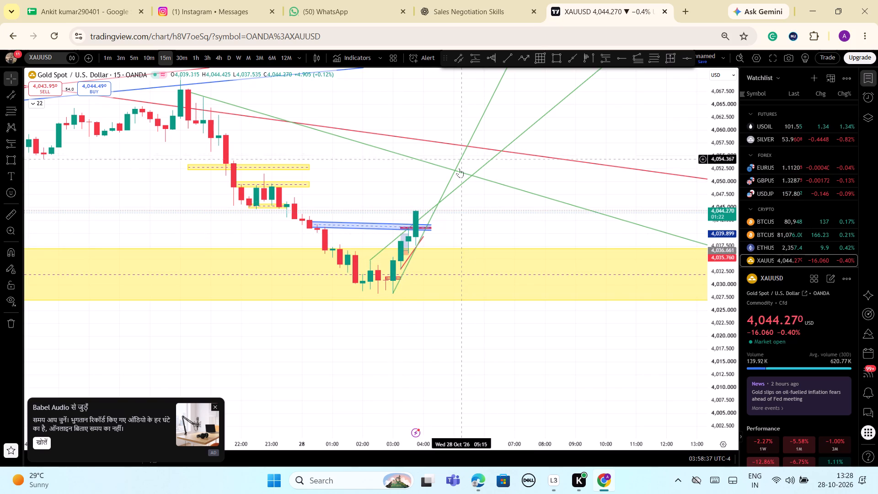
# Delete the upper green rising trend line that starts at about 4,034.75.
pyautogui.click(456, 189)
pyautogui.click(510, 115)
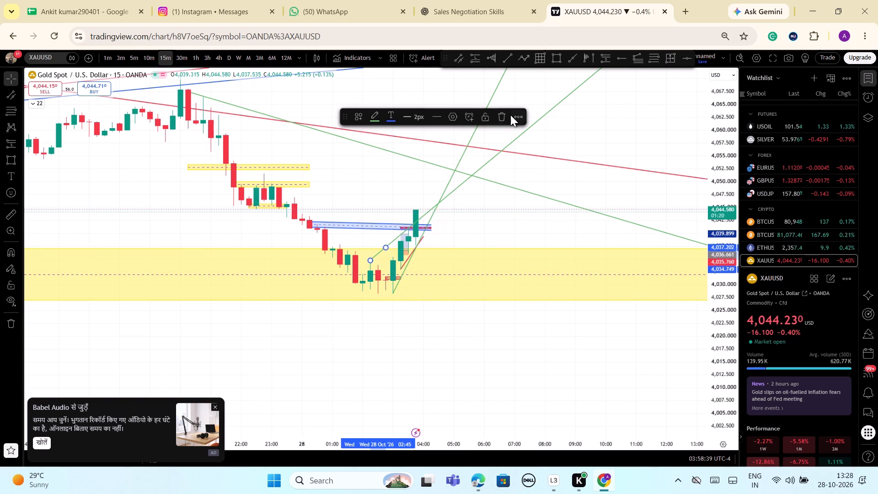
pyautogui.click(502, 118)
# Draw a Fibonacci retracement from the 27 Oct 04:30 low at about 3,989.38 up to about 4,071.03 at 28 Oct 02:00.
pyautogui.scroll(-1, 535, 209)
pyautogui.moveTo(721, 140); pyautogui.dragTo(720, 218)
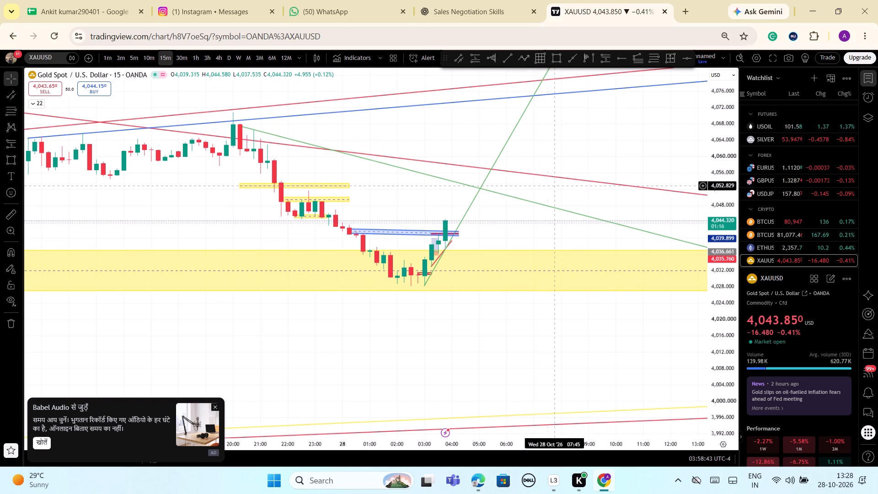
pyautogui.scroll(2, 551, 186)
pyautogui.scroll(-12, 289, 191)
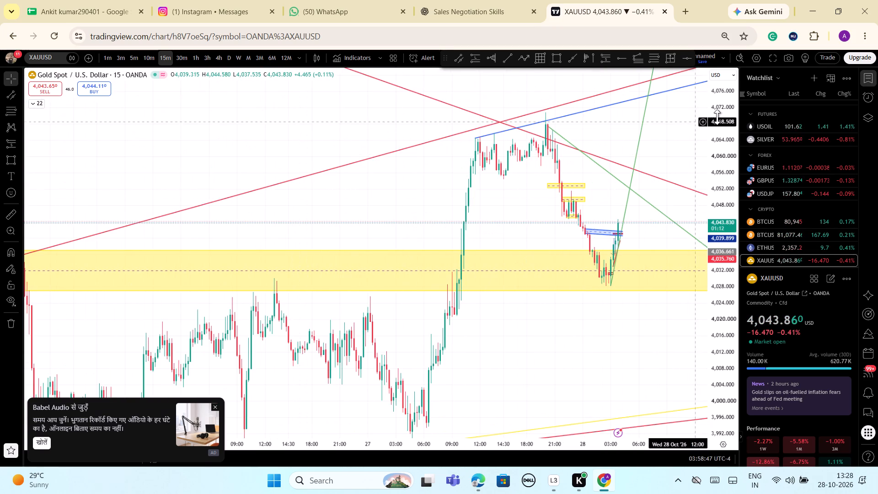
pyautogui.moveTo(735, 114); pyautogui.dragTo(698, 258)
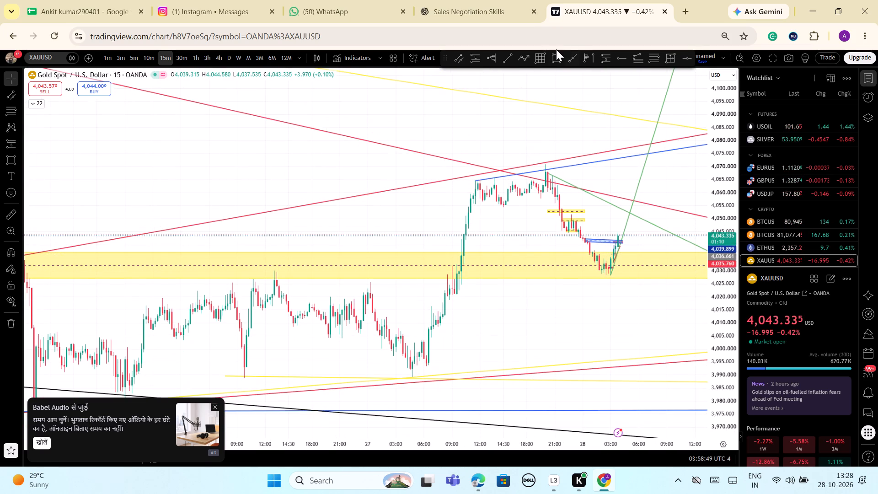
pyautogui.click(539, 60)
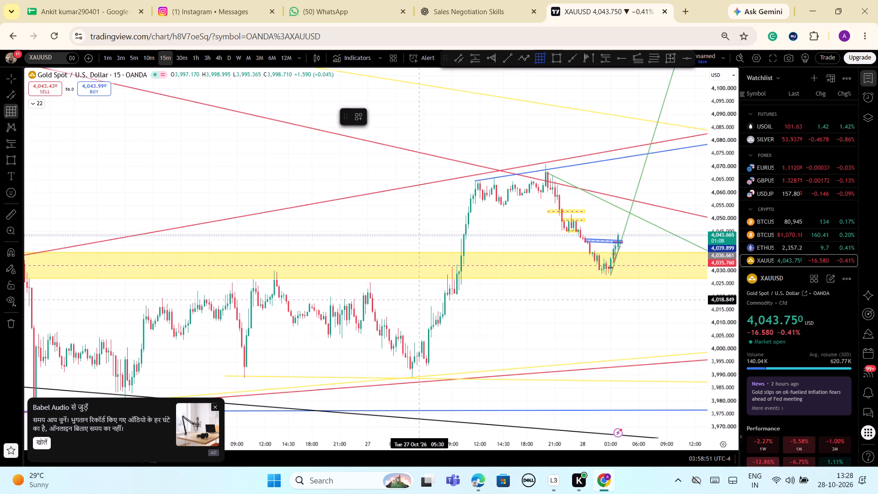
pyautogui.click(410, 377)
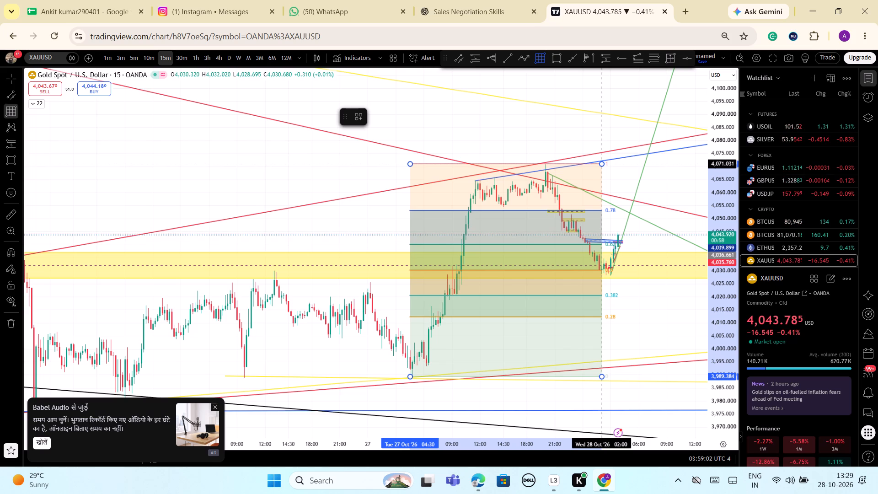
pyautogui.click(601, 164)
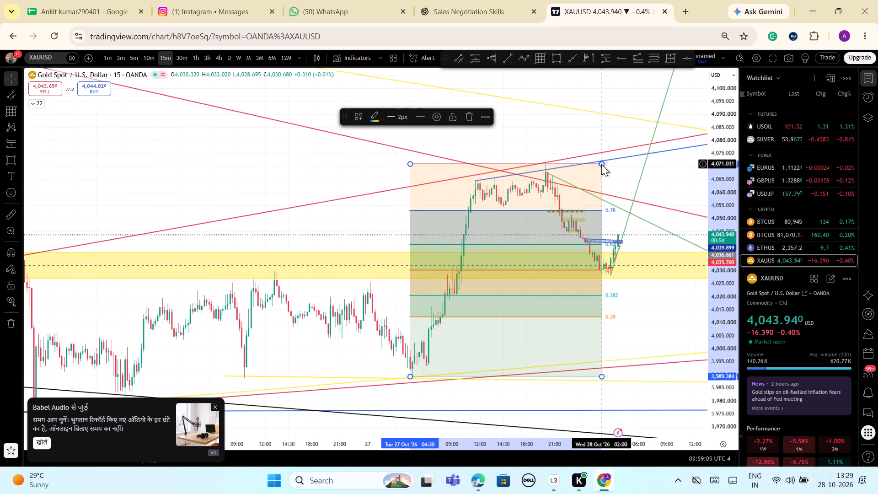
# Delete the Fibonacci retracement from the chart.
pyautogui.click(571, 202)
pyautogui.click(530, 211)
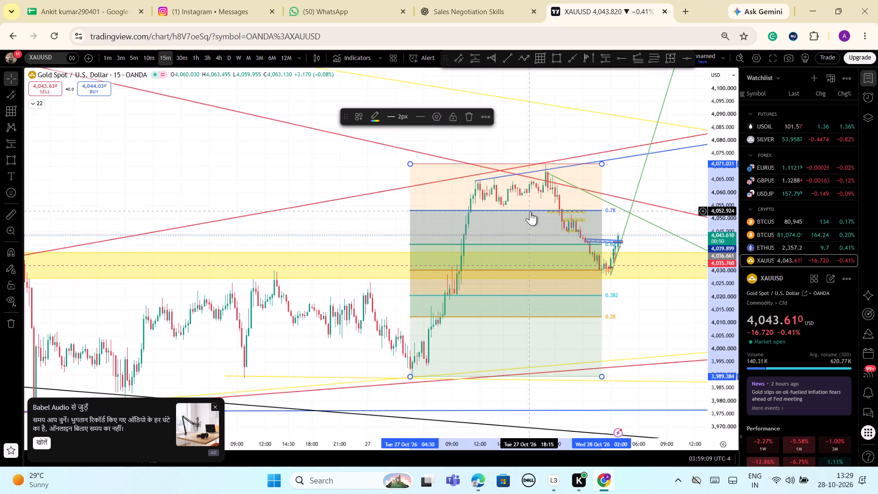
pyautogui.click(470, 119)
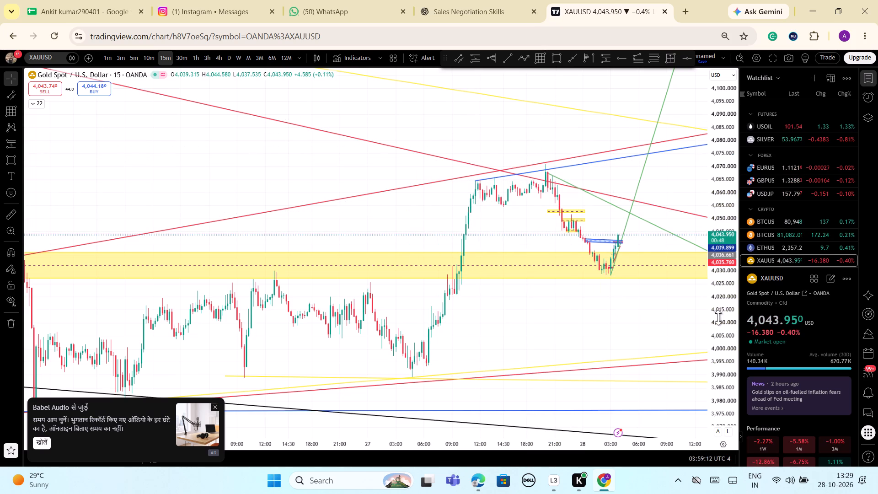
# Delete the two small yellow rectangles near 4,049.5 and 4,052.6 on the decline from the recent high.
pyautogui.moveTo(724, 351); pyautogui.dragTo(734, 288)
pyautogui.scroll(7, 672, 282)
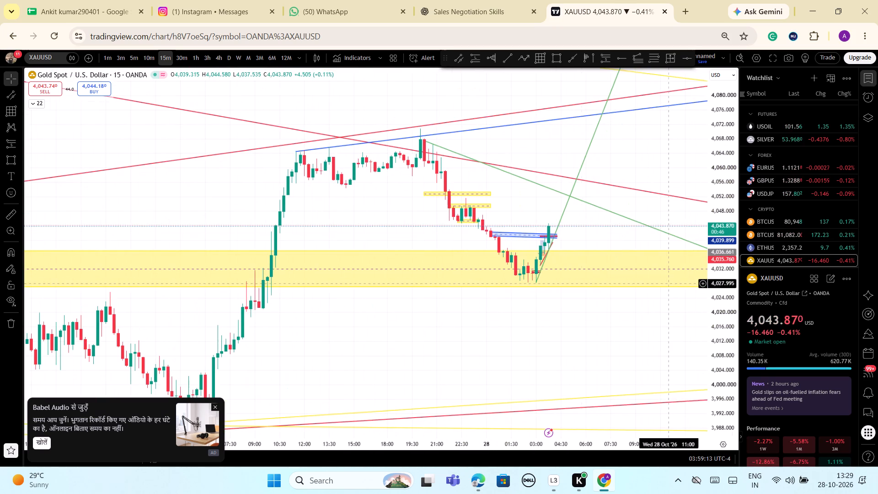
pyautogui.click(488, 207)
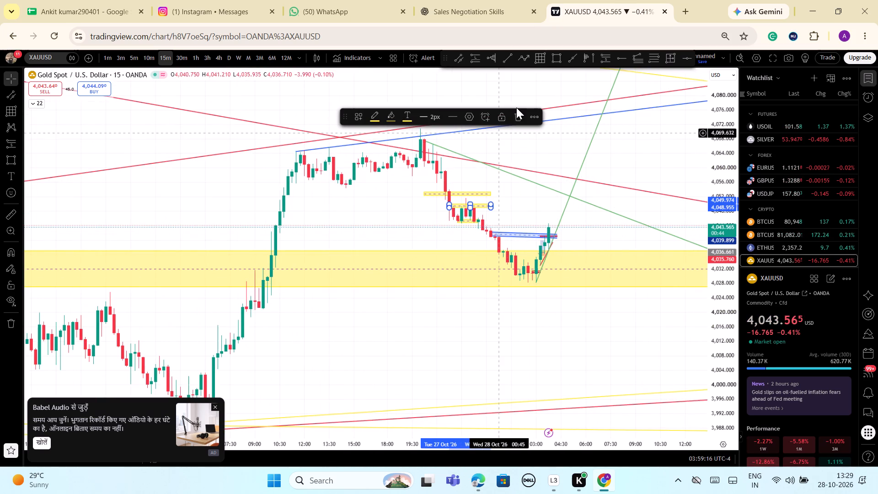
pyautogui.click(519, 109)
pyautogui.click(478, 195)
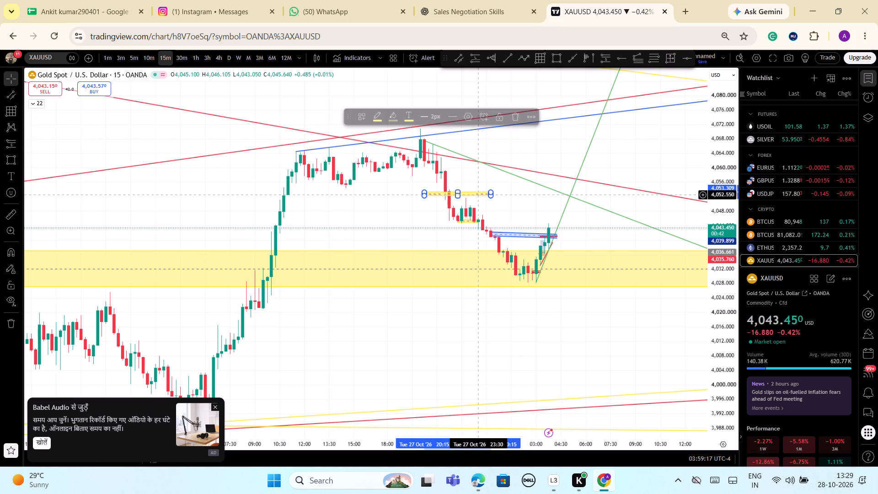
pyautogui.click(515, 113)
pyautogui.scroll(-2, 544, 166)
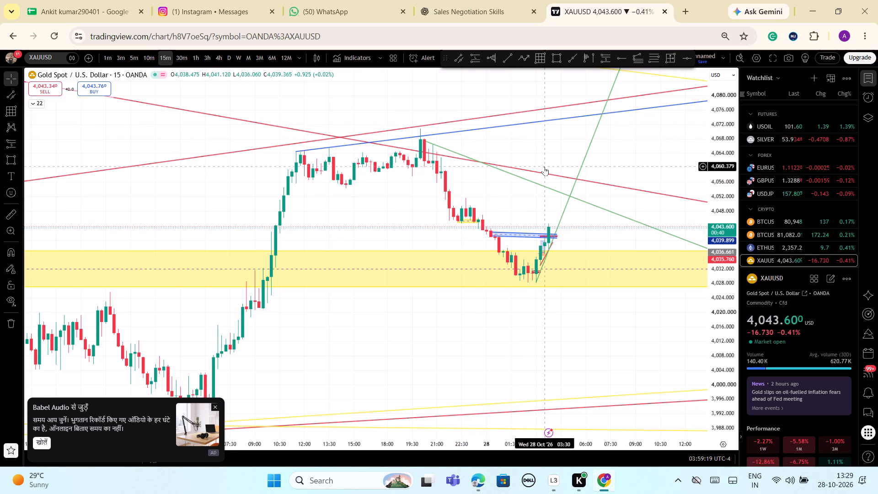
# Switch the gold chart from the 15-minute to the 4-hour timeframe.
pyautogui.scroll(-2, 543, 169)
pyautogui.scroll(2, 543, 169)
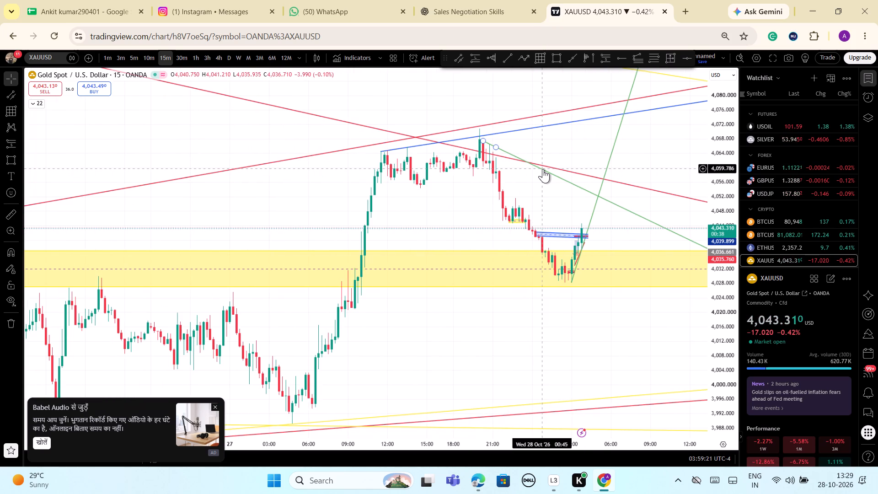
pyautogui.scroll(-1, 543, 169)
pyautogui.moveTo(718, 278); pyautogui.dragTo(729, 351)
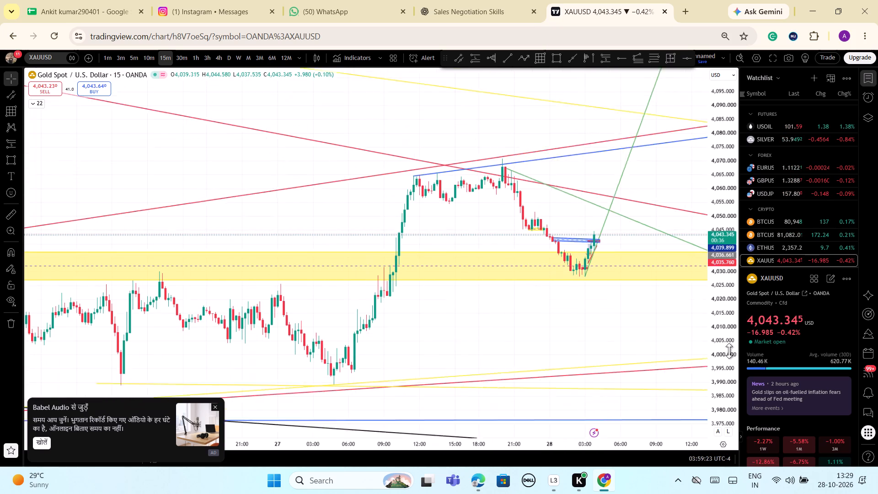
pyautogui.moveTo(729, 351); pyautogui.dragTo(729, 381)
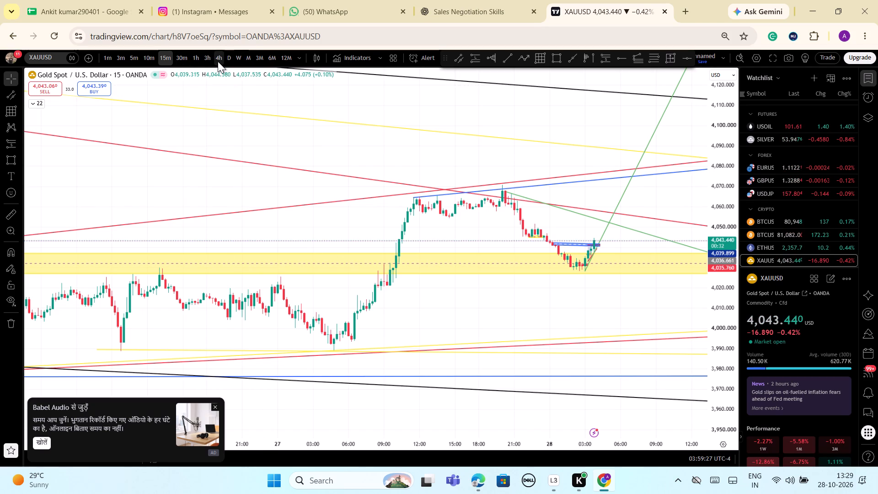
pyautogui.click(217, 61)
# Delete the near-vertical green trend line rising from the 28 Oct low at about 4,028.30.
pyautogui.scroll(-2, 662, 245)
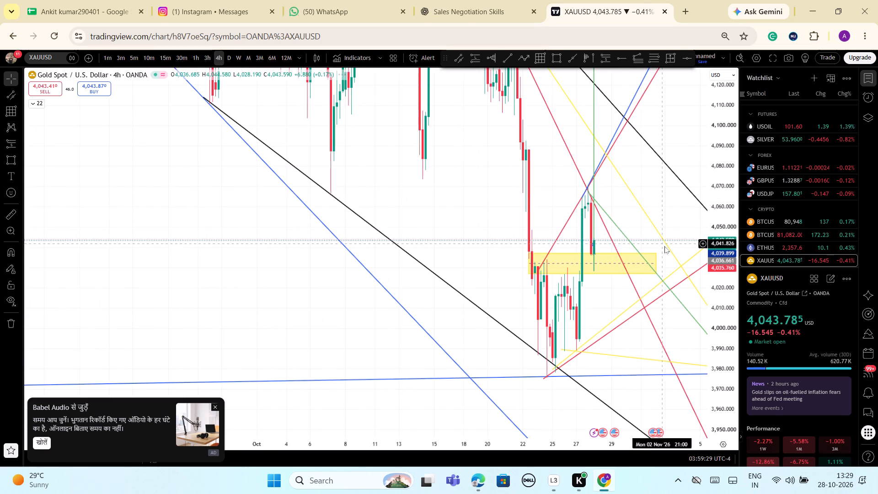
pyautogui.moveTo(723, 199); pyautogui.dragTo(731, 394)
pyautogui.scroll(2, 550, 312)
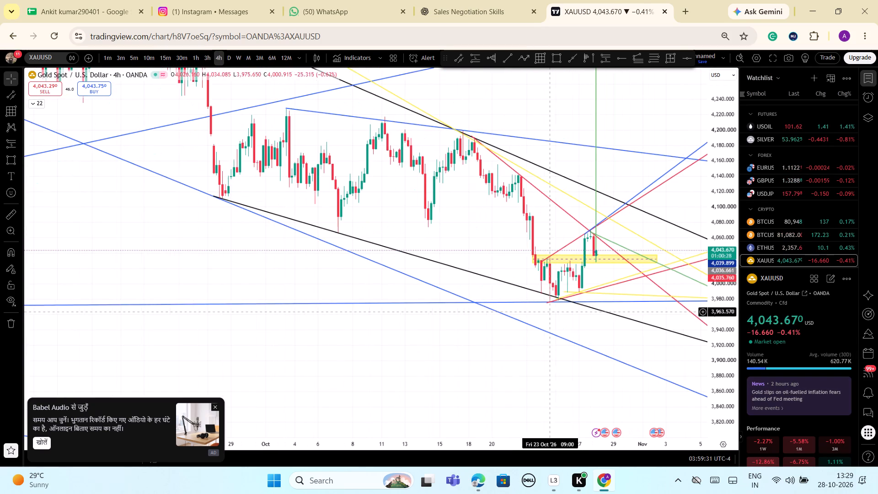
pyautogui.moveTo(498, 229); pyautogui.dragTo(487, 228)
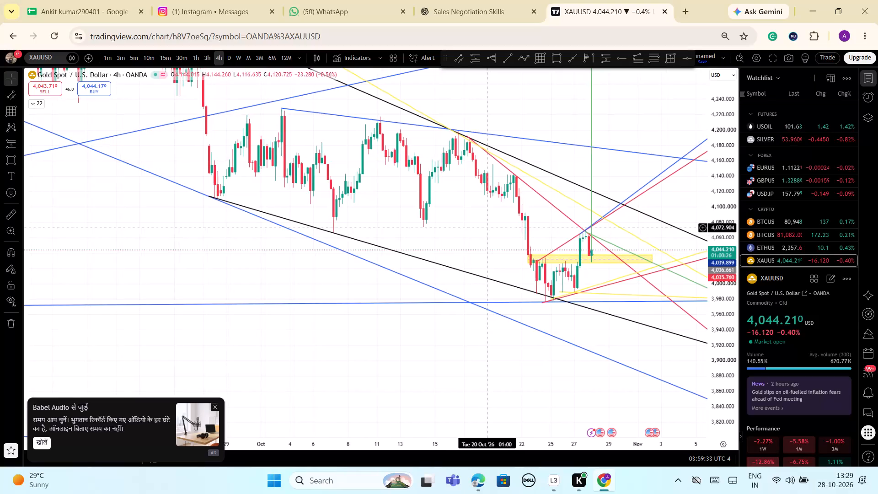
pyautogui.moveTo(487, 228); pyautogui.dragTo(437, 224)
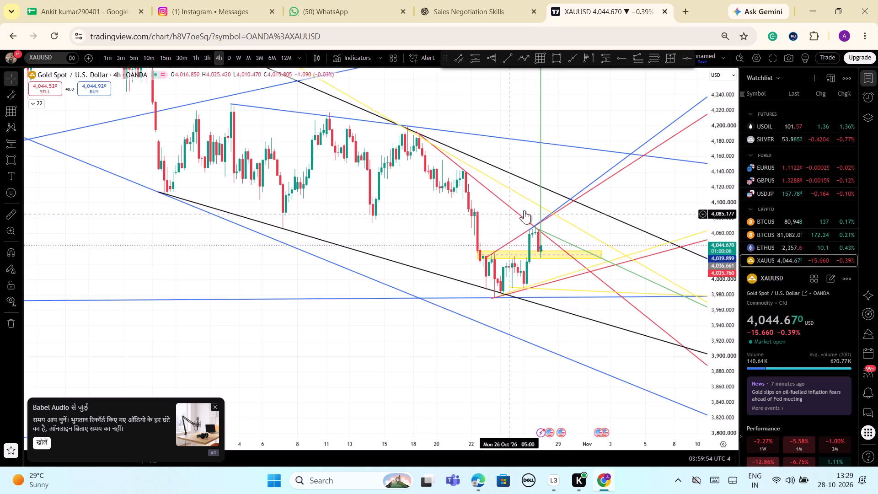
pyautogui.click(541, 199)
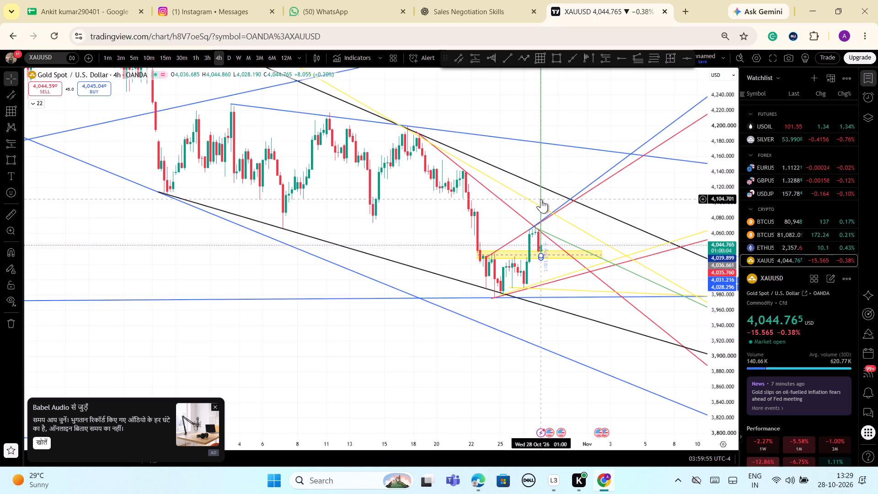
pyautogui.click(502, 118)
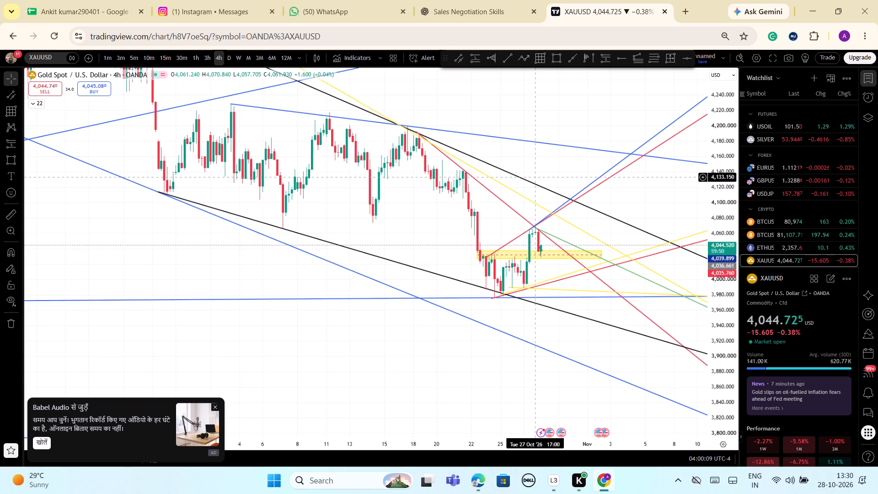
# Delete the red rising trend line that starts on 22 Oct at about 4,028.17.
pyautogui.scroll(-2, 506, 199)
pyautogui.moveTo(719, 131); pyautogui.dragTo(720, 235)
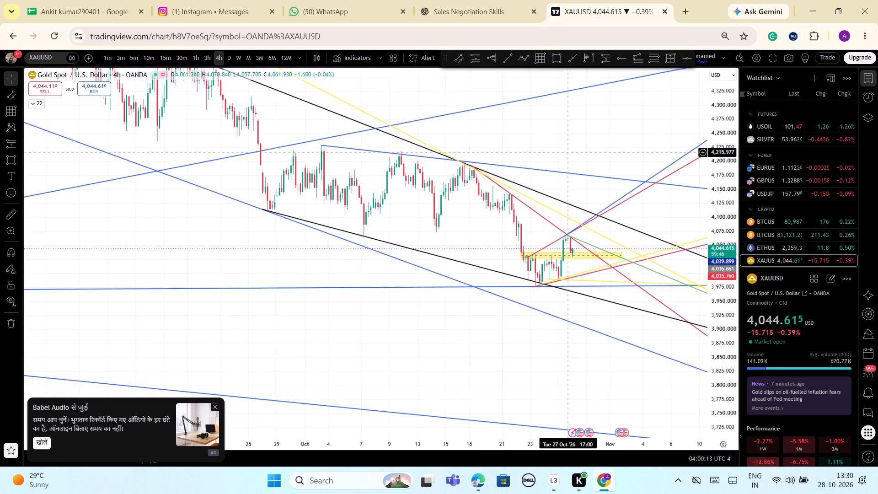
pyautogui.scroll(1, 568, 152)
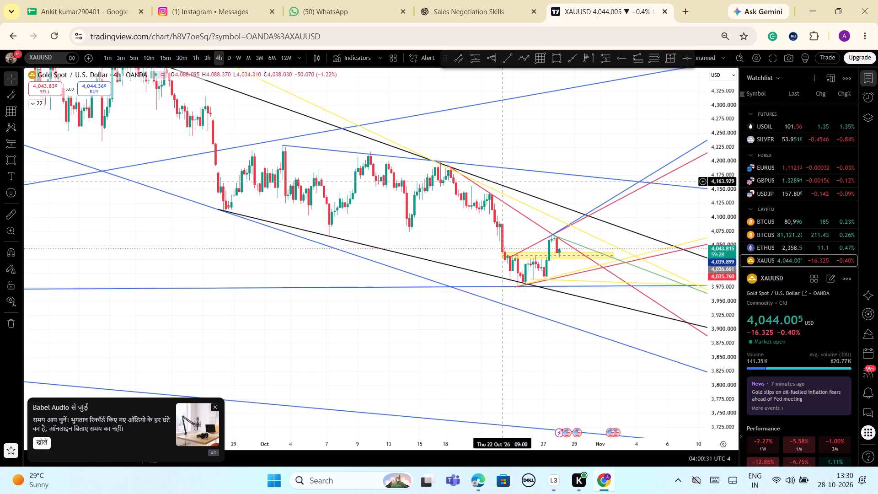
pyautogui.scroll(1, 502, 182)
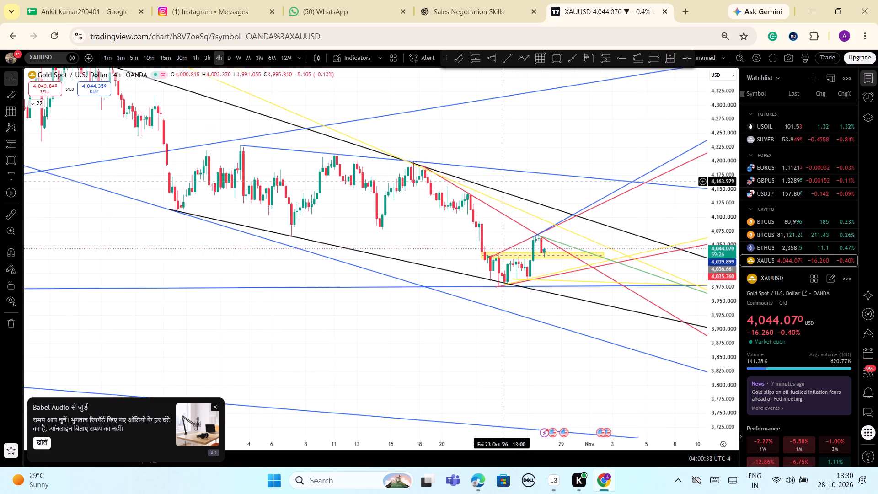
pyautogui.scroll(2, 502, 182)
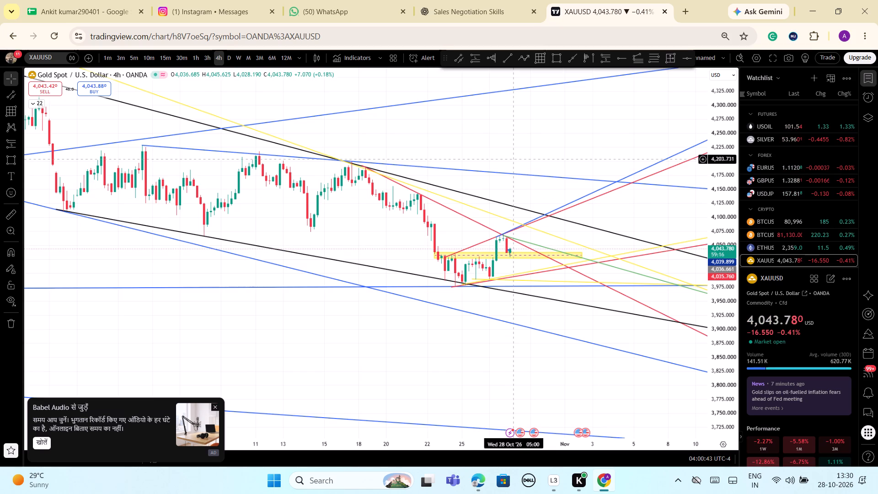
pyautogui.scroll(1, 514, 159)
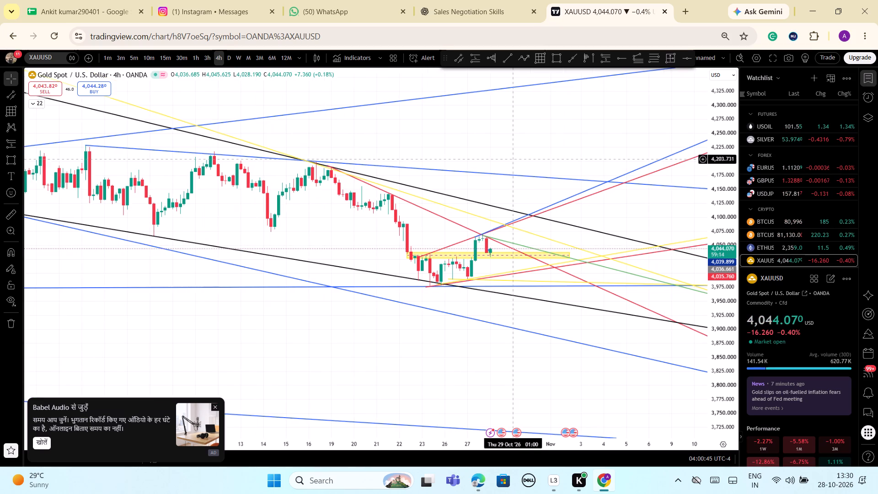
pyautogui.scroll(1, 514, 159)
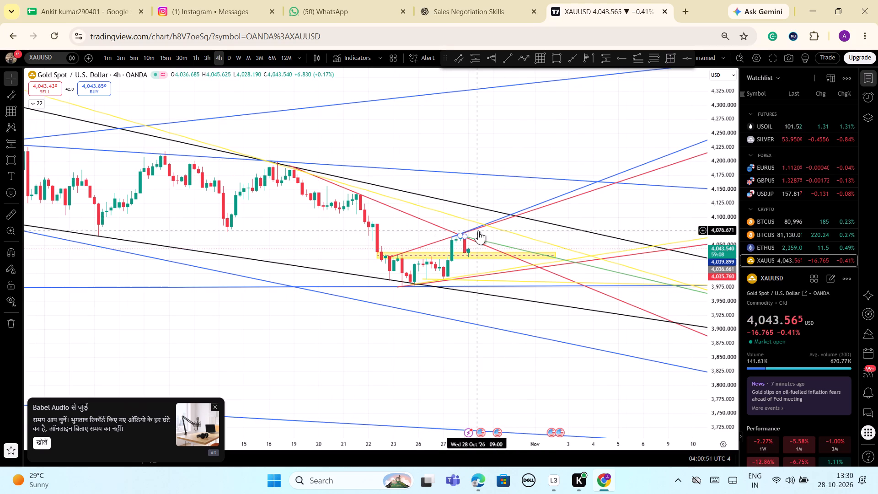
pyautogui.click(432, 244)
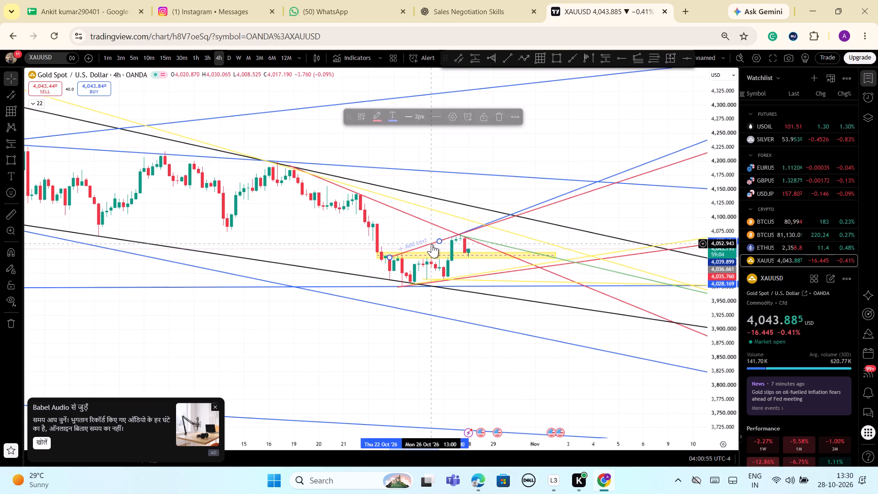
pyautogui.click(500, 116)
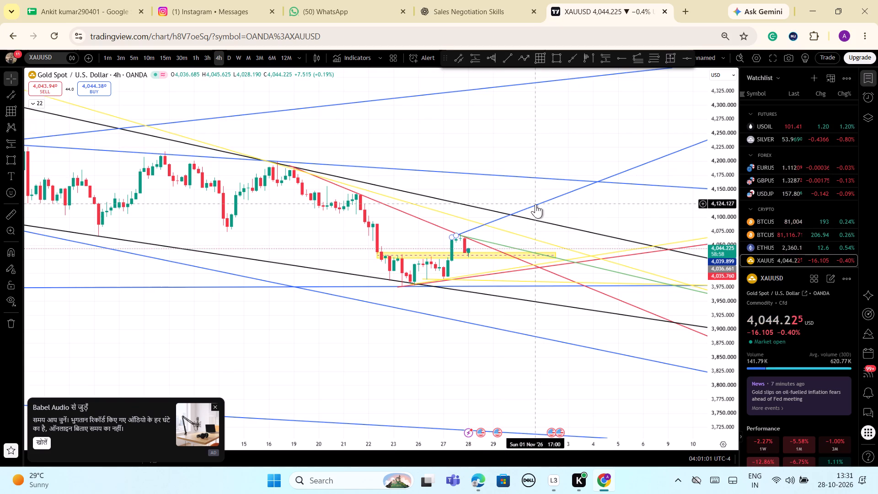
# Delete the blue rising trend line drawn across the 27 Oct highs.
pyautogui.click(535, 204)
pyautogui.click(499, 121)
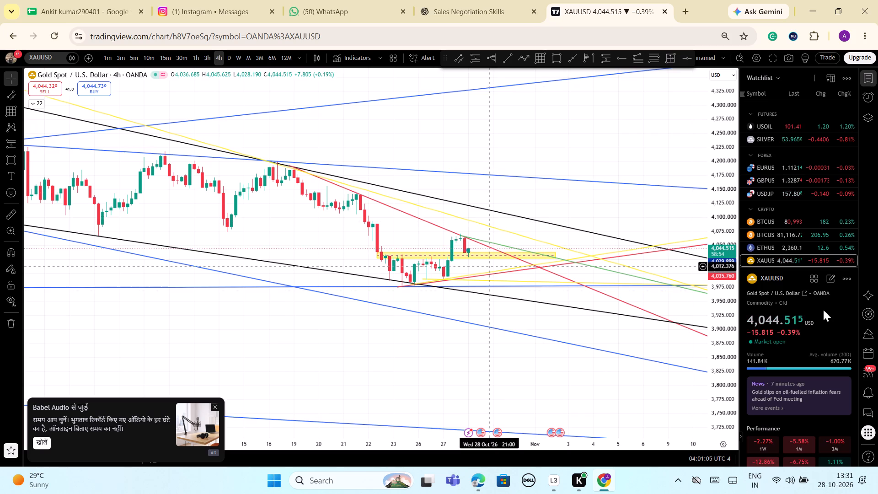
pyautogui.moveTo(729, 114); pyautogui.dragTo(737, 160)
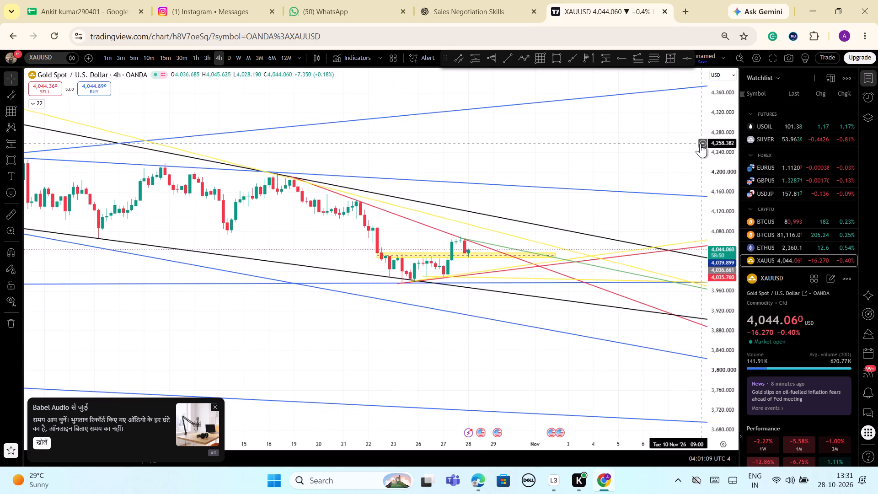
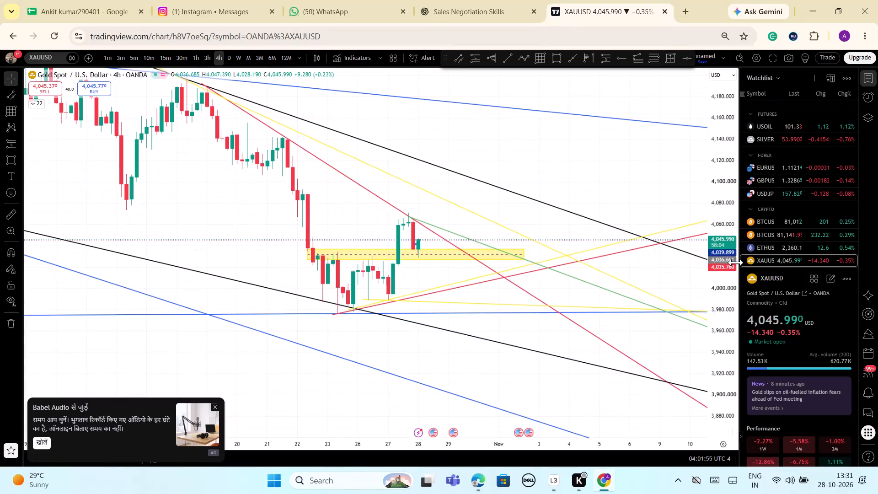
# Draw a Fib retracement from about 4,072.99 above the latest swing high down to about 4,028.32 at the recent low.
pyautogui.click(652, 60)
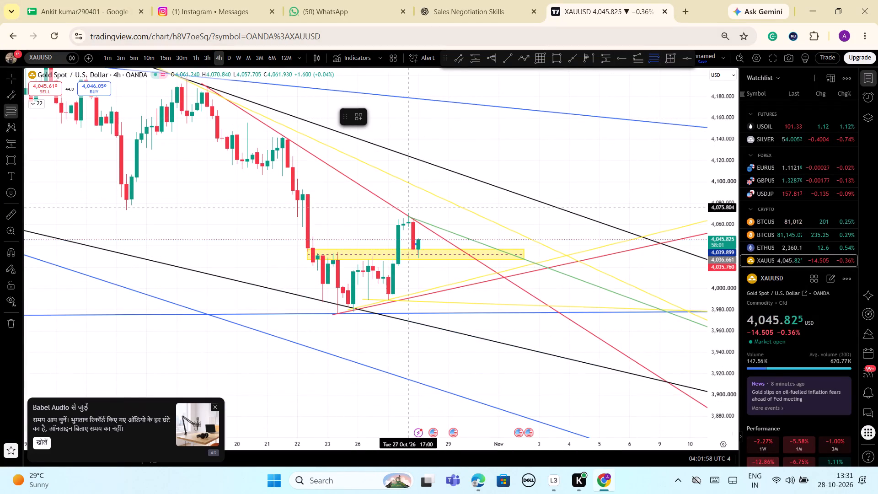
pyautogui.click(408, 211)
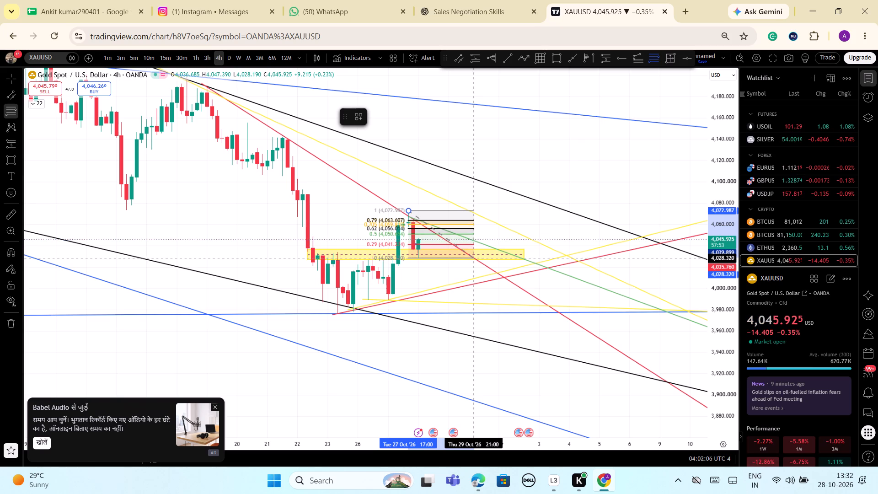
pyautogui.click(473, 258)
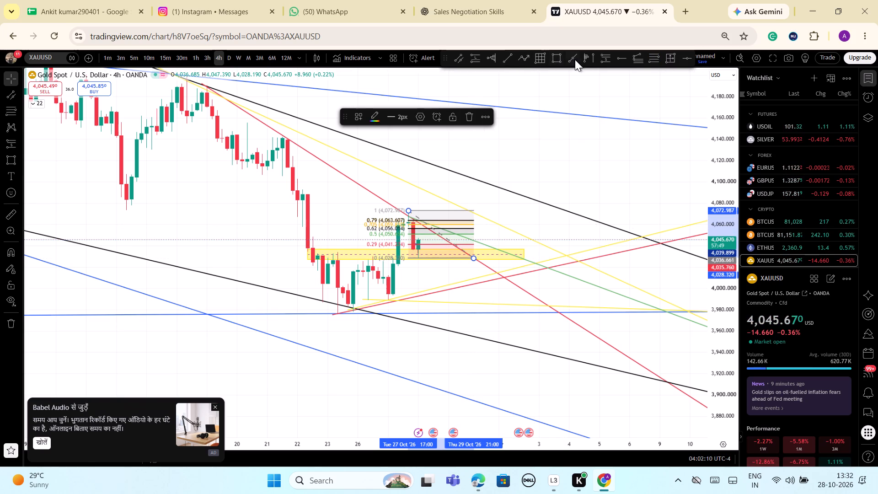
# Place a horizontal ray at about 4,050.86, near the 0.5 Fibonacci level, starting from the 27 Oct 17:00 candle.
pyautogui.click(620, 58)
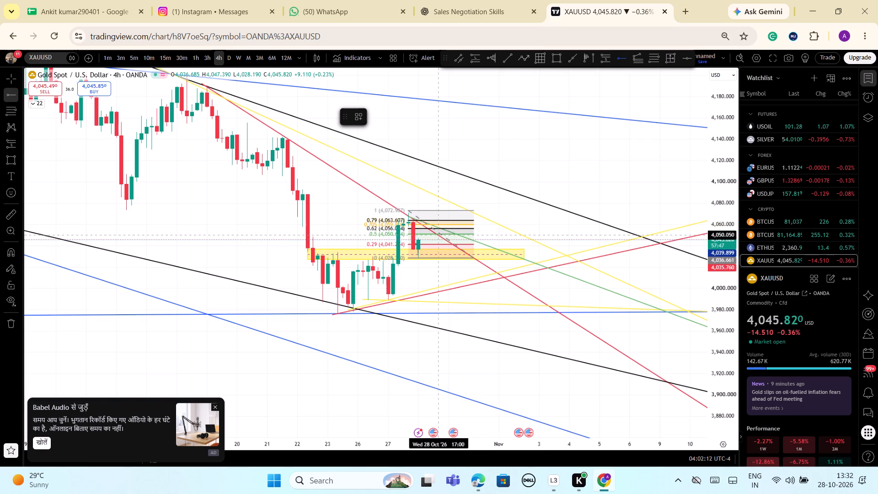
pyautogui.click(410, 234)
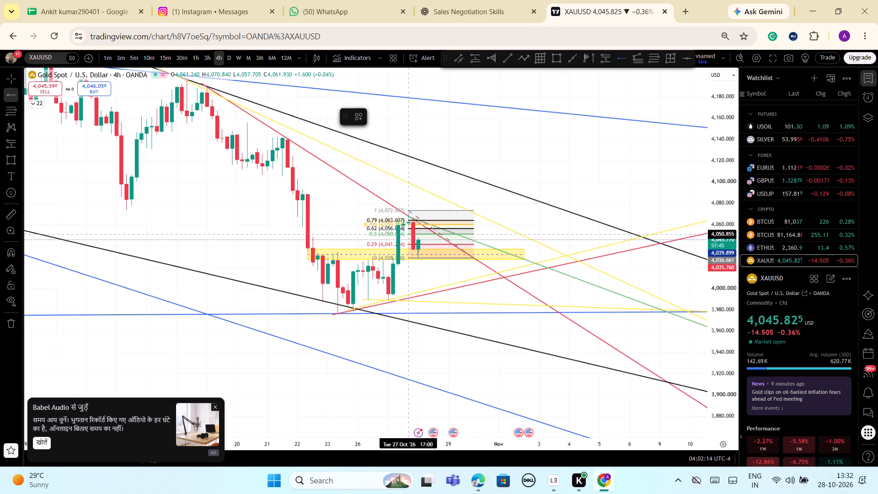
pyautogui.click(613, 160)
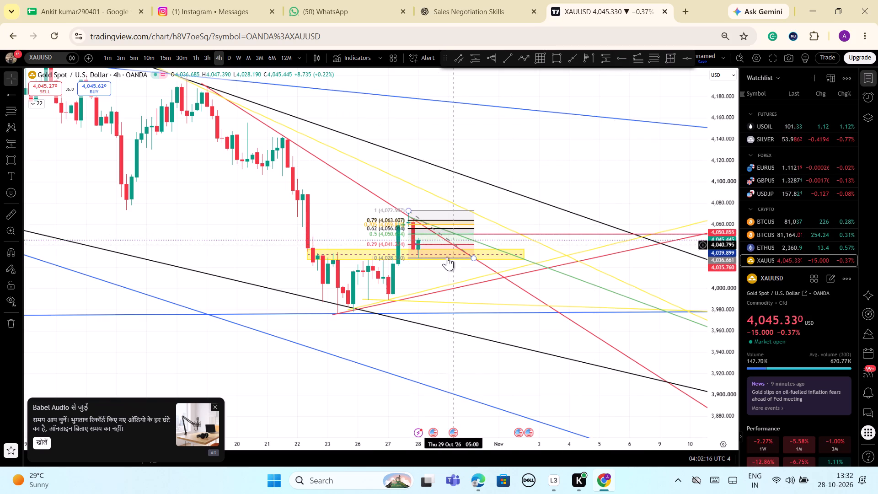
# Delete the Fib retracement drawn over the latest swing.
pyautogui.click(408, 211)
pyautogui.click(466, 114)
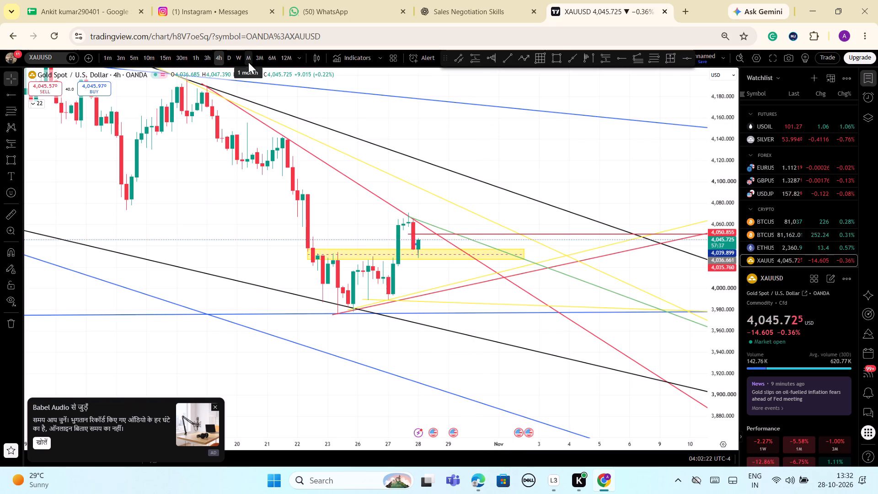
# Switch the chart to the 1-minute timeframe and reset the chart view.
pyautogui.click(112, 62)
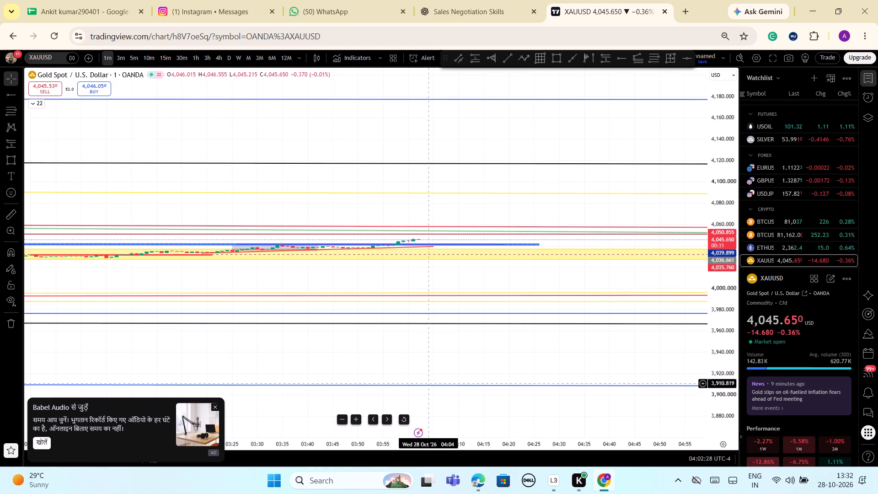
pyautogui.click(405, 416)
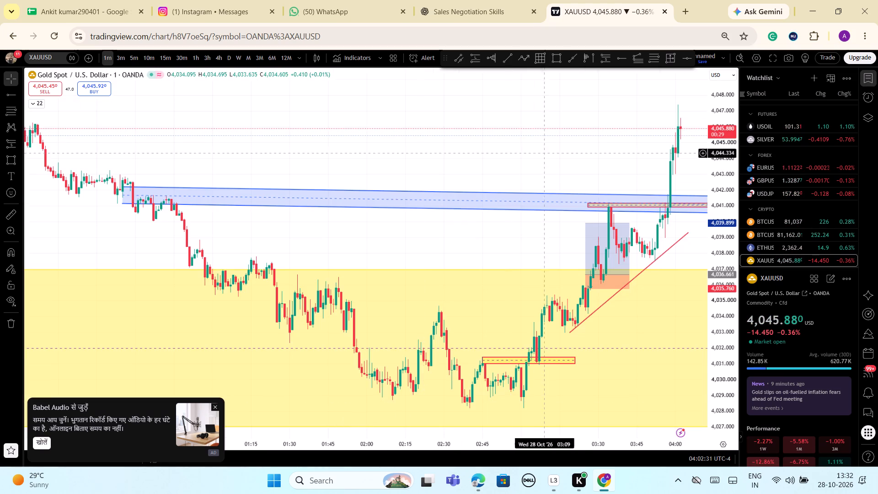
# Draw a rising trend line under the latest lows, from about 4,033.37 at 03:21 to about 4,040.66 at 04:16.
pyautogui.moveTo(554, 136); pyautogui.dragTo(368, 154)
pyautogui.moveTo(726, 117); pyautogui.dragTo(724, 162)
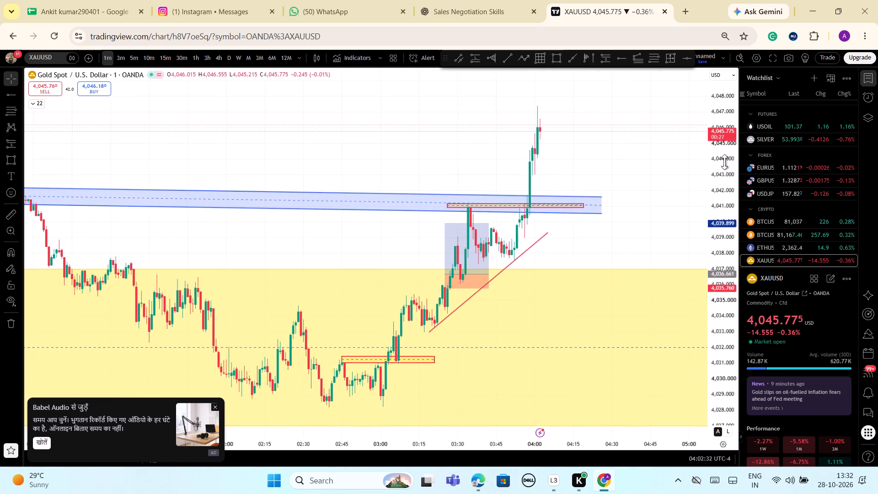
pyautogui.moveTo(724, 162); pyautogui.dragTo(719, 269)
pyautogui.scroll(-2, 646, 240)
pyautogui.moveTo(728, 188); pyautogui.dragTo(688, 289)
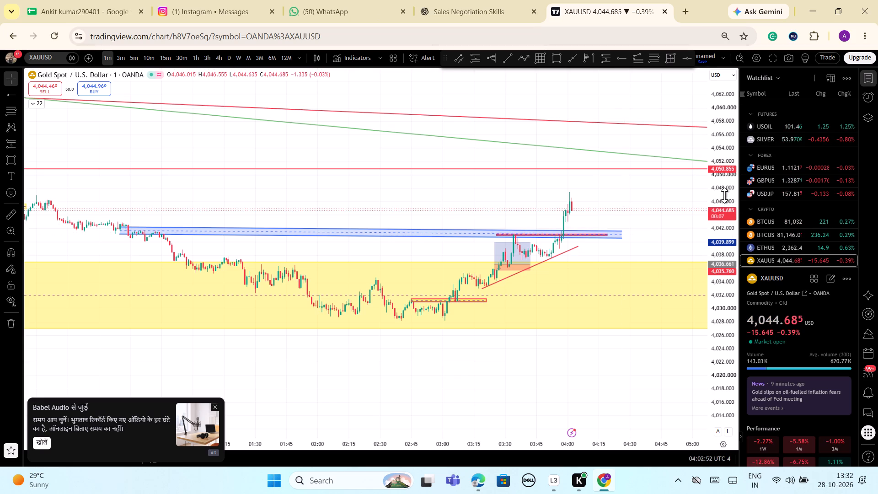
pyautogui.moveTo(724, 195); pyautogui.dragTo(725, 203)
pyautogui.scroll(-1, 632, 222)
pyautogui.scroll(2, 632, 222)
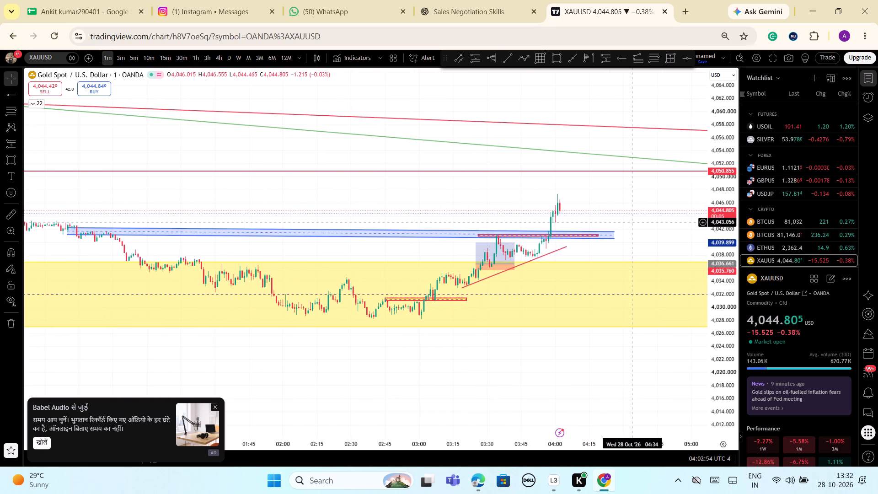
pyautogui.moveTo(722, 356); pyautogui.dragTo(714, 308)
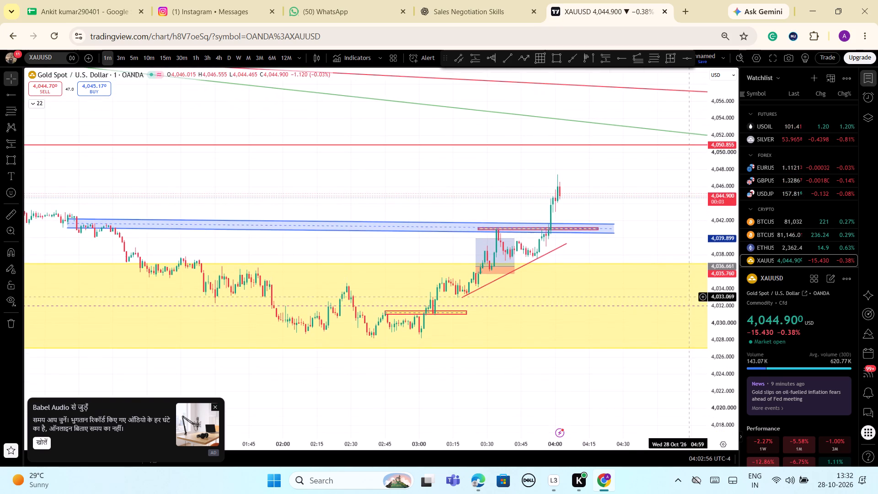
pyautogui.scroll(-1, 557, 288)
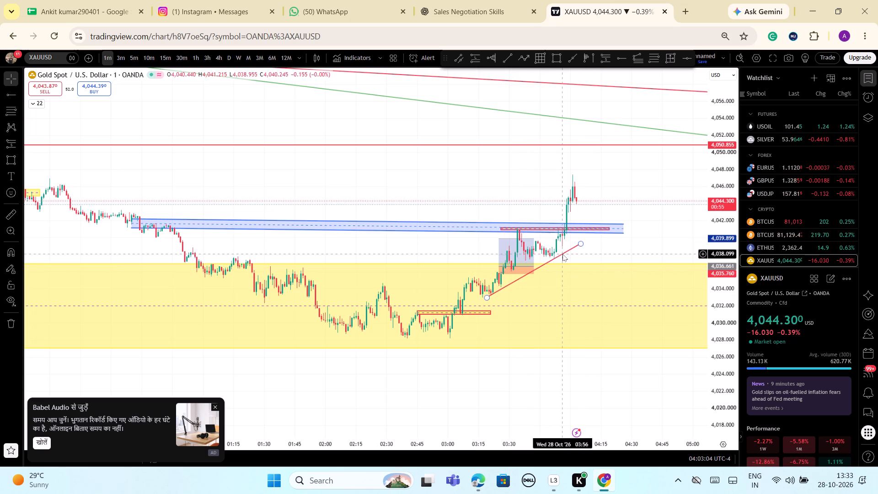
pyautogui.click(509, 63)
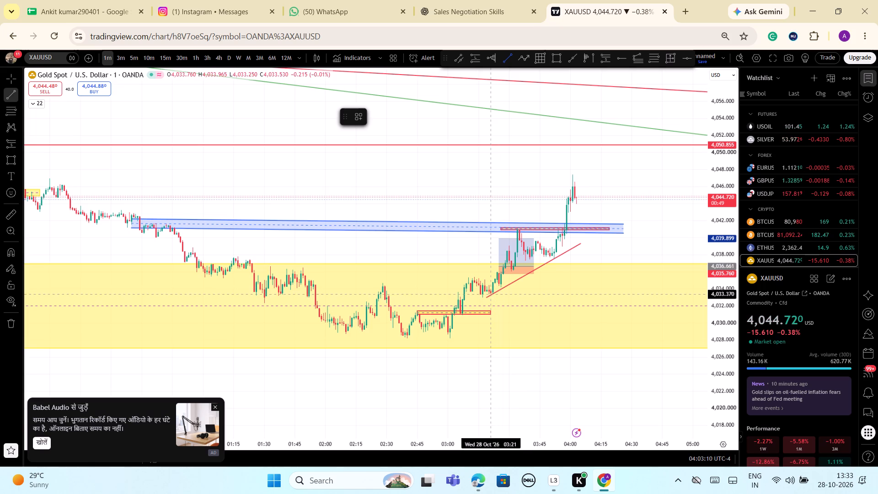
pyautogui.click(490, 295)
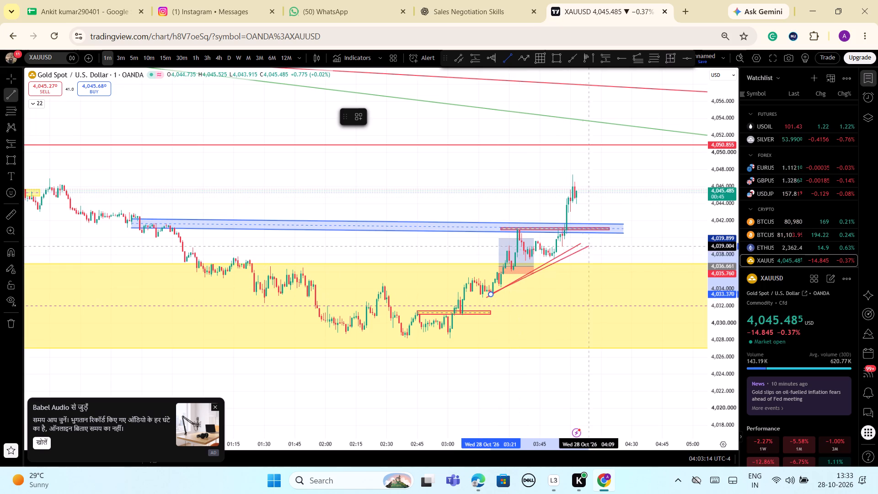
pyautogui.click(603, 232)
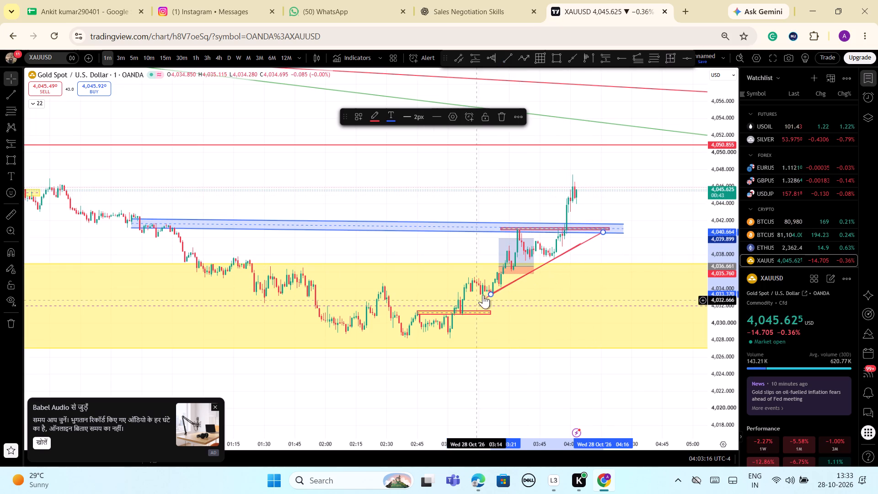
# Move the new trend line's start to about 4,035.94 at 03:31 and its end to about 4,040.3 at 04:30.
pyautogui.moveTo(489, 294); pyautogui.dragTo(507, 273)
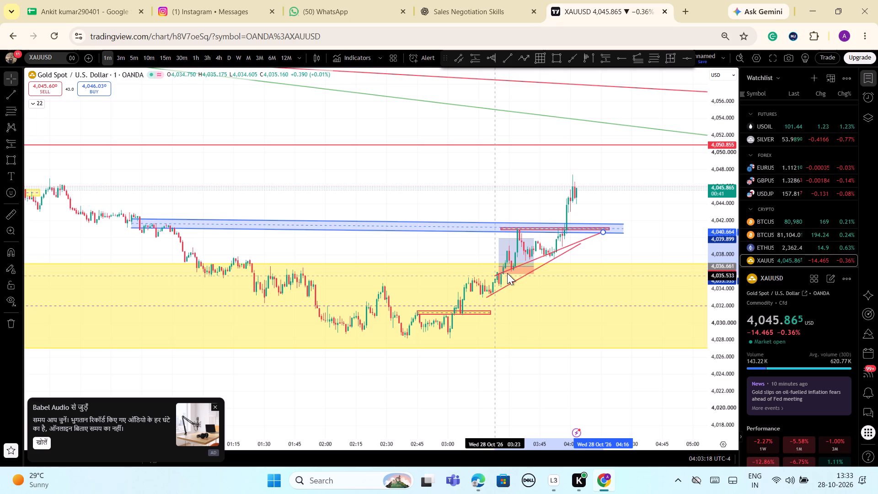
pyautogui.moveTo(507, 273); pyautogui.dragTo(511, 273)
pyautogui.click(511, 273)
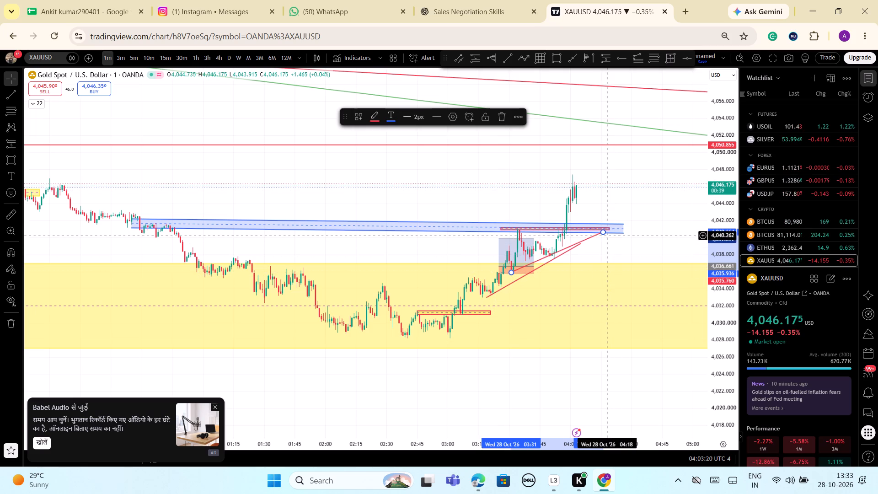
pyautogui.moveTo(604, 231); pyautogui.dragTo(610, 240)
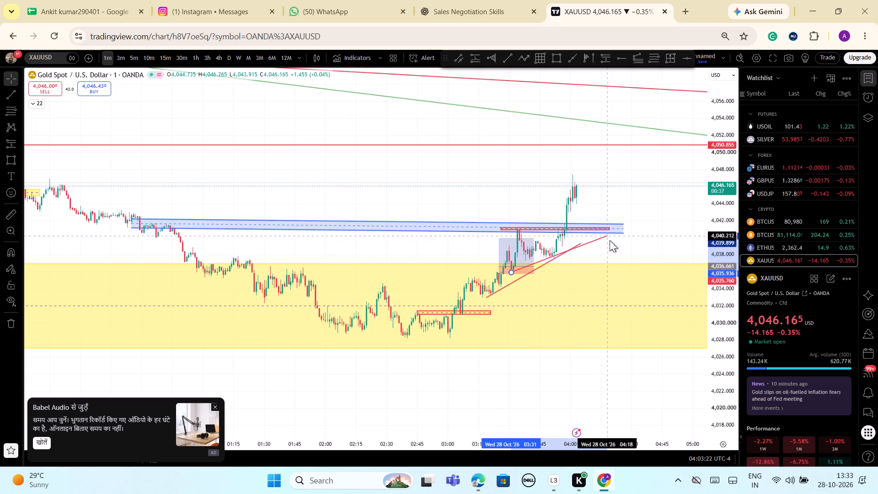
pyautogui.moveTo(610, 240); pyautogui.dragTo(631, 235)
pyautogui.click(656, 194)
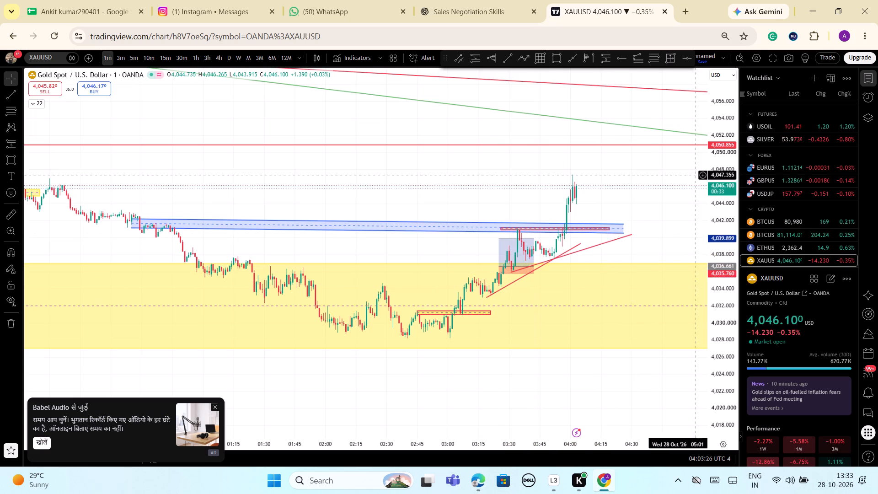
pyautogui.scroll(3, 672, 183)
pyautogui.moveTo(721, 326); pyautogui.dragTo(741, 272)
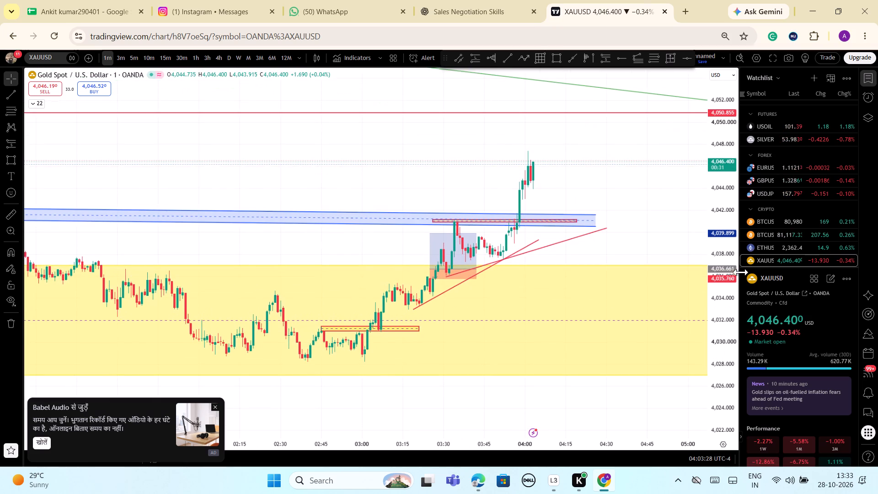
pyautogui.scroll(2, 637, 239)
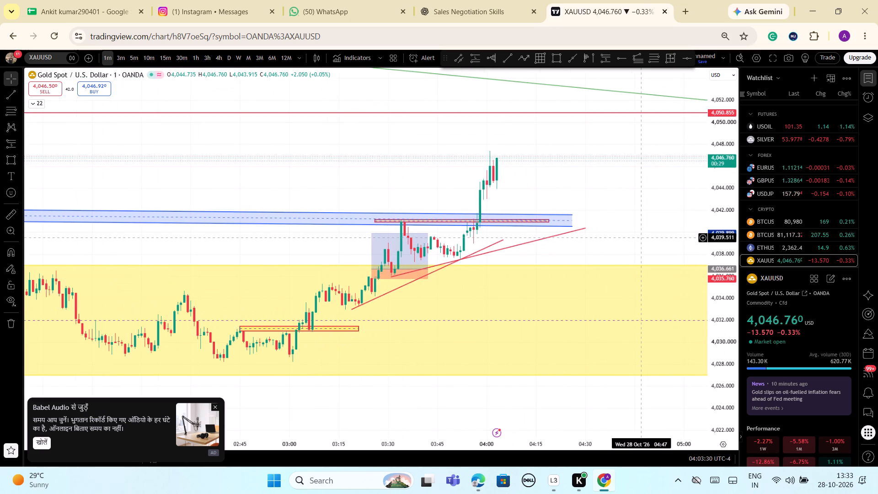